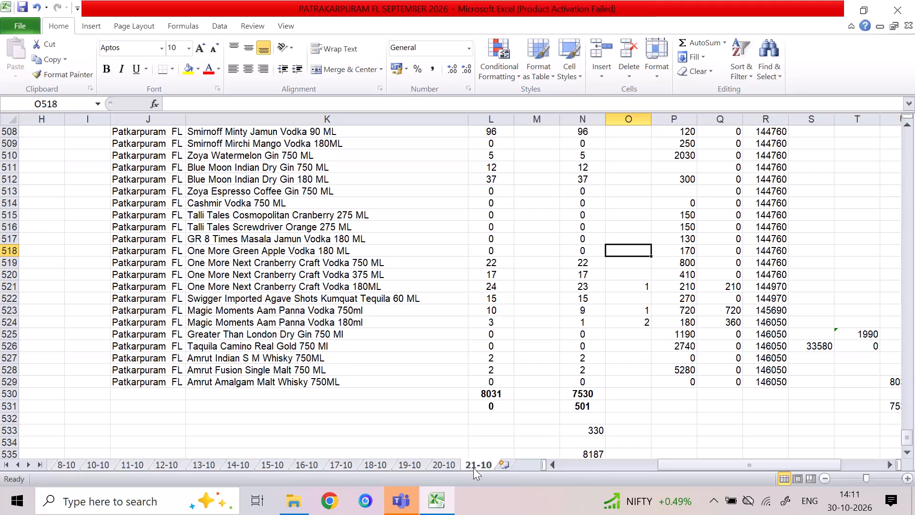
Create a copy of the 21-10 sheet at the end of the same workbook.
right_click(474, 464)
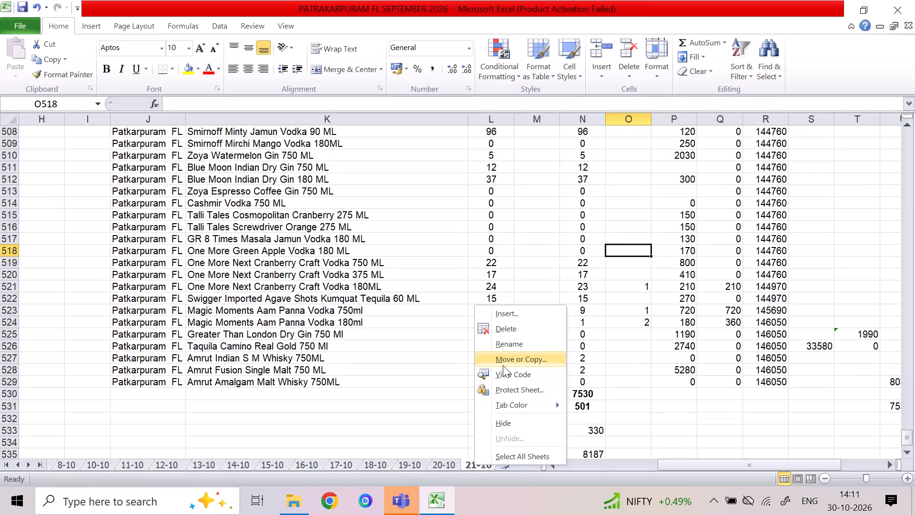
click(503, 365)
drag(595, 350, 593, 410)
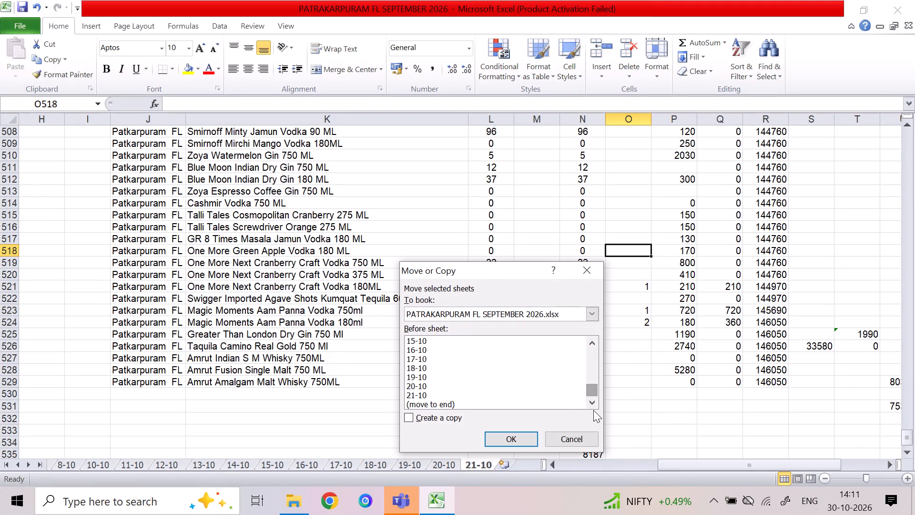
click(451, 403)
click(448, 424)
click(445, 420)
click(499, 453)
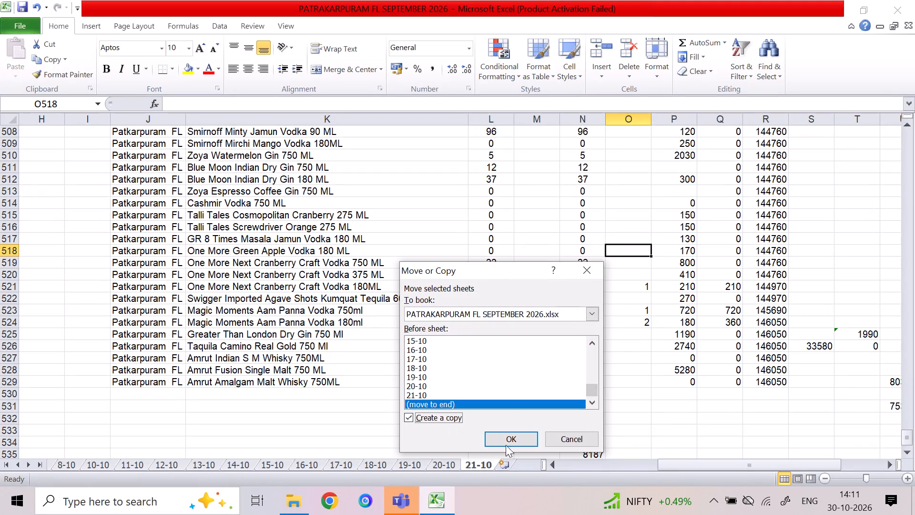
click(510, 441)
Rename the copied sheet as 22-10.
right_click(499, 463)
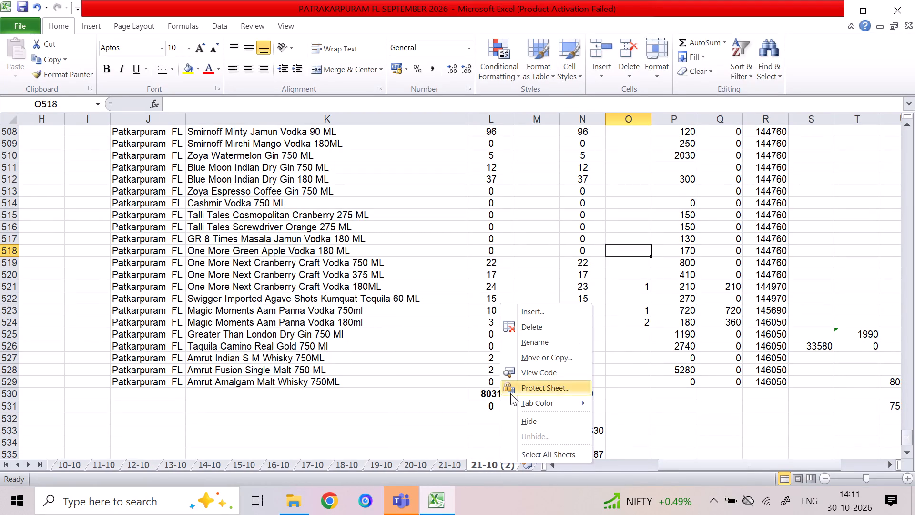
click(529, 344)
text(22-10)
click(683, 404)
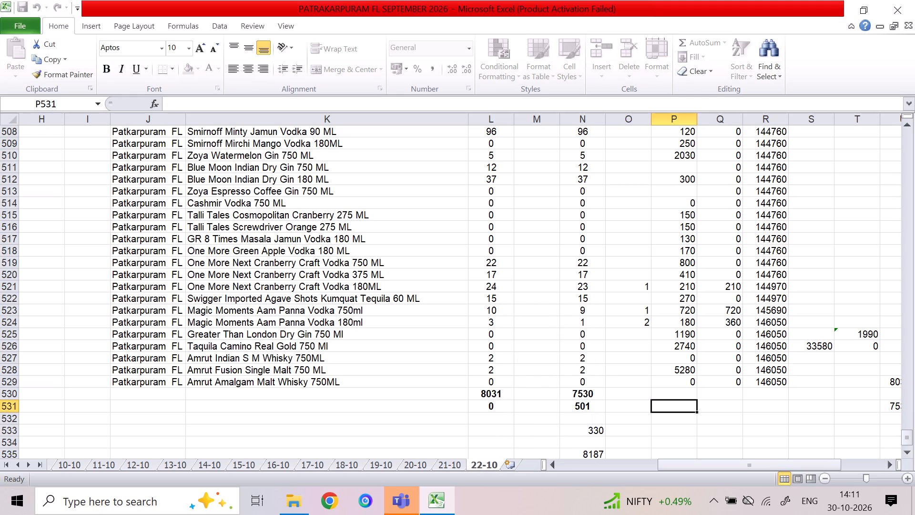
Set the first voucher date in cell A2 of the 22-10 sheet to 22-10-2026.
drag(701, 462, 691, 462)
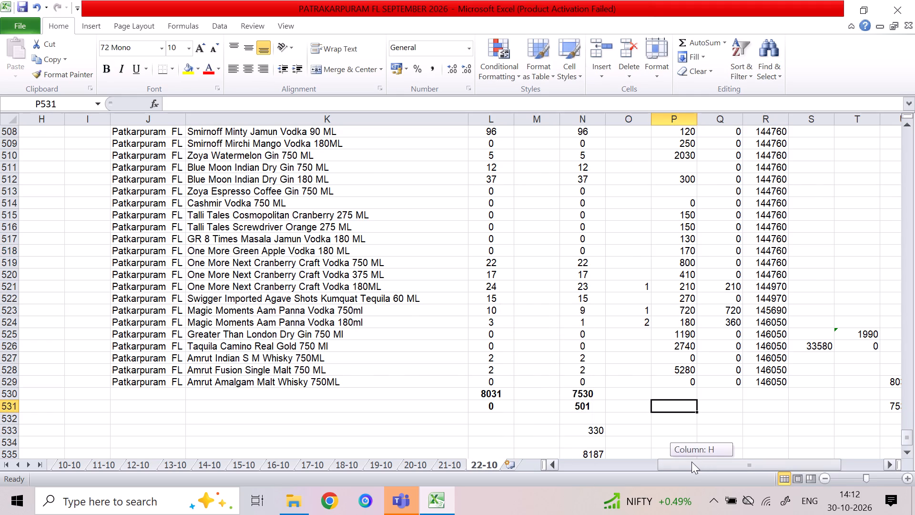
drag(691, 462, 590, 456)
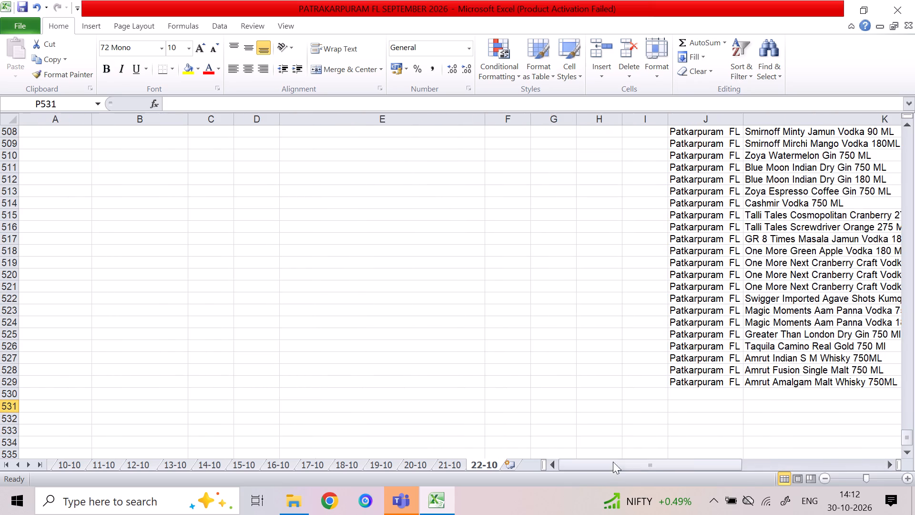
drag(905, 443, 890, 314)
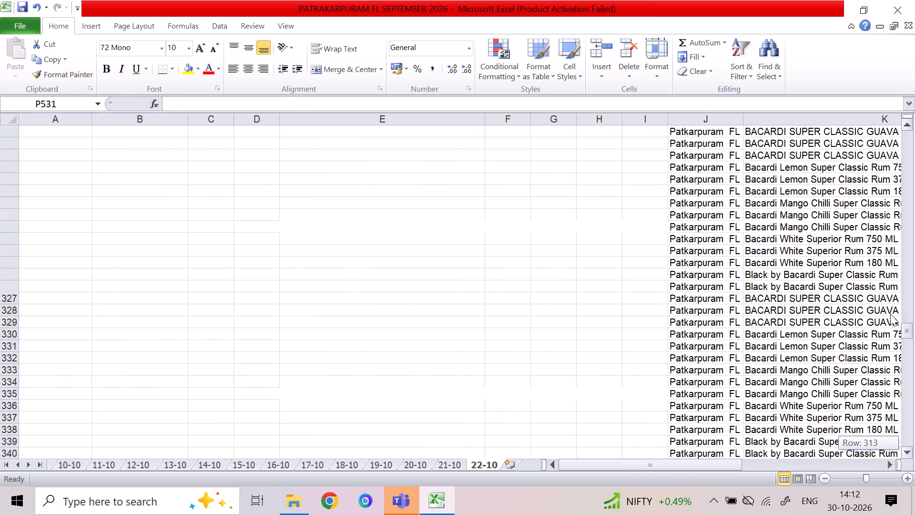
drag(890, 314, 867, 125)
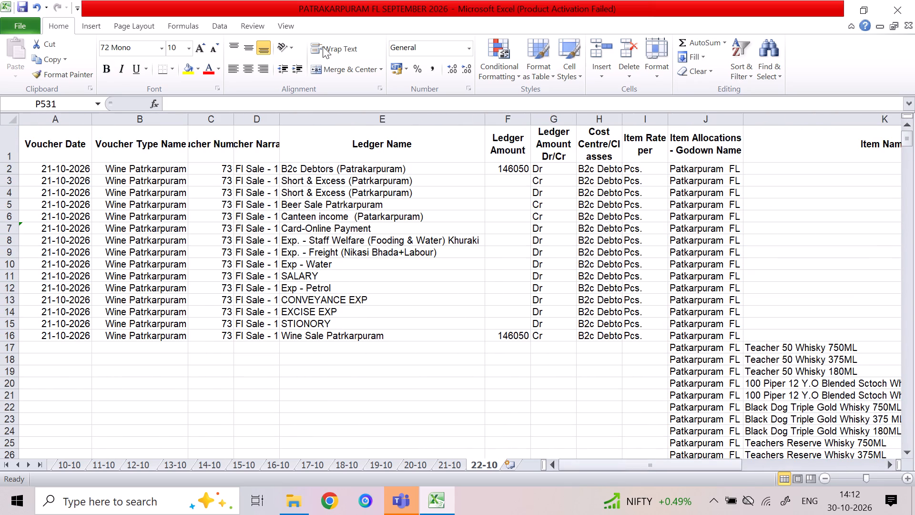
double_click(50, 164)
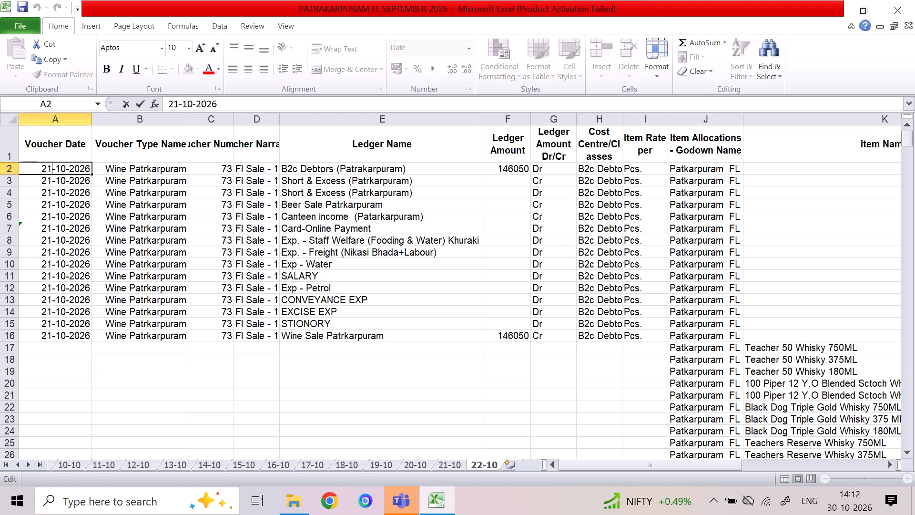
key(BackSpace)
key(2)
key(Return)
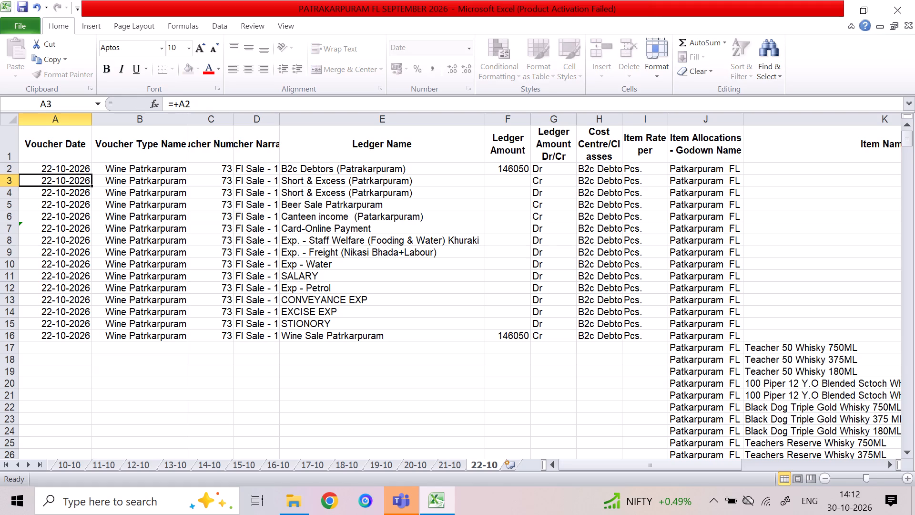
Copy the closing stock in column N, rows 17 to 529, and paste it as values into column L starting at L17.
drag(651, 464, 732, 487)
click(631, 352)
key(shift+Down)
key(shift+Down)
key(shift+Down)
key(shift+Down)
key(shift+Down)
key(shift+Down)
key(shift+Down)
key(shift+Down)
key(shift+Down)
key(shift+Down)
key(shift+Down)
key(shift+Down)
key(shift+Down)
key(shift+Down)
key(shift+Down)
key(shift+Down)
key(shift+Down)
key(shift+Down)
key(shift+Down)
key(shift+Down)
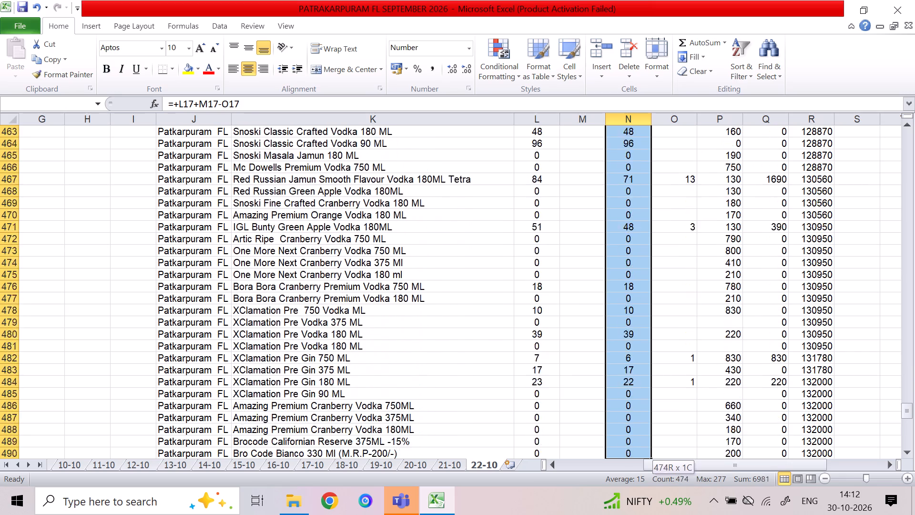
key(shift+Up)
key(shift+Down)
key(shift+Down)
key(shift+Down)
key(shift+Down)
key(shift+Down)
key(shift+Down)
key(shift+Down)
key(shift+Down)
key(shift+Down)
key(shift+Down)
key(shift+Down)
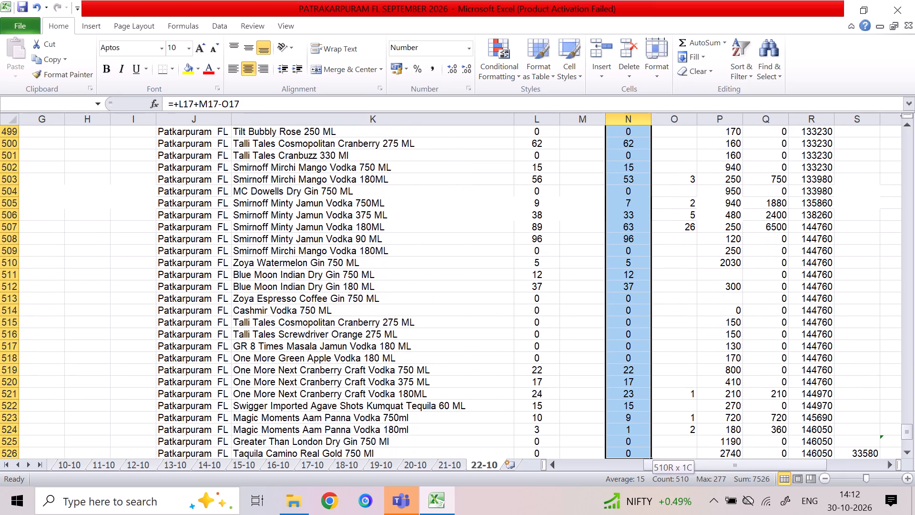
key(shift+Up)
key(shift+Up)
key(shift+Up)
key(shift+Up)
key(shift+Up)
key(shift+Up)
key(shift+Up)
key(shift+Up)
key(shift+Down)
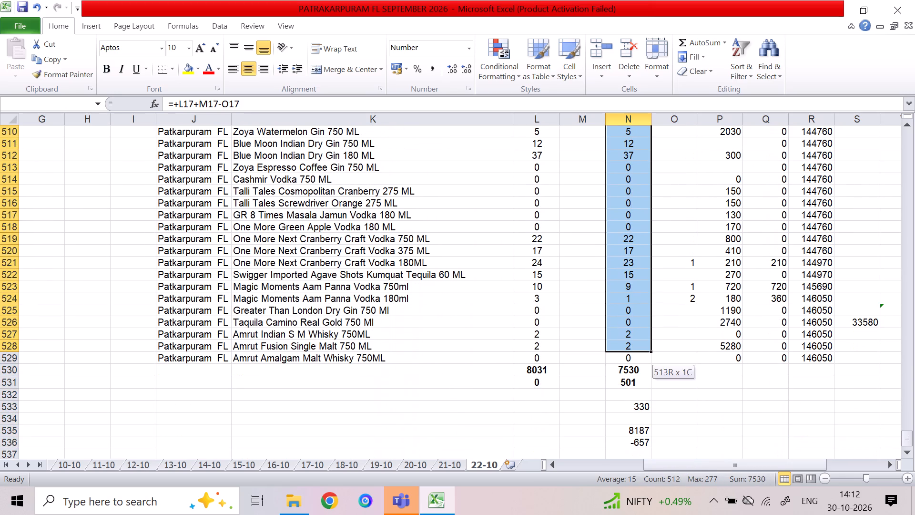
key(ctrl+c)
key(Up)
key(Left)
key(Left)
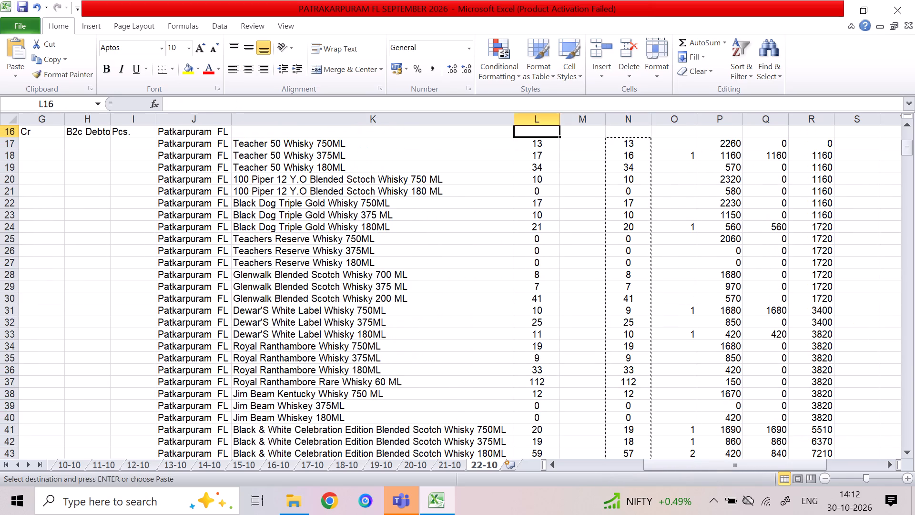
key(Down)
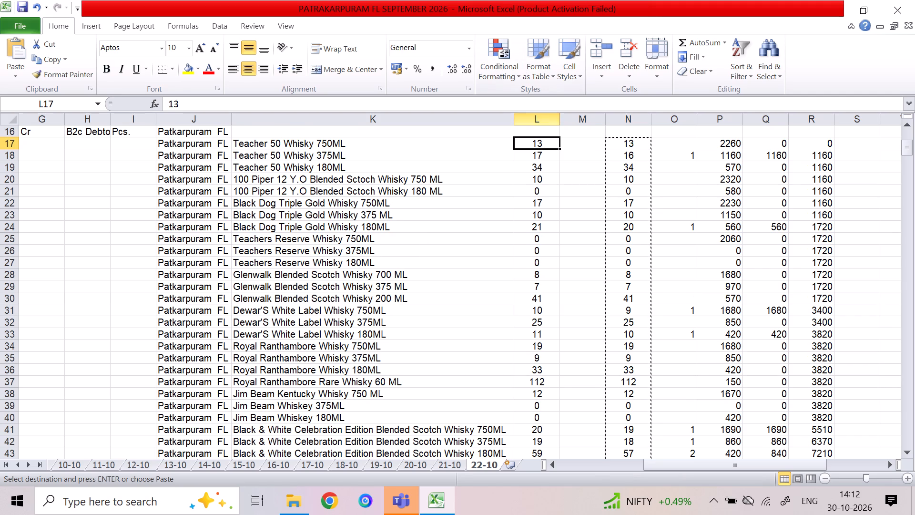
right_click(542, 144)
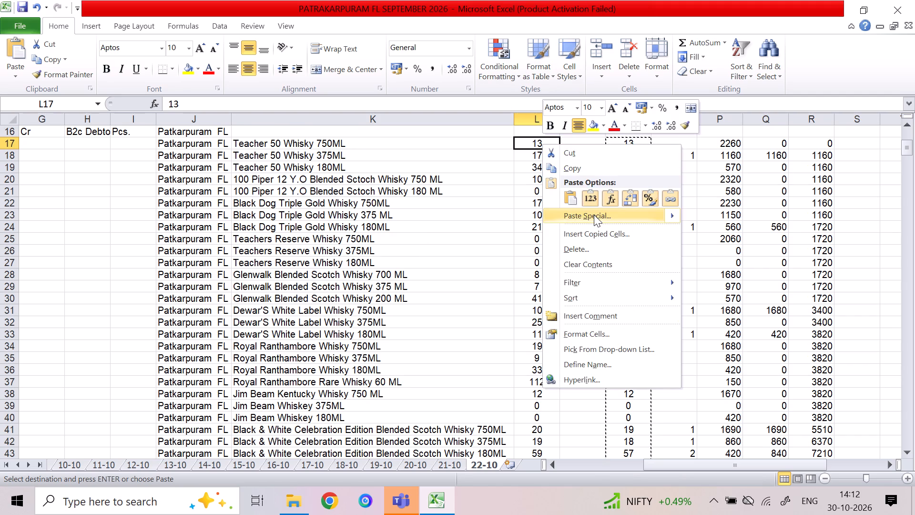
click(594, 215)
click(495, 161)
click(624, 301)
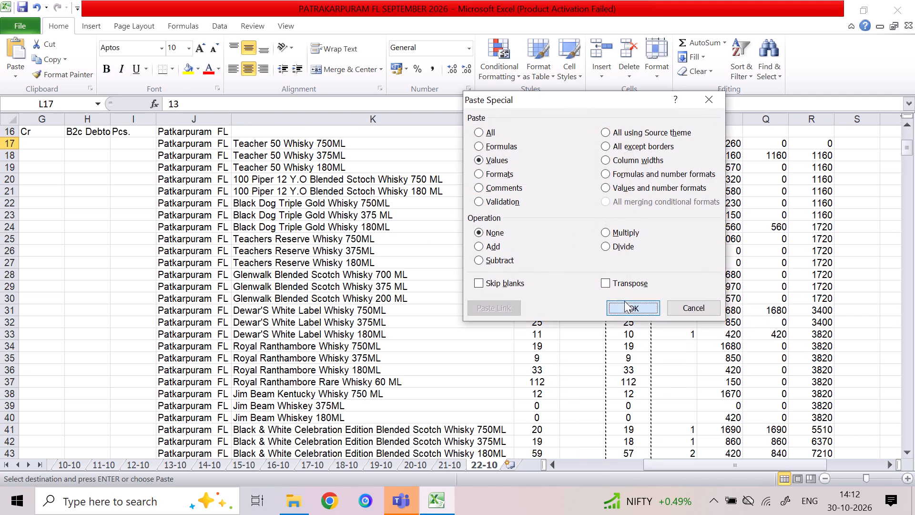
click(641, 293)
Clear the previous day's sales quantities in column O from row 17 down past the end of the item list.
click(690, 147)
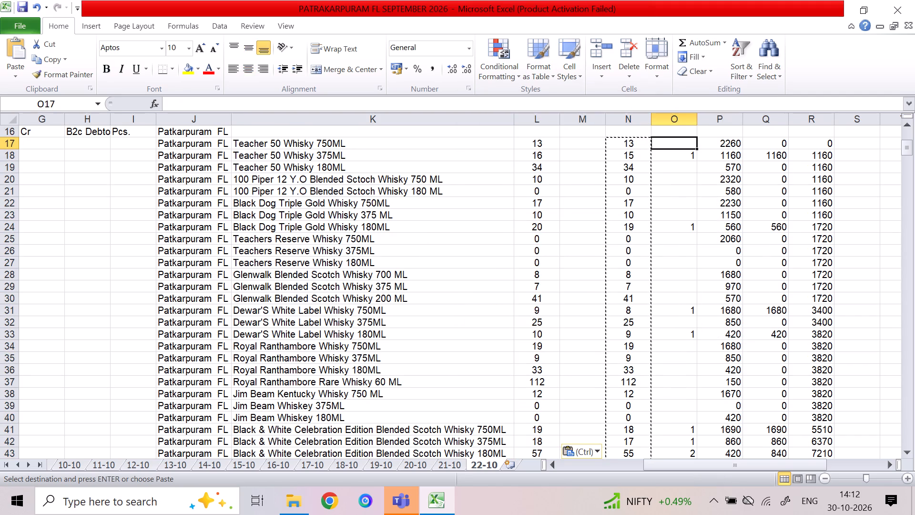
key(shift+Down)
key(shift+Down)
key(shift+Down)
key(shift+Down)
key(shift+Down)
key(shift+Down)
key(shift+Down)
key(shift+Down)
key(shift+Down)
key(shift+Down)
key(shift+Down)
key(shift+Down)
key(shift+Down)
key(shift+Down)
key(shift+Down)
key(shift+Down)
key(shift+Down)
key(shift+Down)
key(shift+Down)
key(shift+Down)
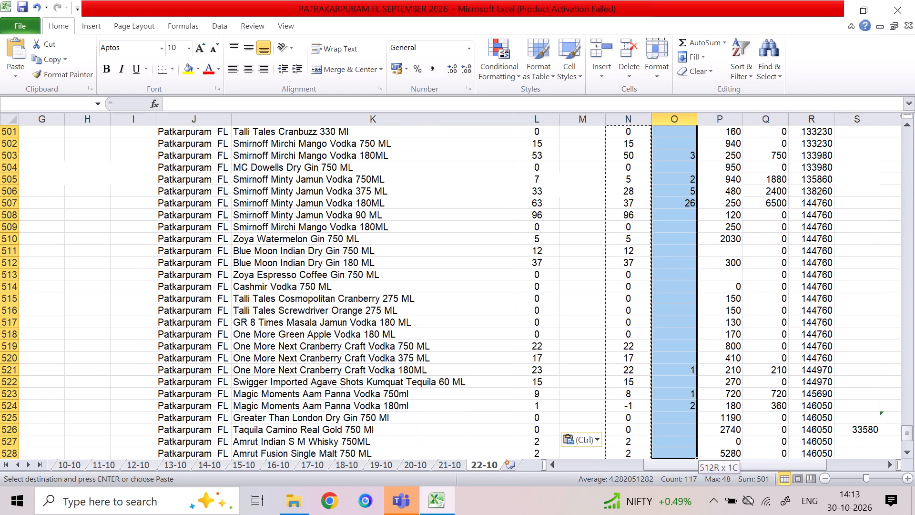
key(shift+Down)
key(shift+Down)
key(shift+Down)
key(shift+Down)
key(shift+Down)
key(shift+Down)
key(shift+Down)
key(shift+Down)
key(shift+Down)
key(shift+Down)
key(shift+Down)
key(shift+Down)
key(shift+Up)
key(shift+Up)
key(shift+Up)
key(shift+Up)
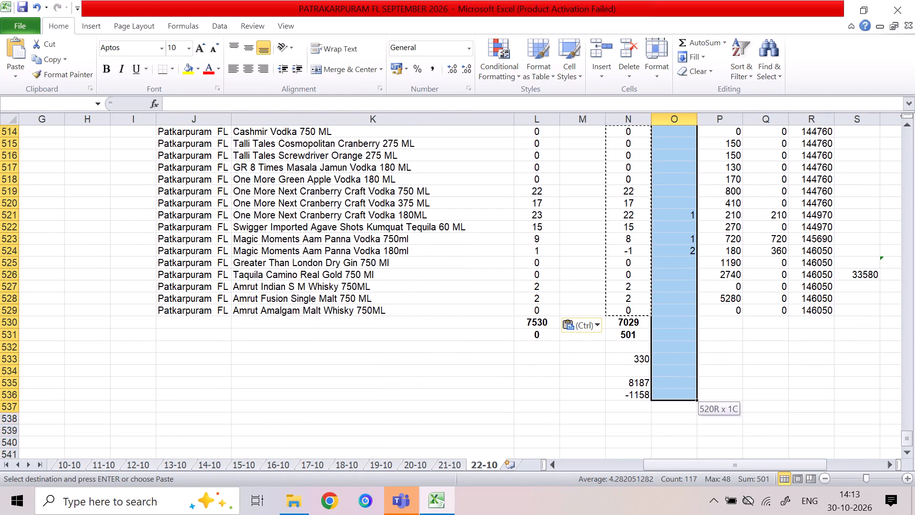
key(Delete)
Save the workbook with the prepared 22-10 sheet.
key(Up)
key(Left)
key(Left)
key(Left)
key(Down)
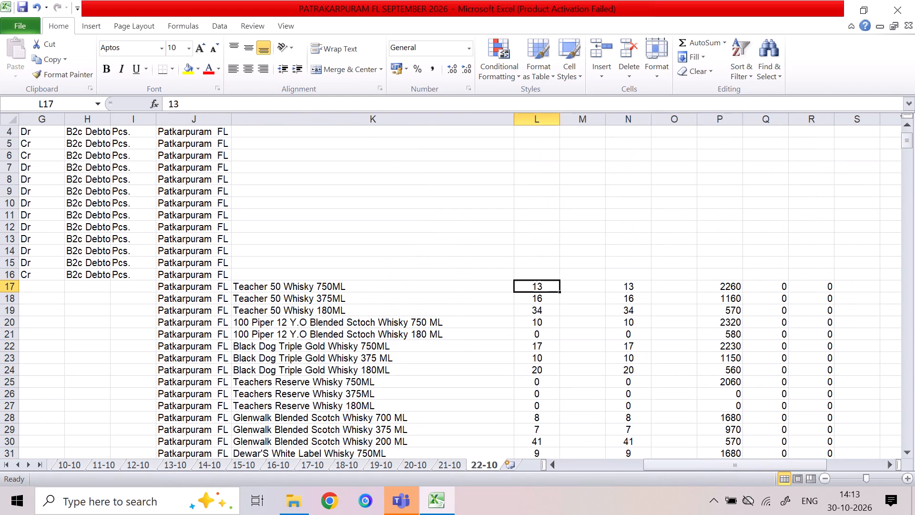
key(Right)
key(ctrl+s)
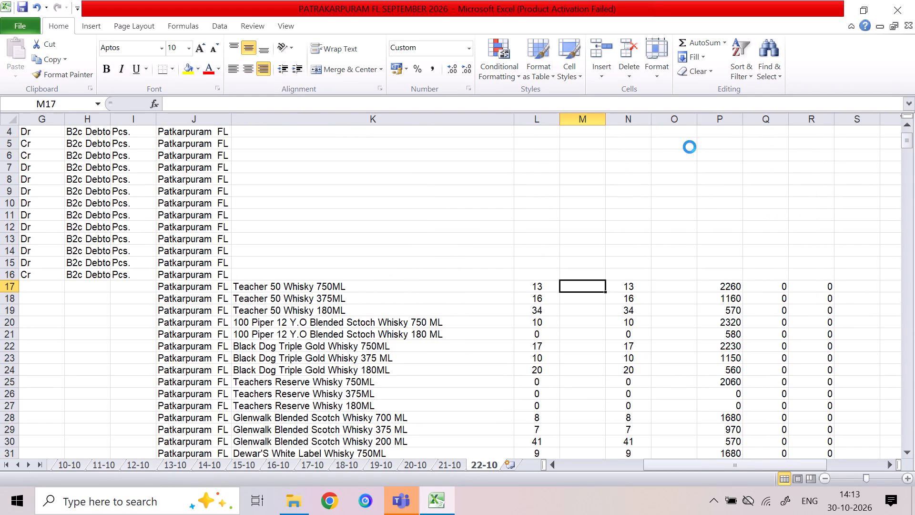
Enter column O sales quantities of 1 for Black Dog Triple Gold Whisky 375 ML and 3 for its 180ML size.
click(666, 276)
click(669, 285)
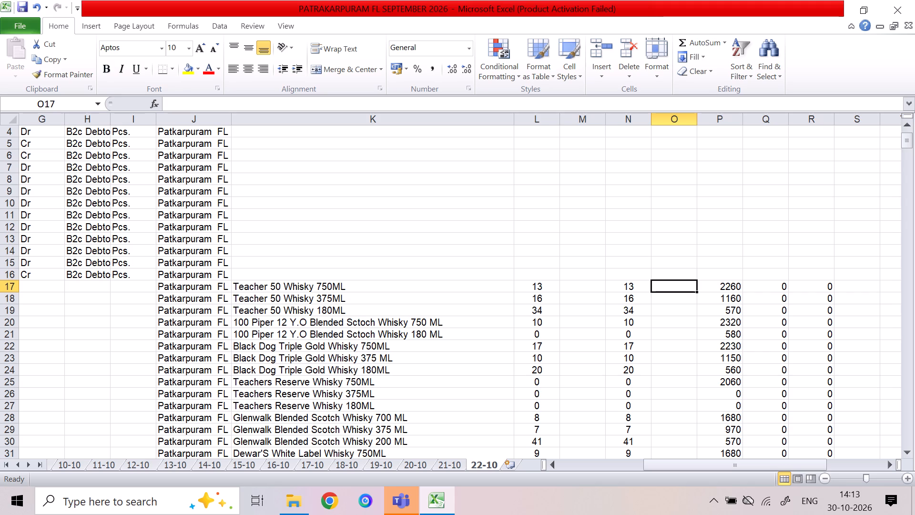
key(Down)
key(Down)
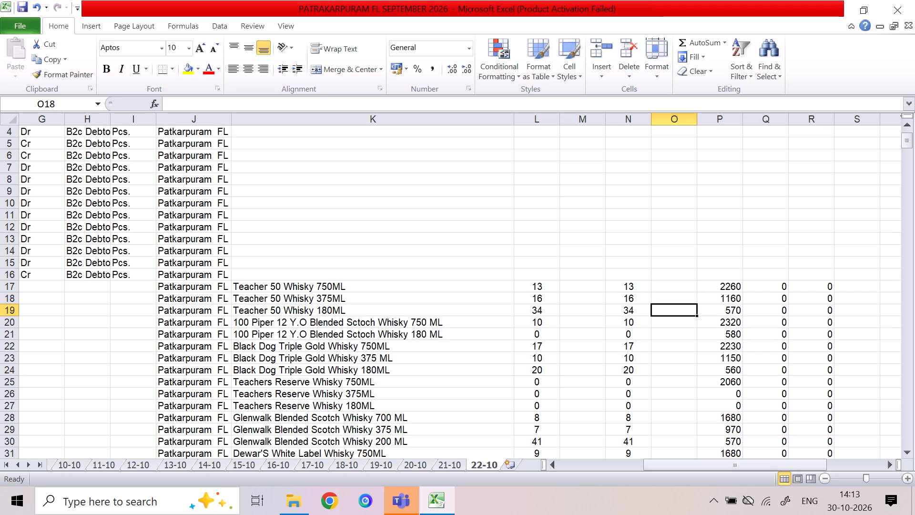
key(Down)
key(Down)
key(Down)
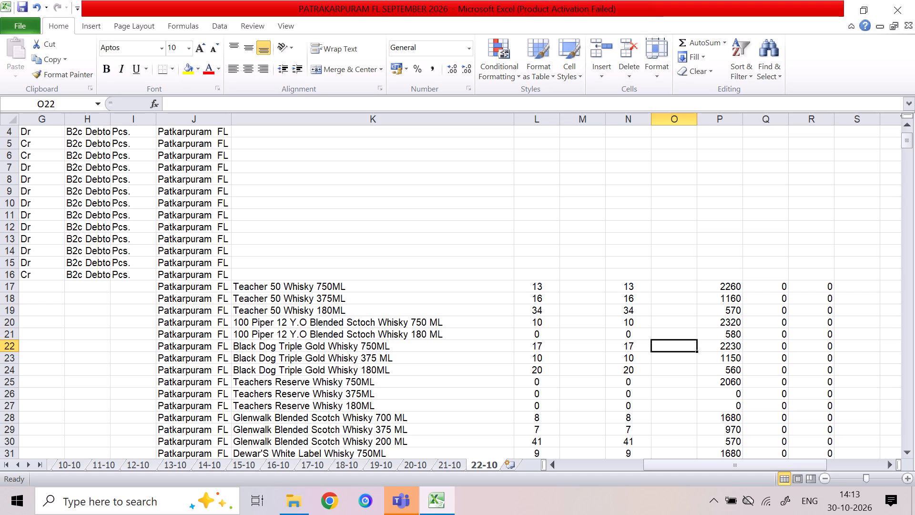
key(Down)
key(1)
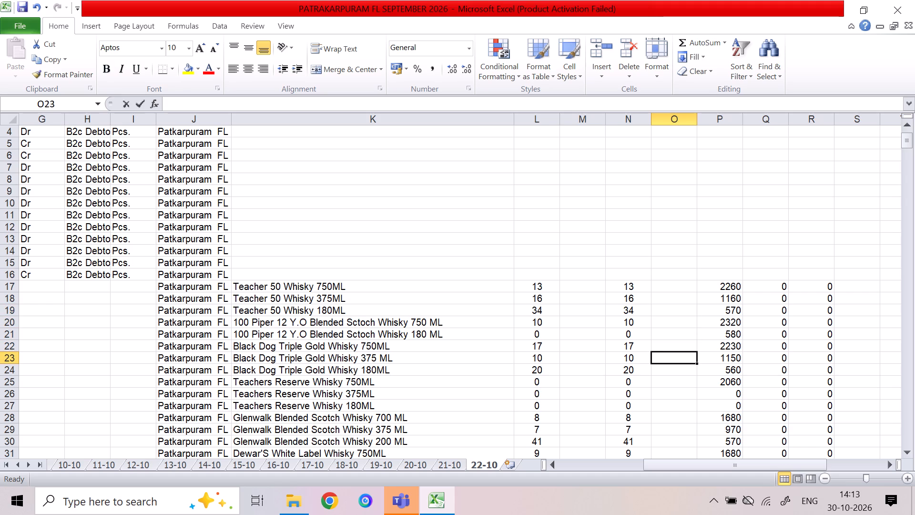
key(Down)
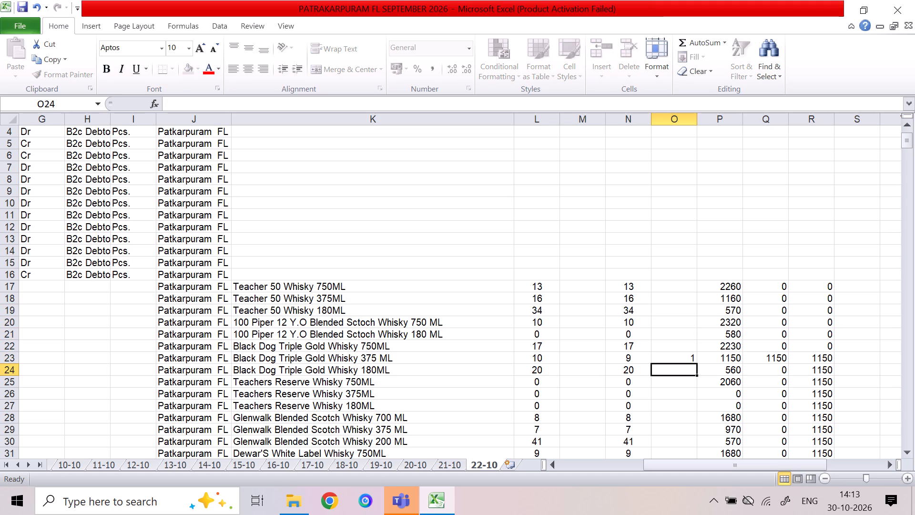
key(3)
key(Down)
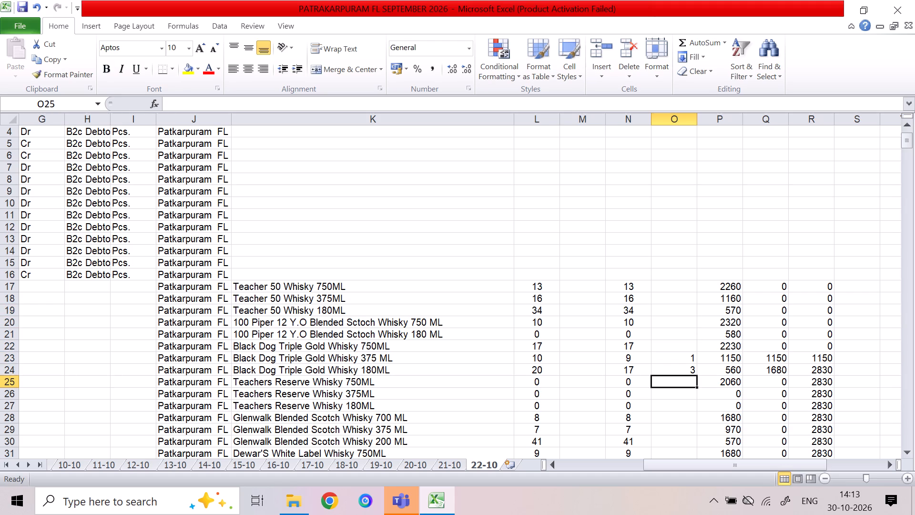
Enter a column O sales quantity of 2 for Glenwalk Blended Scotch Whisky 200 ML.
key(Down)
key(Down)
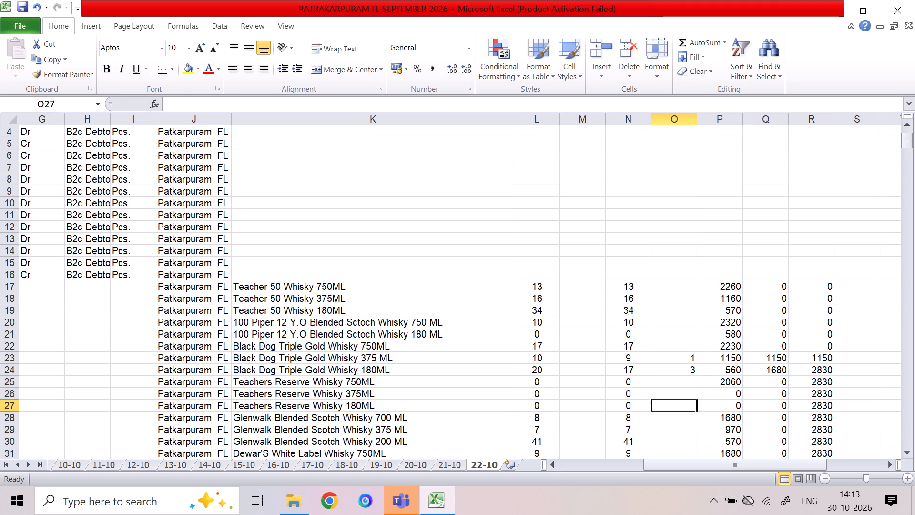
key(Down)
key(Down)
key(Down)
key(Down)
key(Up)
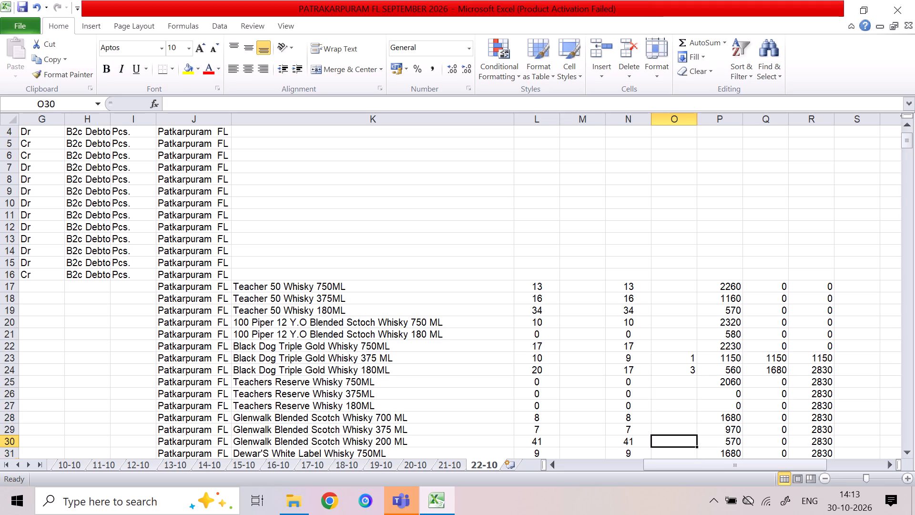
key(2)
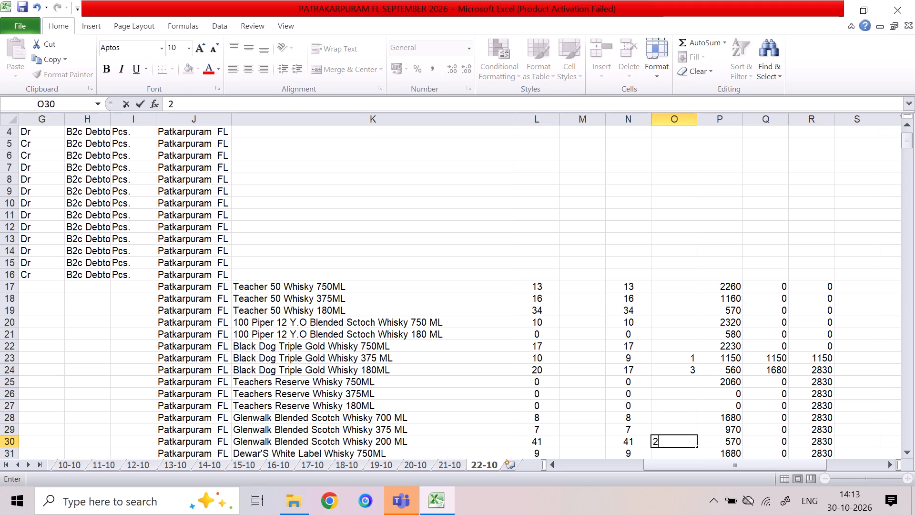
key(Down)
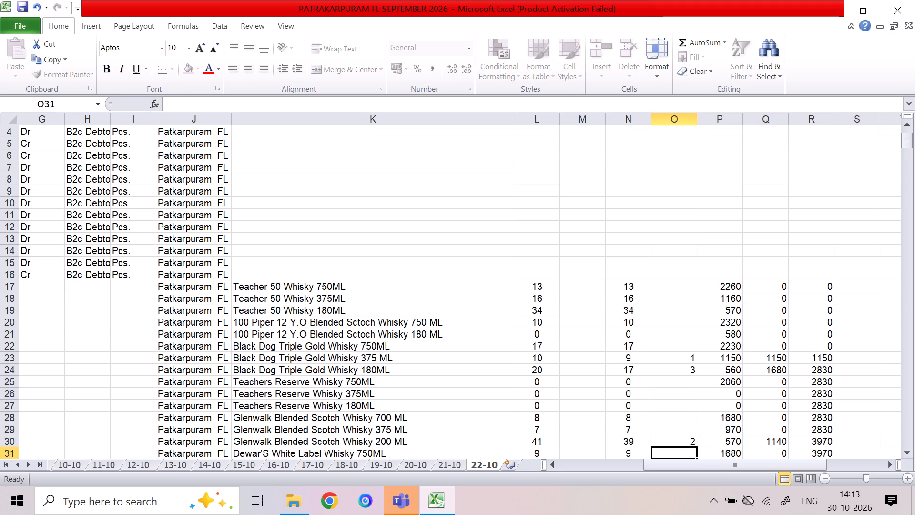
Enter column O sales quantities of 1 for Dewar'S White Label Whisky 375ML and 3 for its 180ML size.
key(Down)
key(Down)
key(Down)
key(Up)
key(Up)
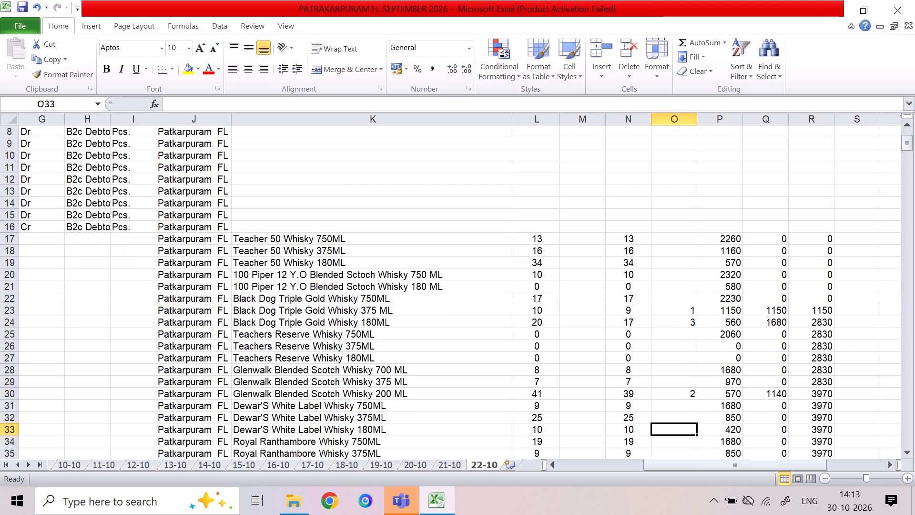
key(Down)
key(Up)
key(Up)
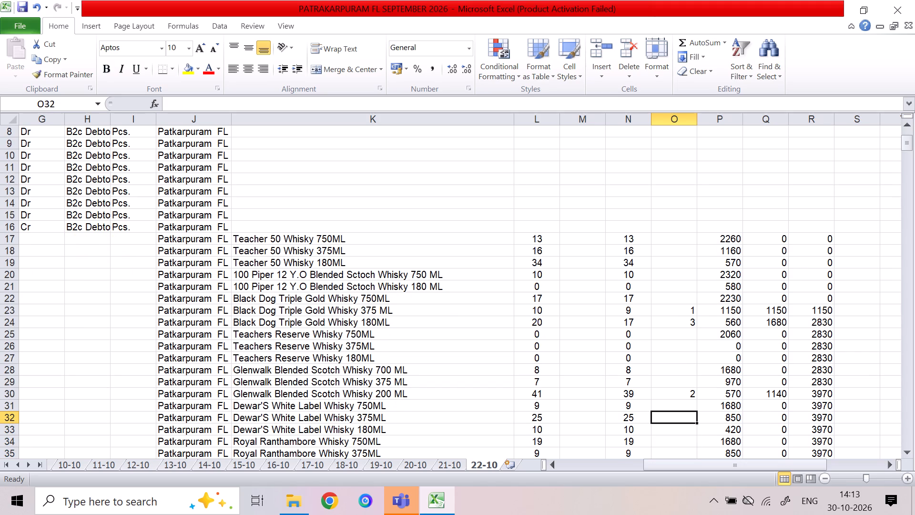
key(1)
key(Down)
key(3)
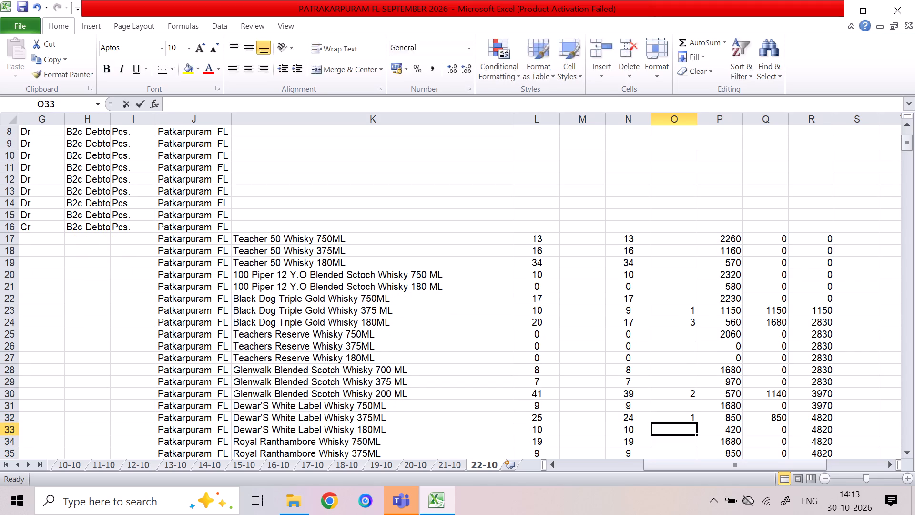
key(Down)
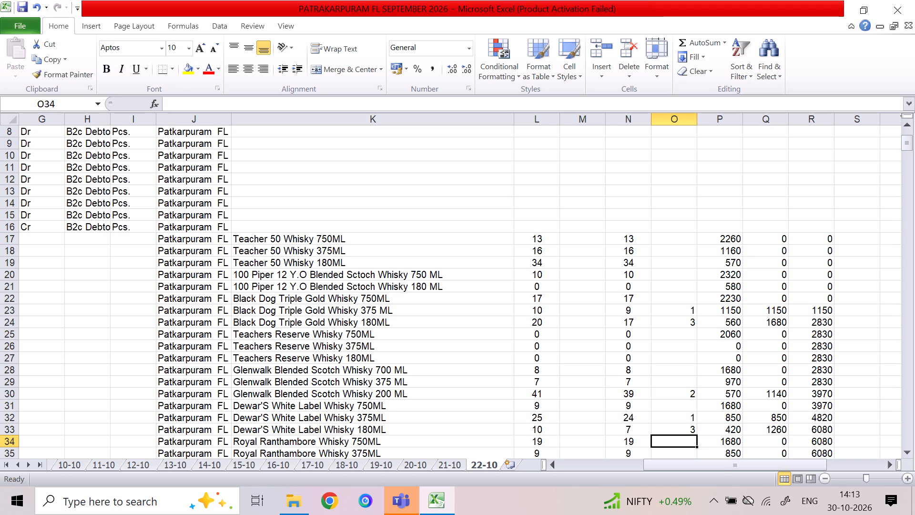
Enter a column O sales quantity of 3 for Royal Ranthambore Whisky 375ML.
key(Down)
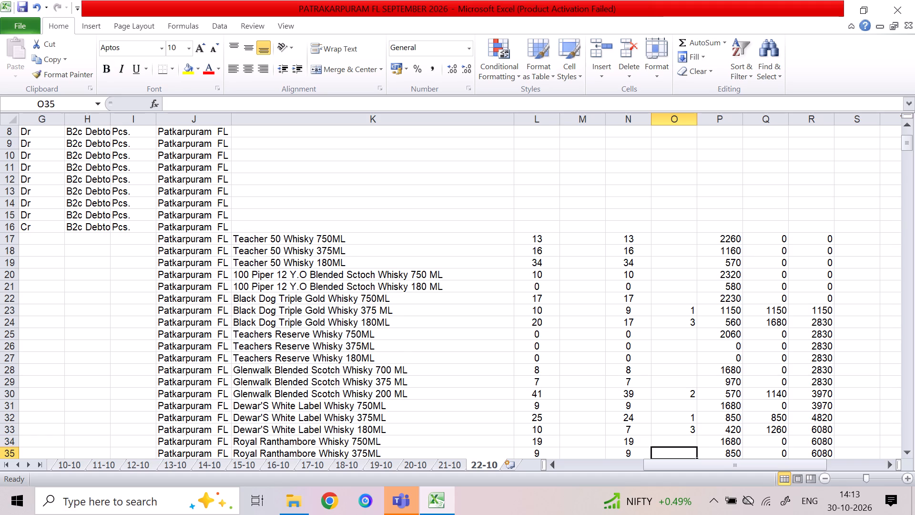
key(3)
key(Down)
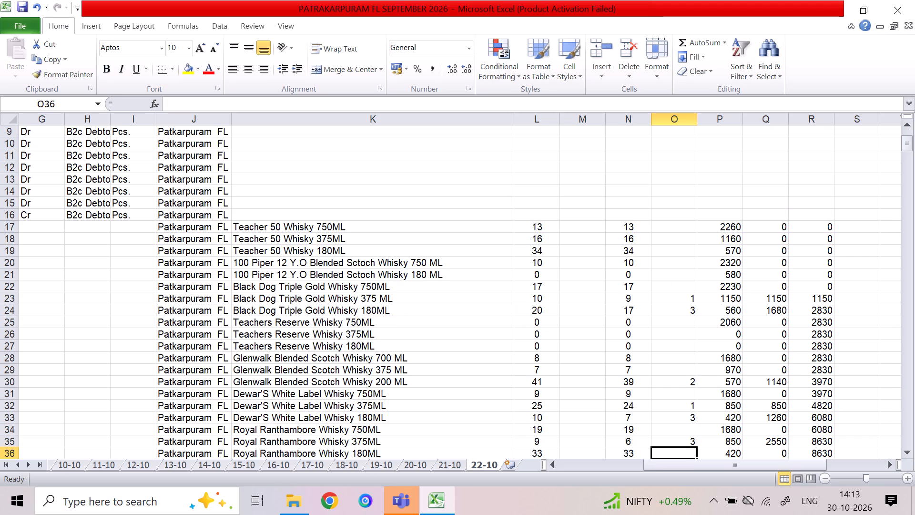
Enter column O sales quantities of 2 for Black & White Celebration Edition Blended Scotch Whisky 375ML and 3 for its 180ML size.
key(Down)
key(Down)
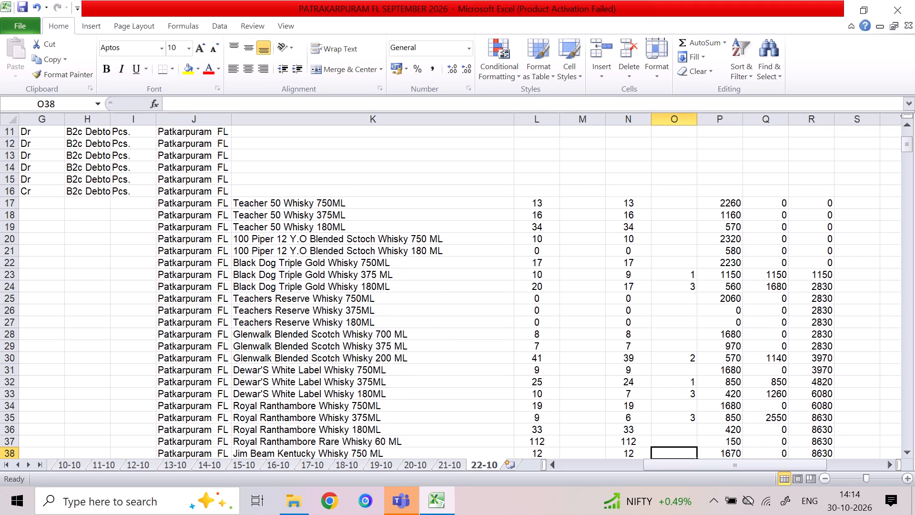
key(Down)
key(Down)
key(Down)
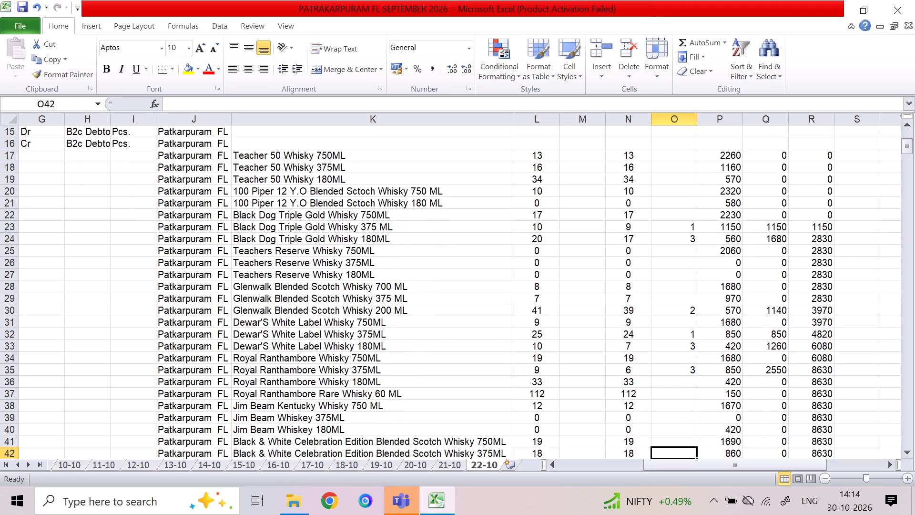
key(2)
key(Down)
key(3)
key(Down)
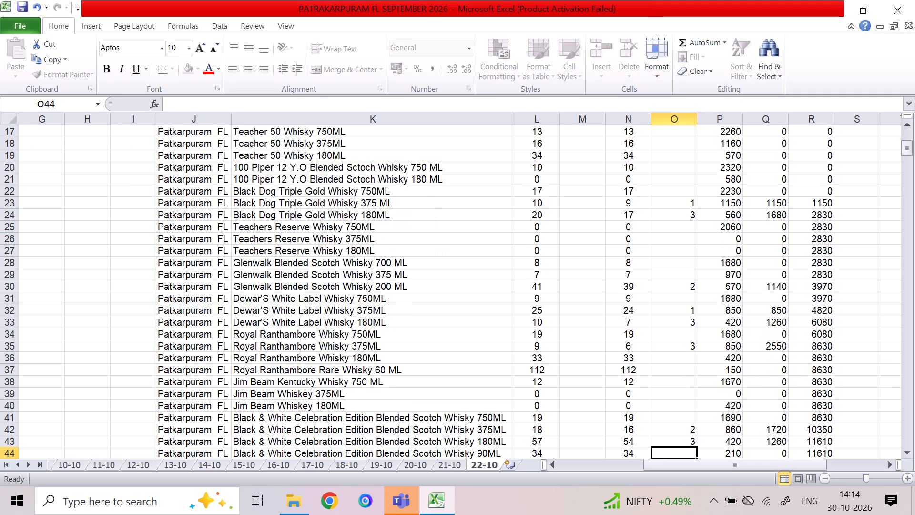
Enter column O sales quantities of 3 for 100 Pipers Deluxe Scotch Whisky 375 ML and 1 for its 180 ML size.
key(Down)
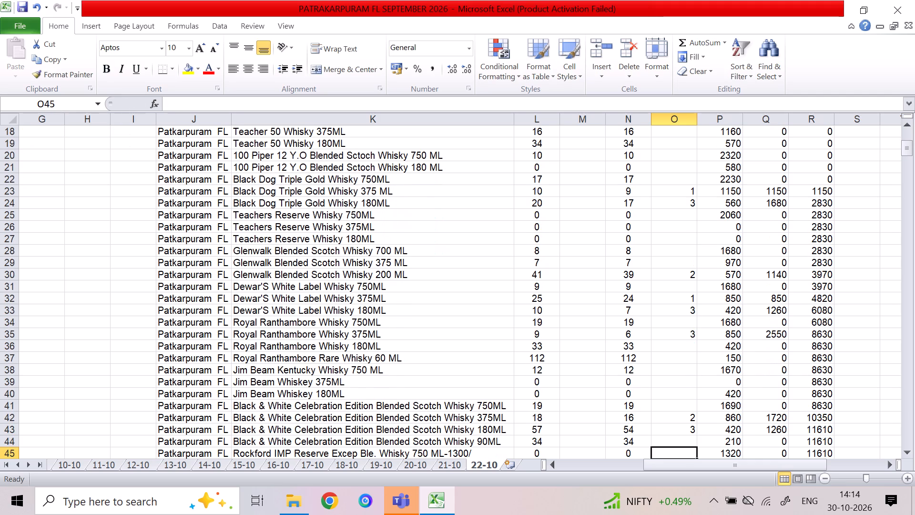
key(Down)
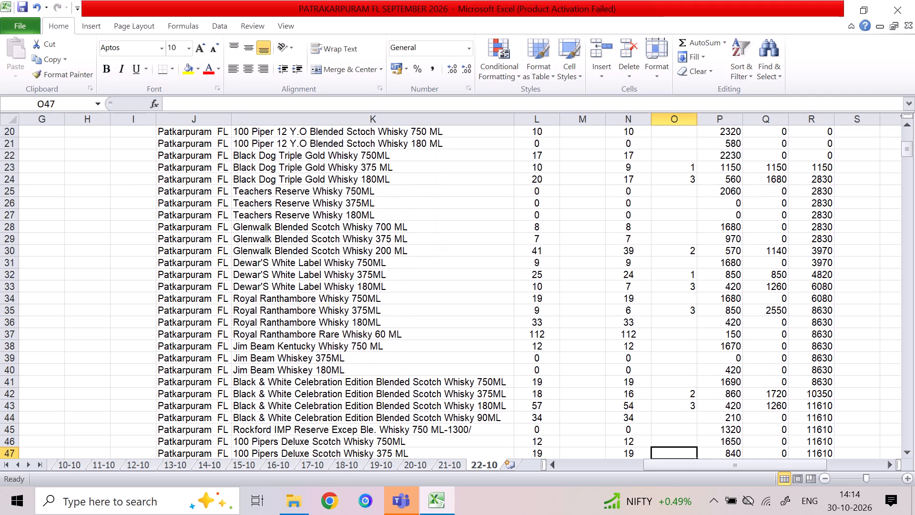
key(Down)
key(Up)
key(3)
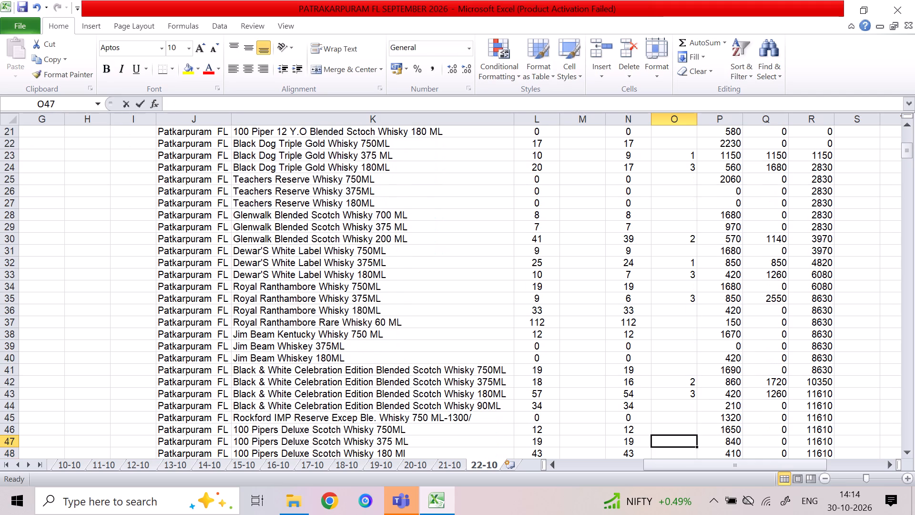
key(Down)
key(1)
key(Down)
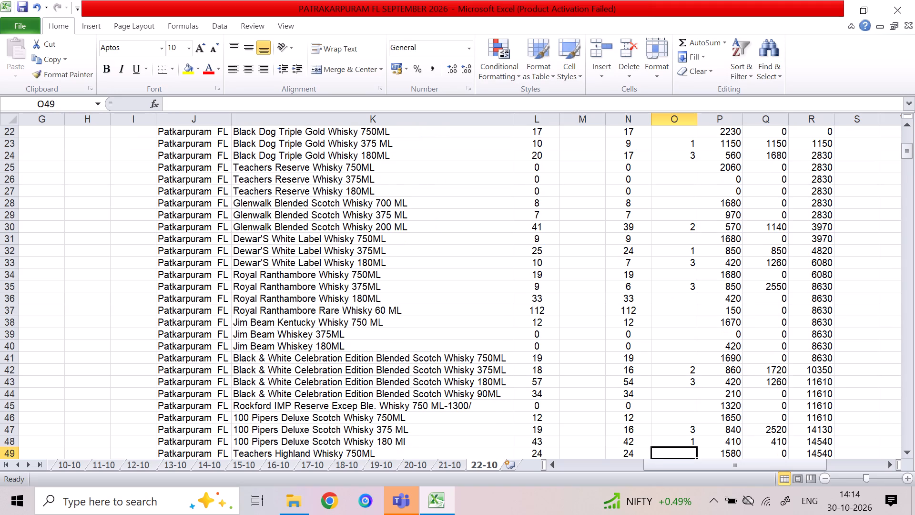
Correct the column O sales quantity of 100 Pipers Deluxe Scotch Whisky 180 ML to 2.
key(Up)
key(Up)
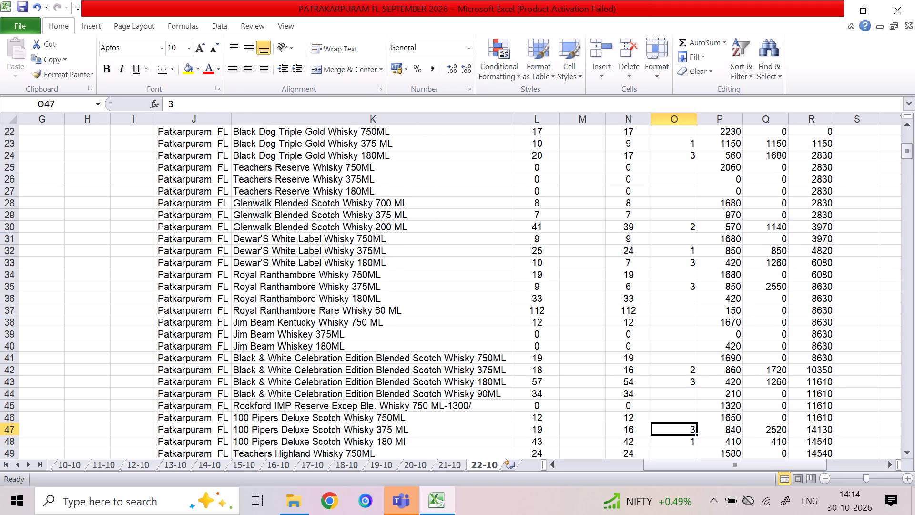
key(Left)
key(Right)
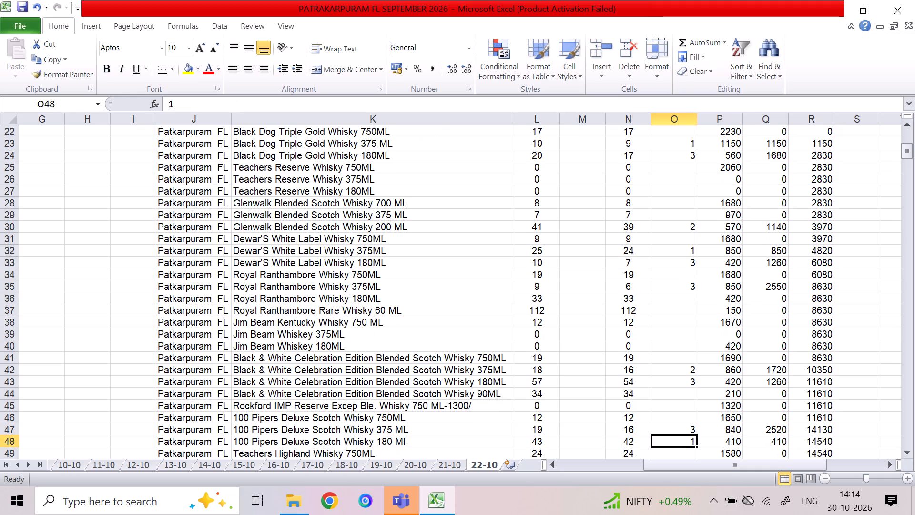
key(2)
key(Down)
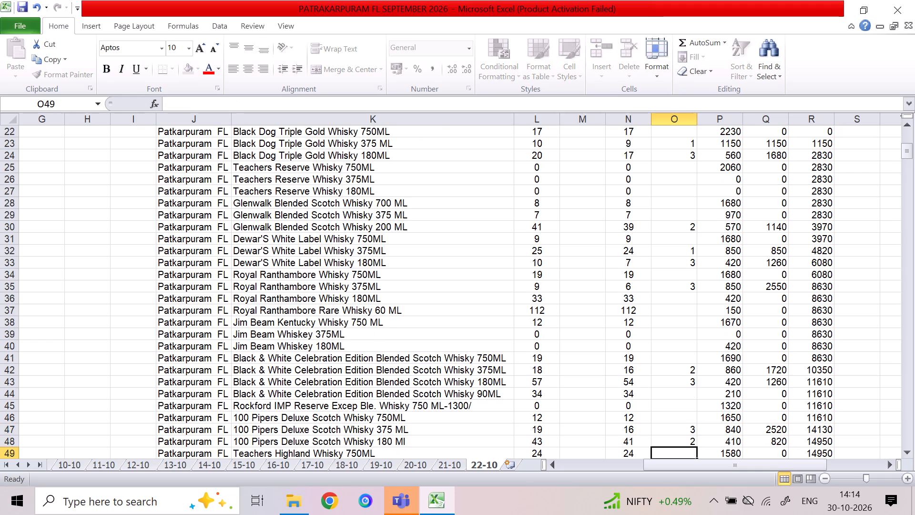
Enter column O sales quantities of 1 for Black Dog Centenary Whisky 375ML and 10 for its 180ML size.
key(Down)
key(Down)
key(Down)
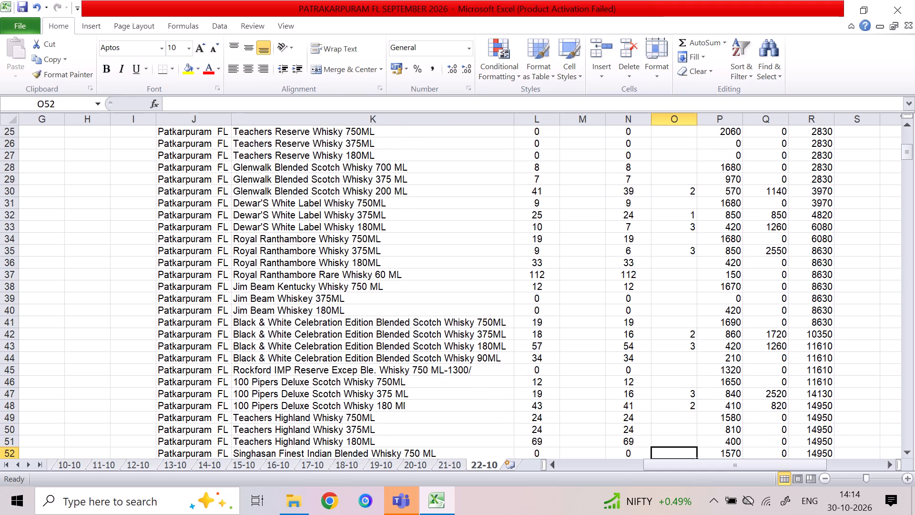
key(Down)
key(Down)
key(Down)
key(Down)
key(Down)
key(Up)
key(Up)
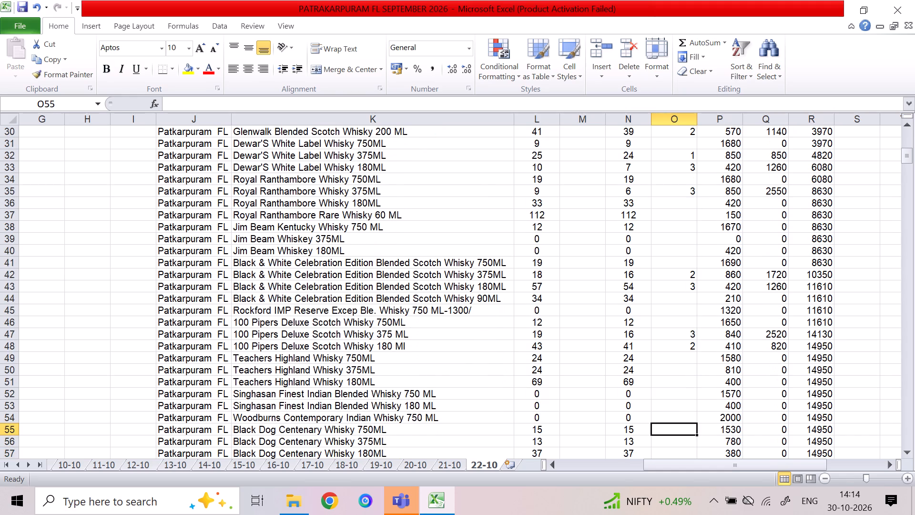
key(Down)
key(1)
key(Down)
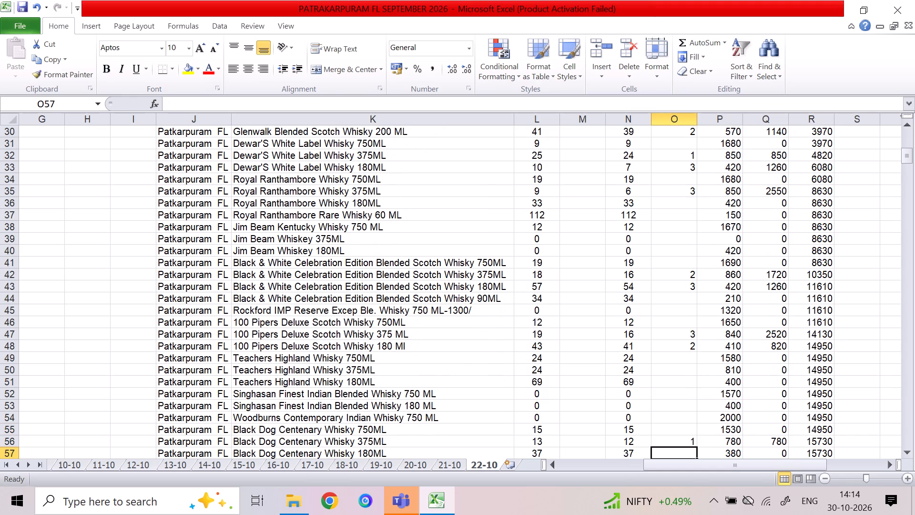
text(10)
key(Down)
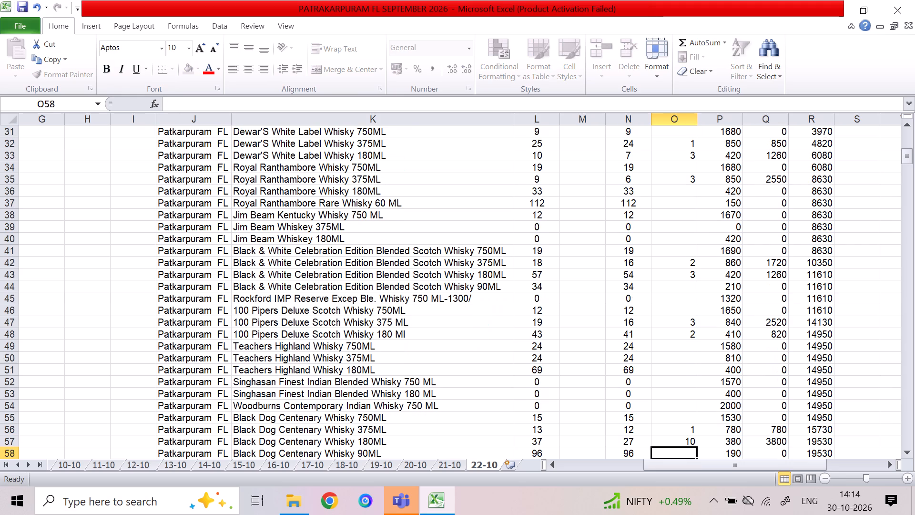
Enter a column O sales quantity of 1 for Vat 69 Whisky 375ML.
key(Down)
key(Down)
key(Up)
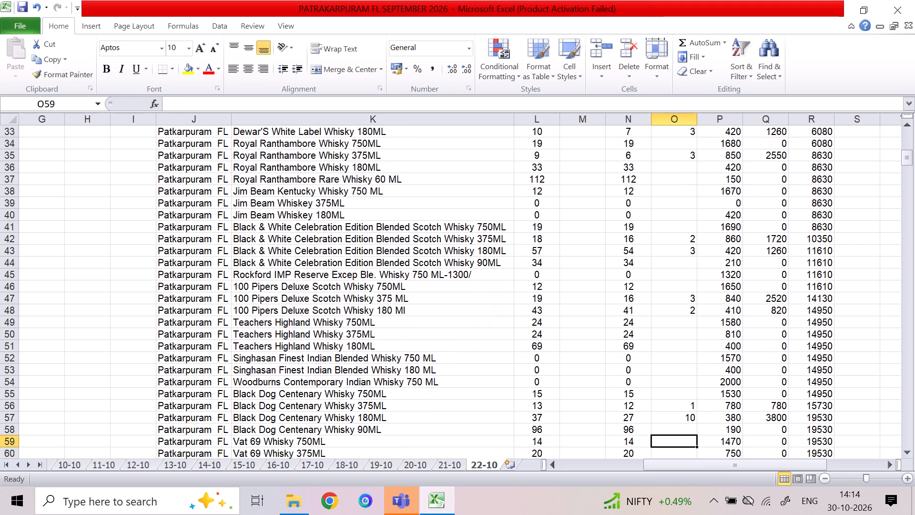
key(Down)
key(1)
key(Down)
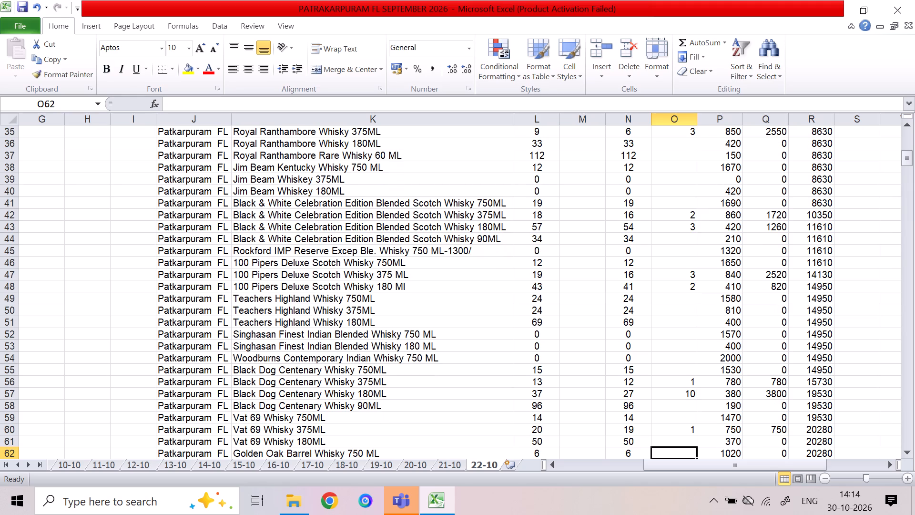
Enter a column O sales quantity of 1 for Golden Oak Barrel Whisky 180 ML.
key(Down)
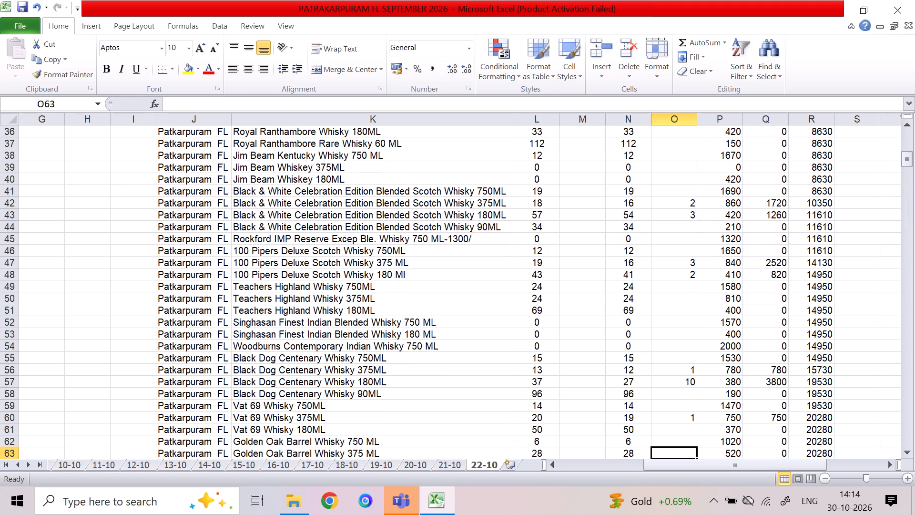
key(Down)
key(Down)
key(Up)
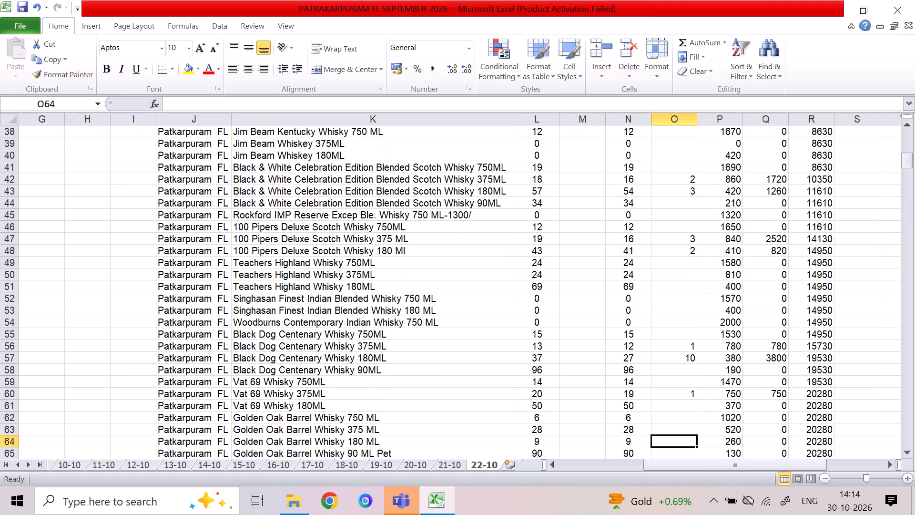
key(Down)
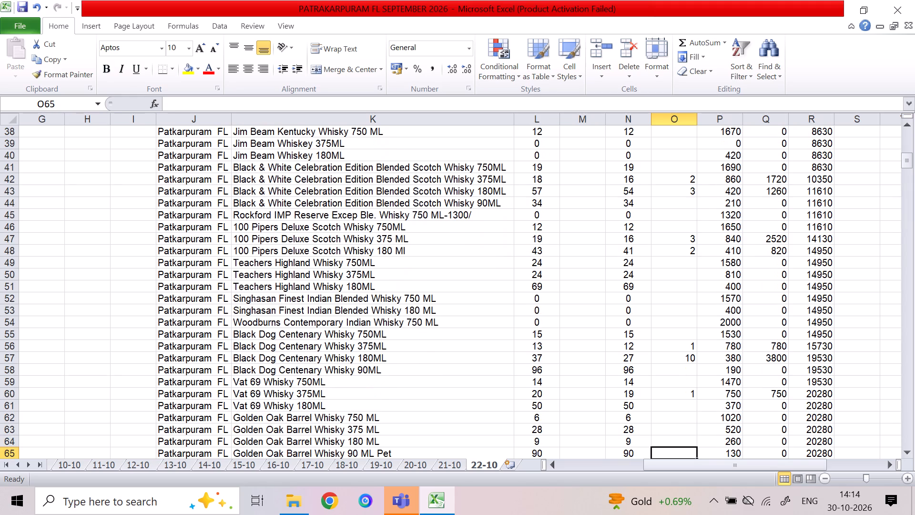
key(Up)
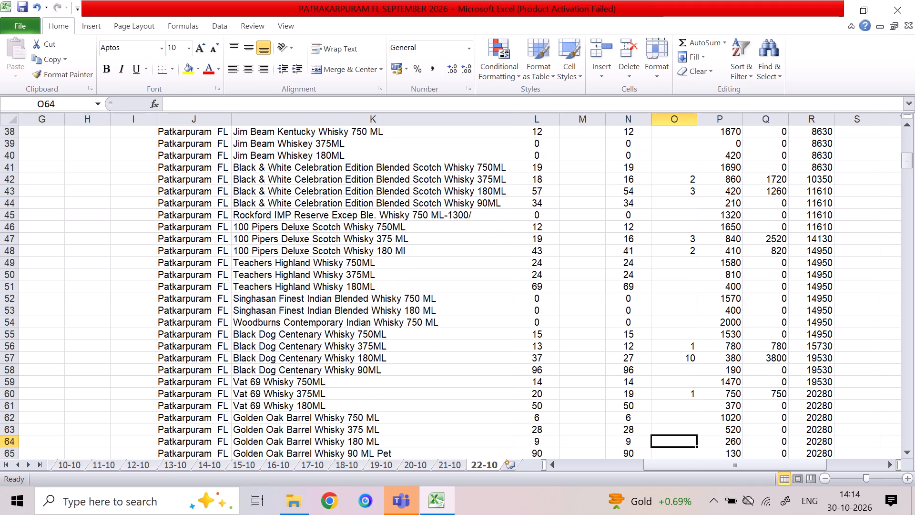
key(1)
key(Down)
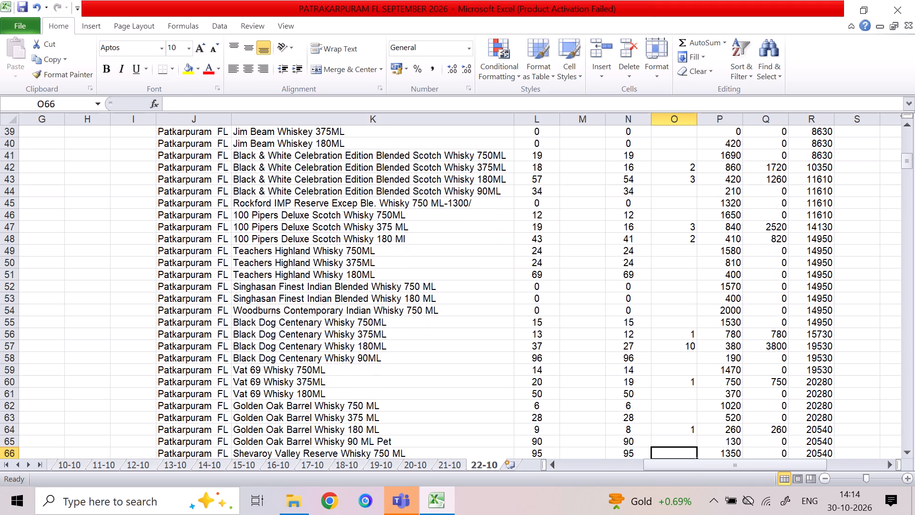
Enter a column O sales quantity of 1 for Golfershot 18 Hole Rare Whisky 375 ML.
key(Down)
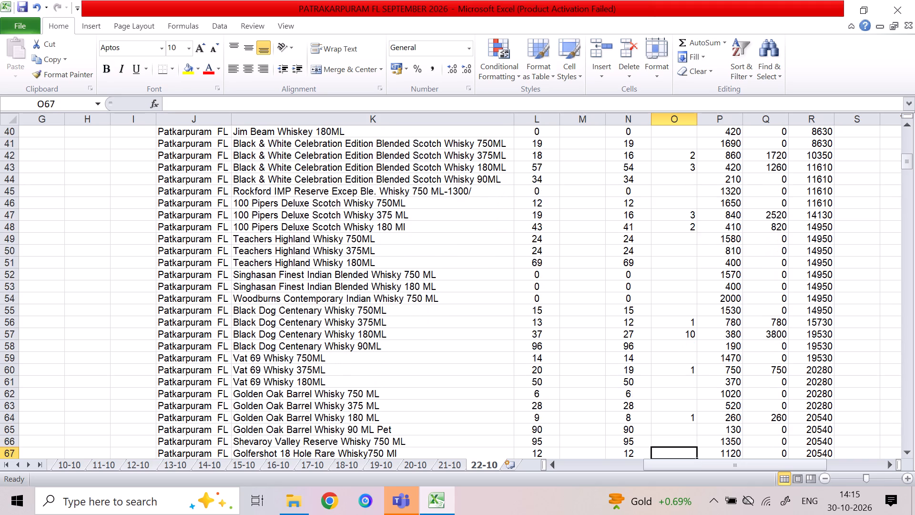
key(Down)
key(Down)
key(Up)
key(Up)
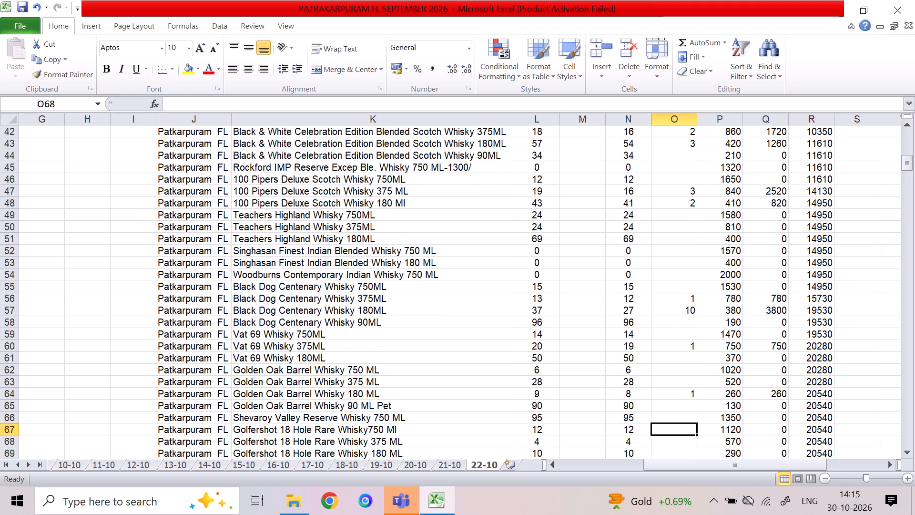
key(Down)
key(1)
key(Down)
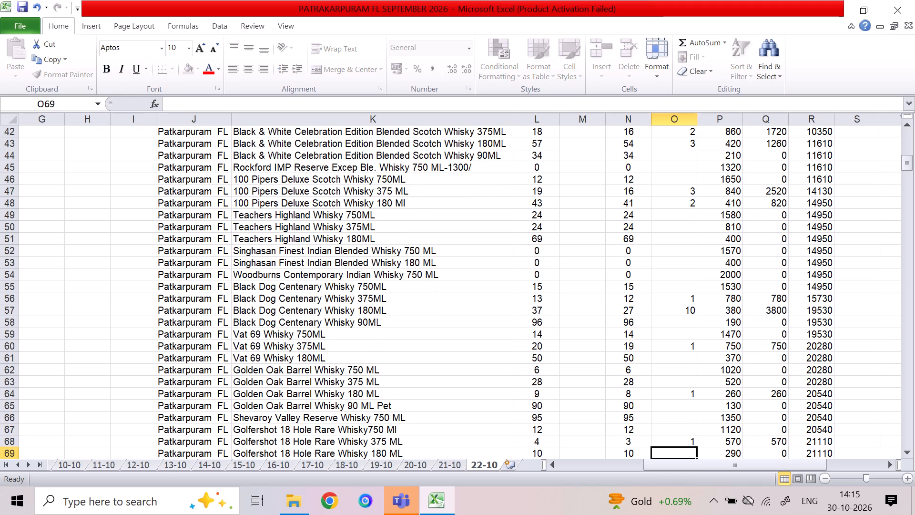
Enter column O sales quantities of 1 each for American Pride Gold Whisky 375ML and 180ML.
key(Down)
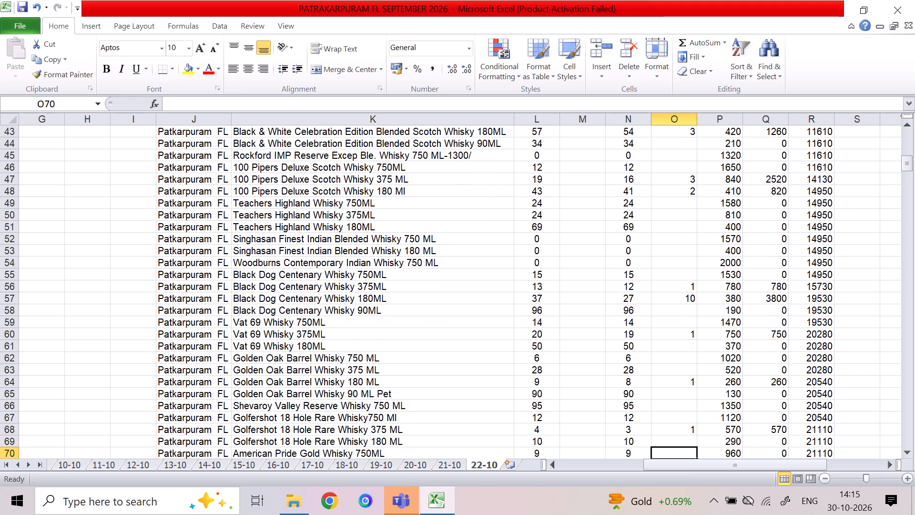
key(Down)
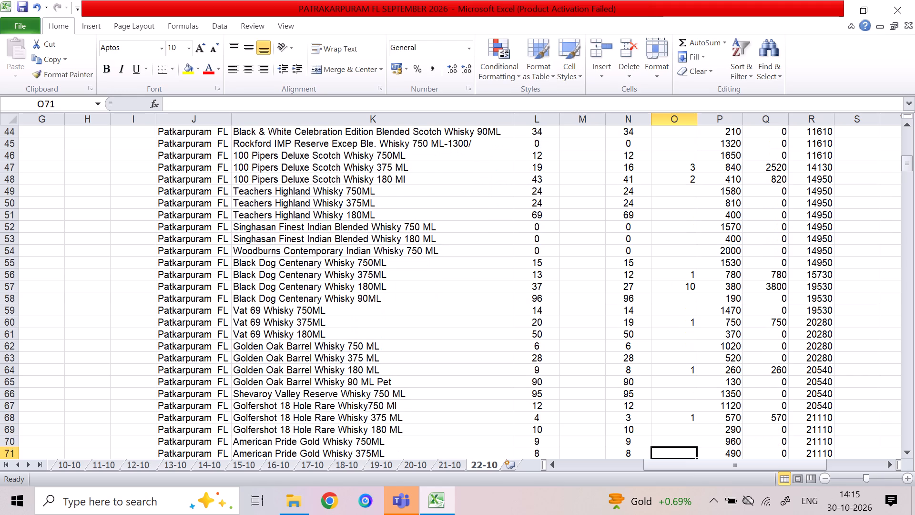
key(1)
key(Down)
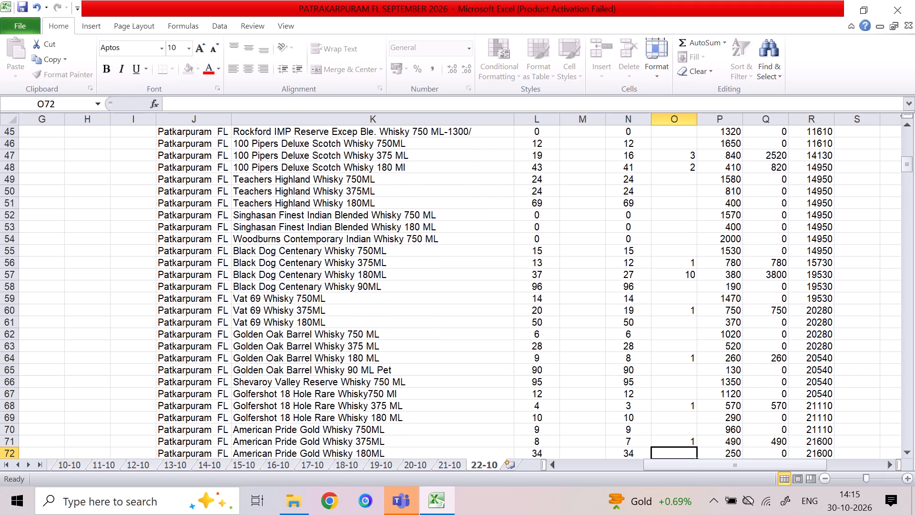
key(1)
key(Down)
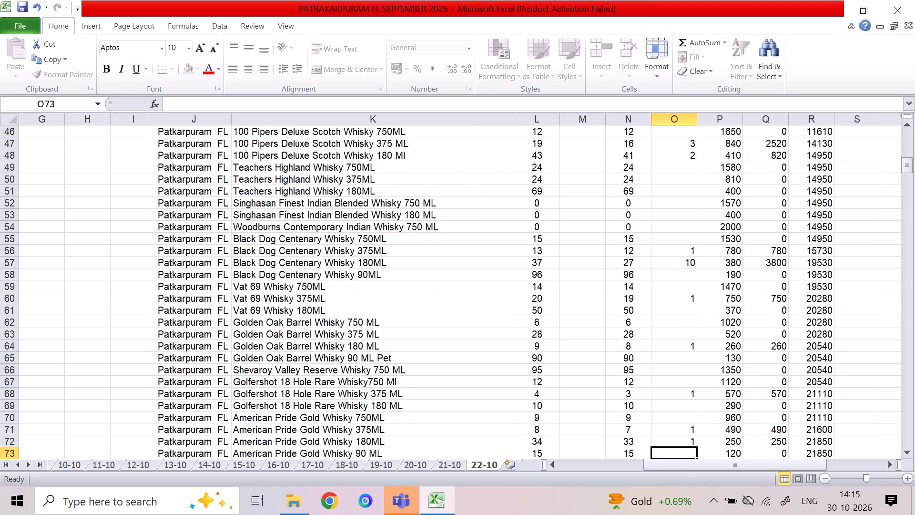
key(Up)
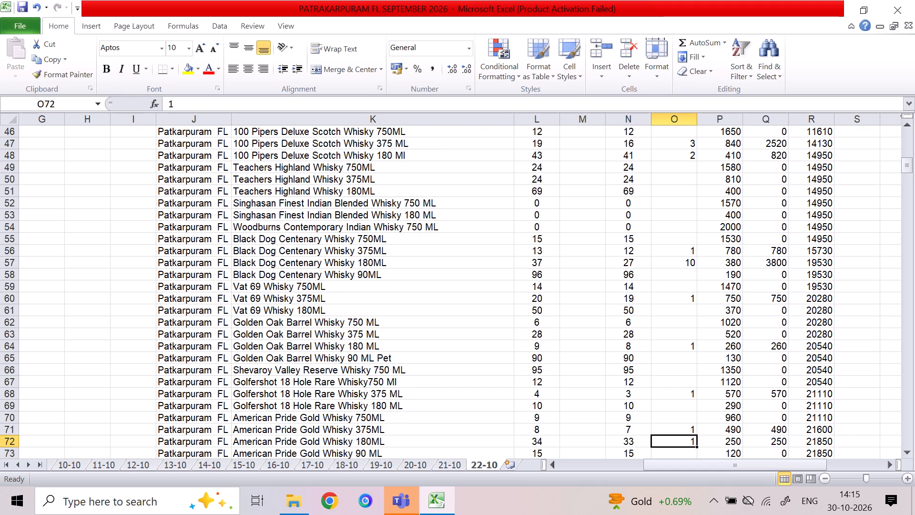
Set the column O sales quantities to 3 for American Pride Gold Whisky 180ML and 2 for the 90 ML.
key(3)
key(Down)
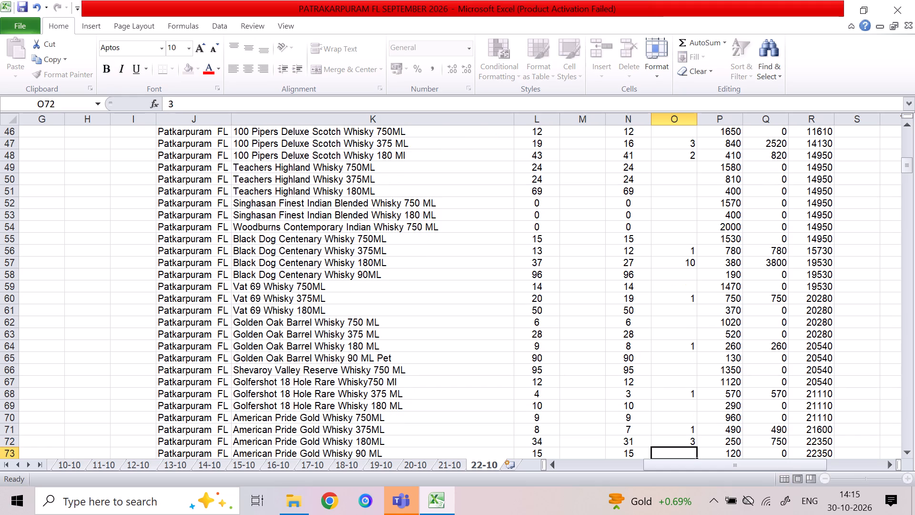
key(2)
key(Down)
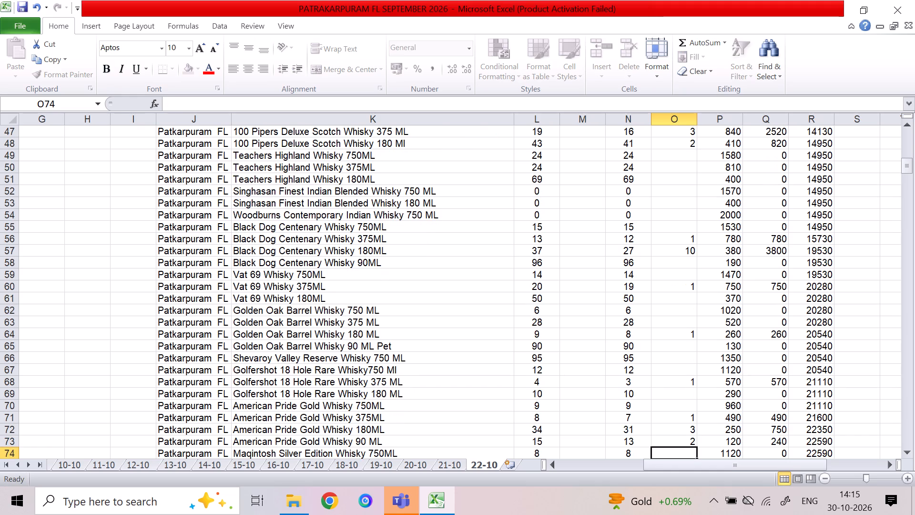
Look through the whisky rows from Maqintosh Silver Edition down to Rockford Classic, and return to the Maqintosh rows.
key(Down)
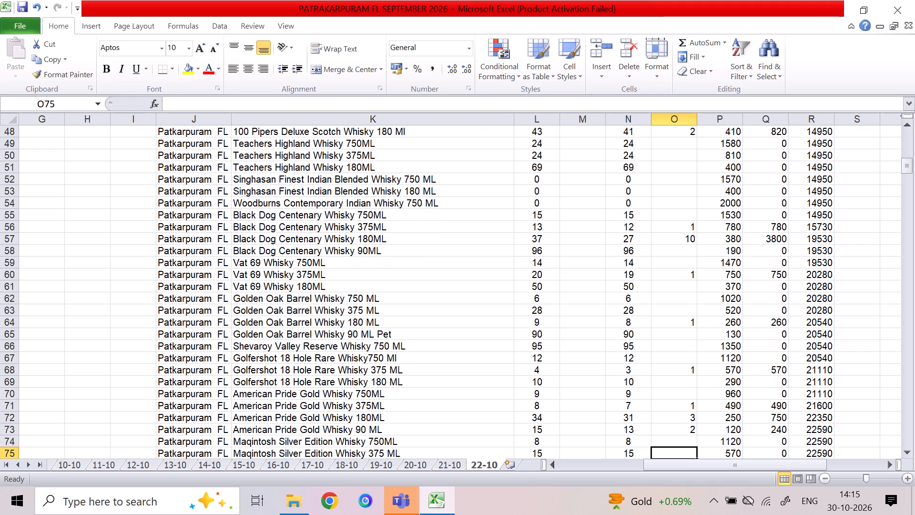
key(Down)
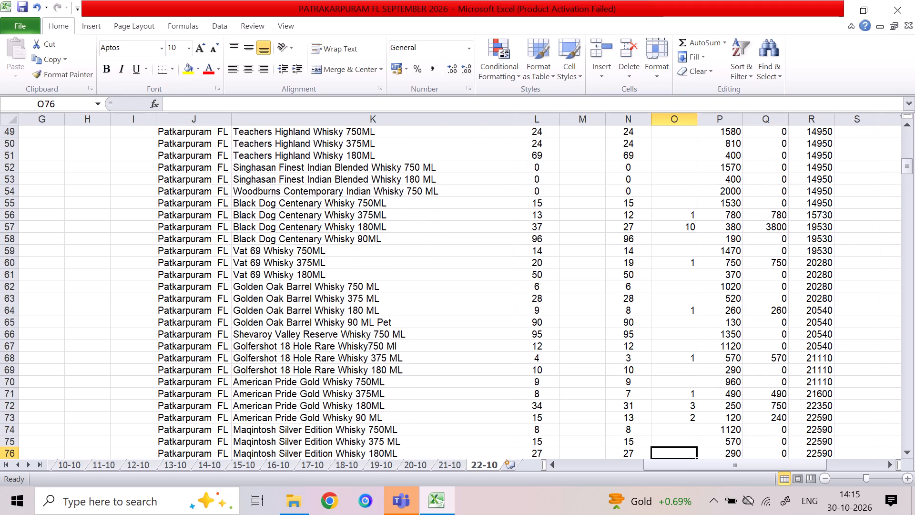
key(Down)
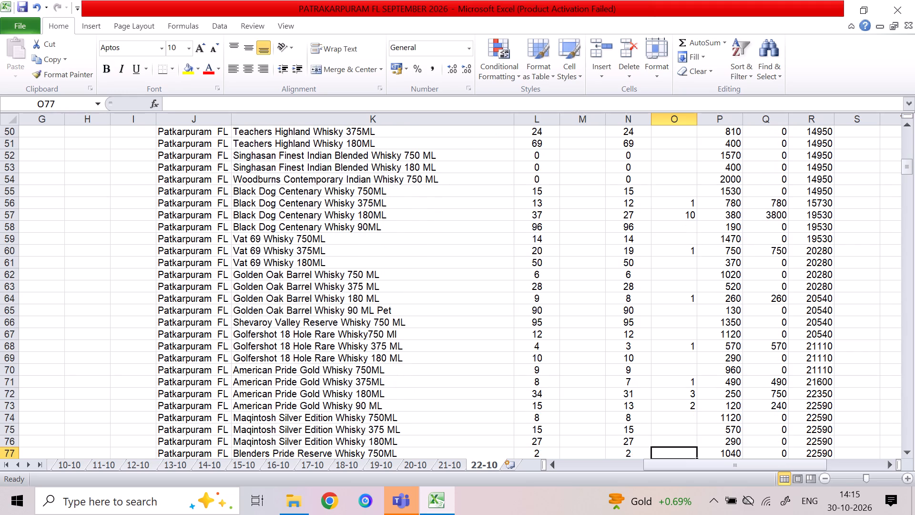
key(Down)
key(Down)
key(Down)
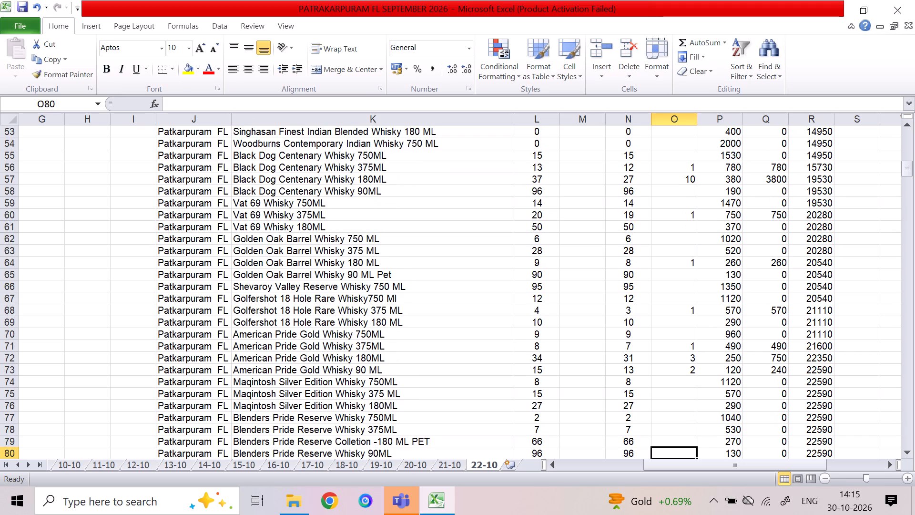
key(Down)
key(Down)
key(Down)
key(Down)
key(Down)
key(Down)
key(Down)
key(Down)
key(Down)
key(Down)
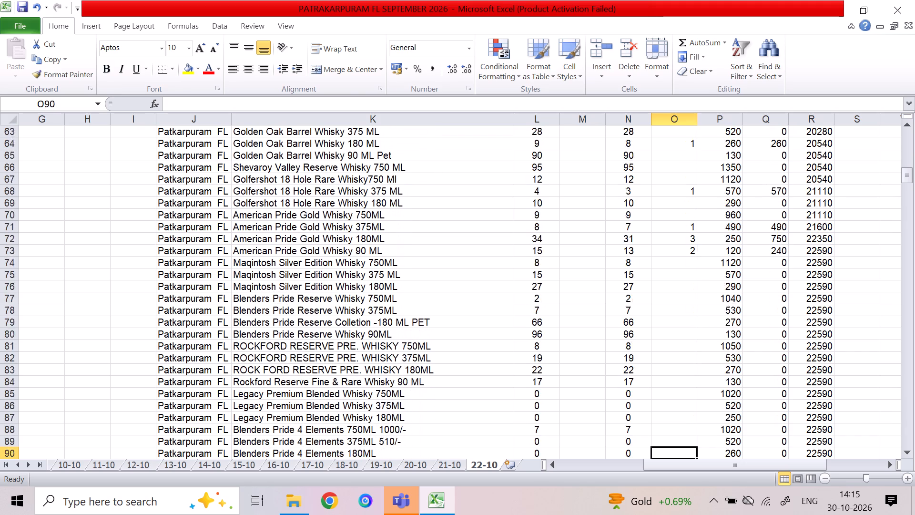
key(Down)
key(Down)
key(Down)
key(Down)
key(Down)
key(Down)
key(Down)
key(Down)
key(Down)
key(Down)
key(Up)
key(Up)
key(Up)
key(Up)
key(Up)
key(Up)
key(Up)
key(Up)
key(Up)
key(Up)
key(Up)
key(Up)
key(Up)
key(Up)
key(Up)
key(Up)
key(Up)
key(Up)
key(Up)
key(Up)
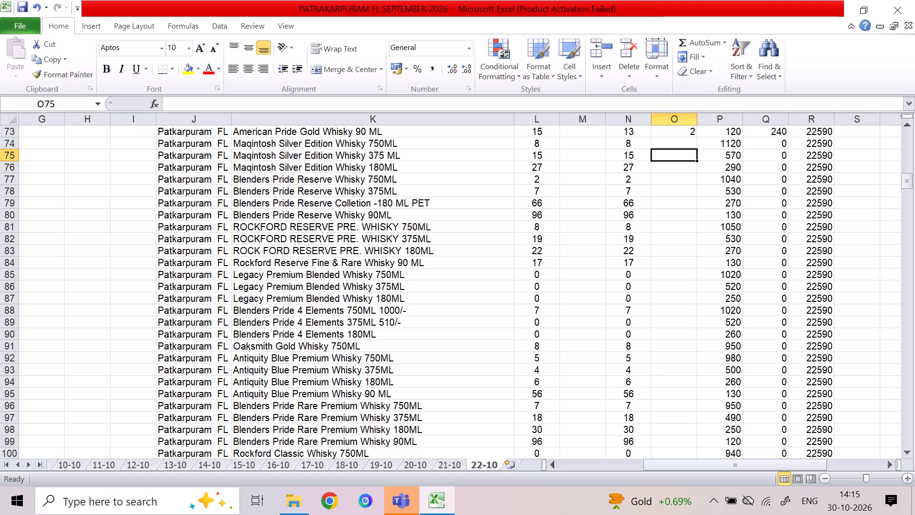
Enter column M quantities of 12 for Blenders Pride Reserve Whisky 750ML and 24 for the 375ML.
key(Down)
key(Down)
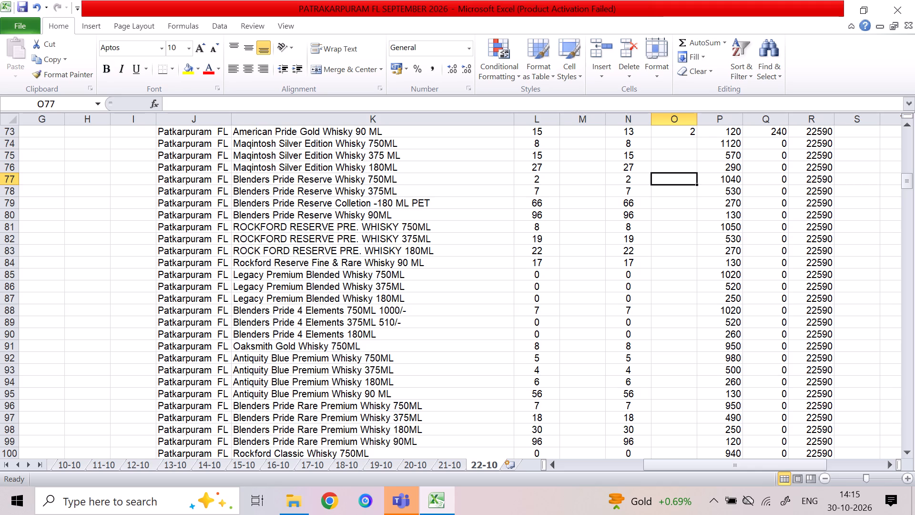
key(Down)
key(Left)
key(Up)
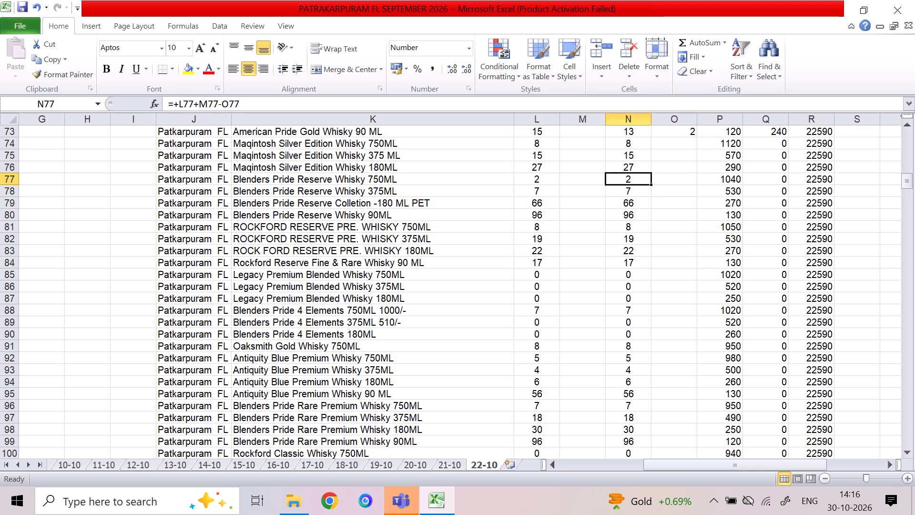
key(Left)
text(12)
key(Down)
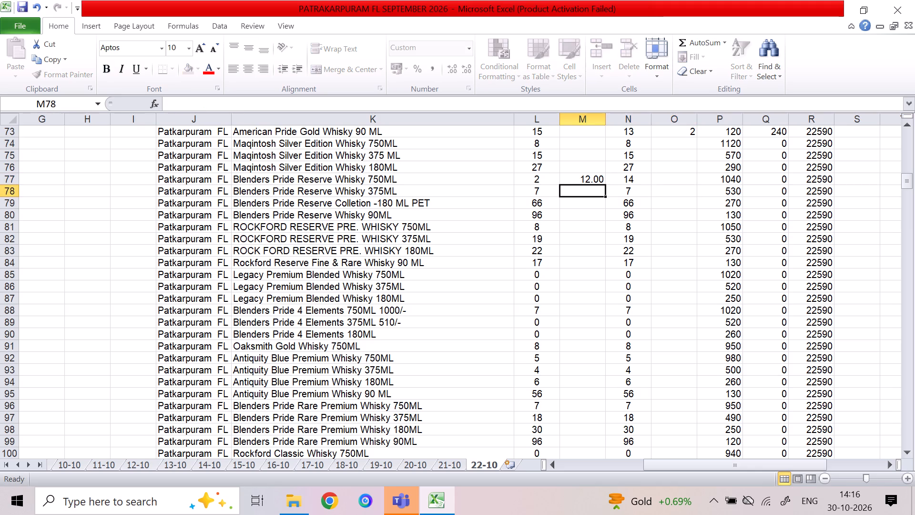
text(24)
key(Down)
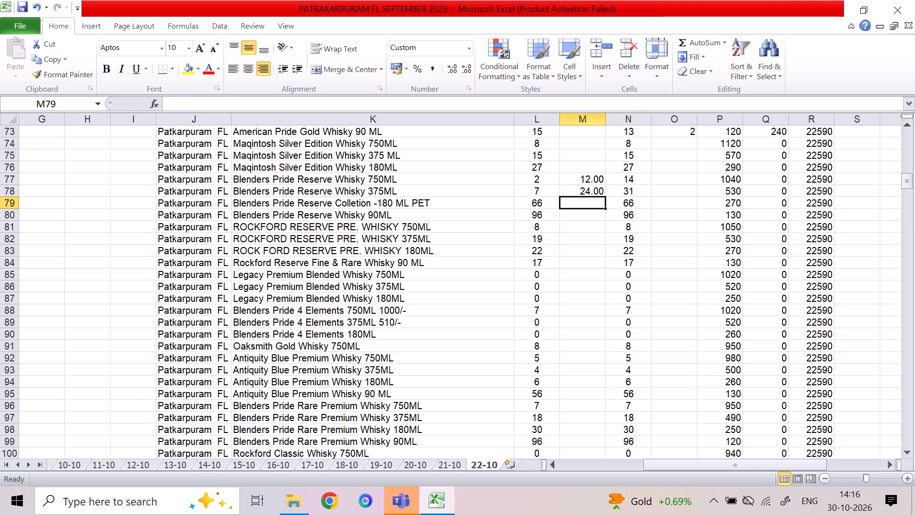
Enter column O sales quantities of 2 each for Blenders Pride Reserve Whisky 750ML and 375ML.
key(Right)
key(Right)
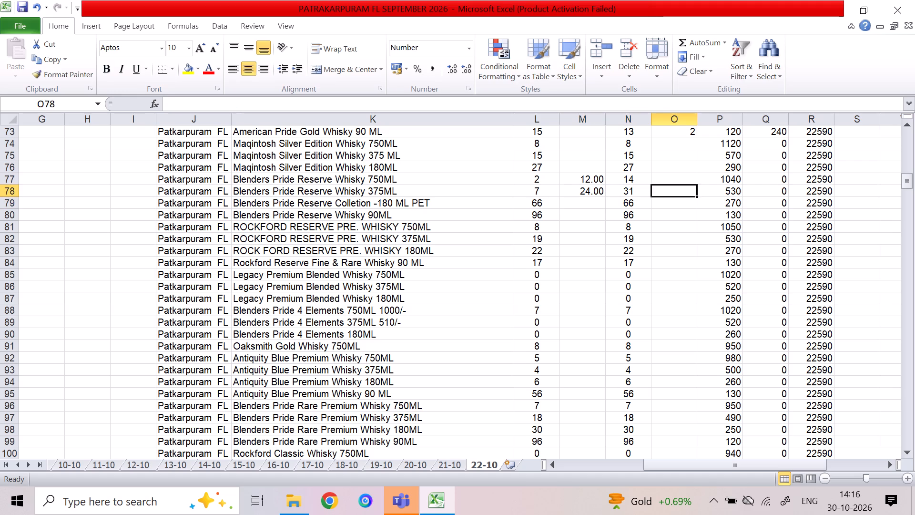
key(Up)
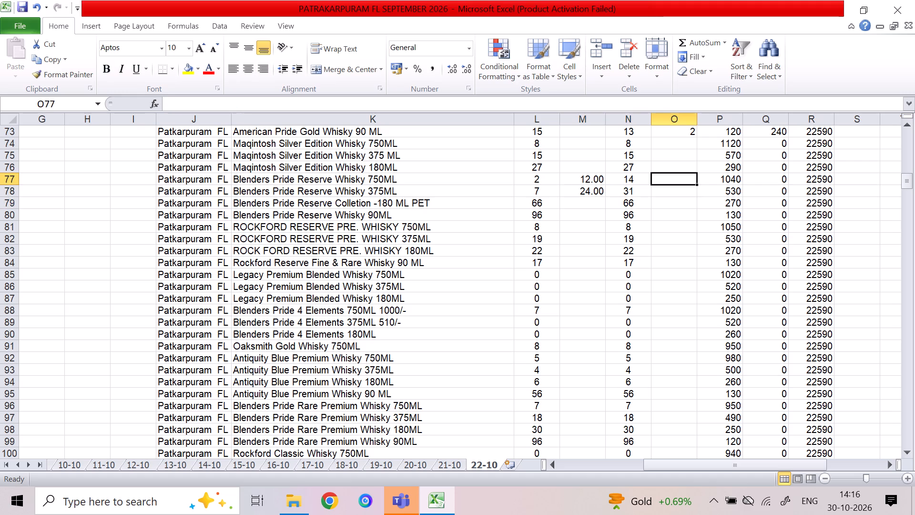
key(2)
key(Down)
key(2)
key(Down)
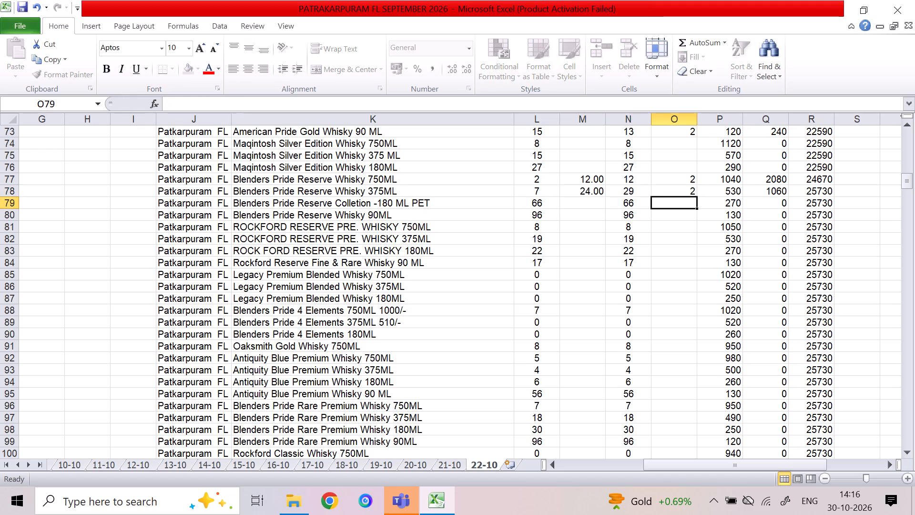
Enter column O sales quantities of 7 for Blenders Pride Reserve 180 ML PET and 6 for Blenders Pride Reserve Whisky 90ML.
key(Left)
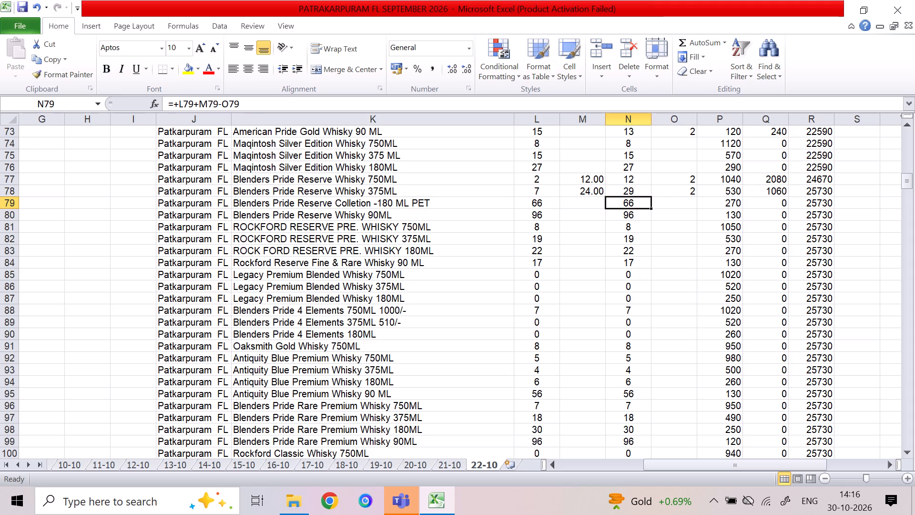
key(Up)
key(Right)
key(Down)
key(7)
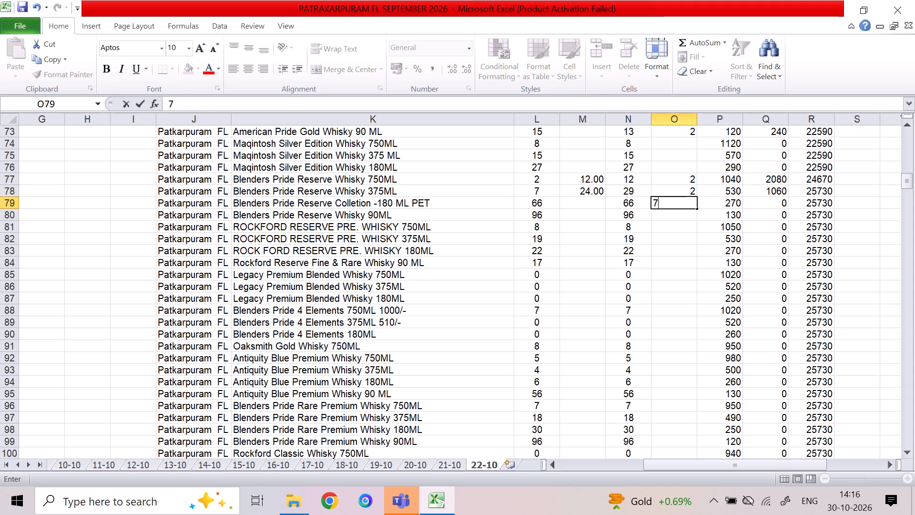
key(Down)
key(6)
key(Down)
Check the column N closing stock of the Blenders Pride Reserve rows from 750ML to 90ML.
key(Left)
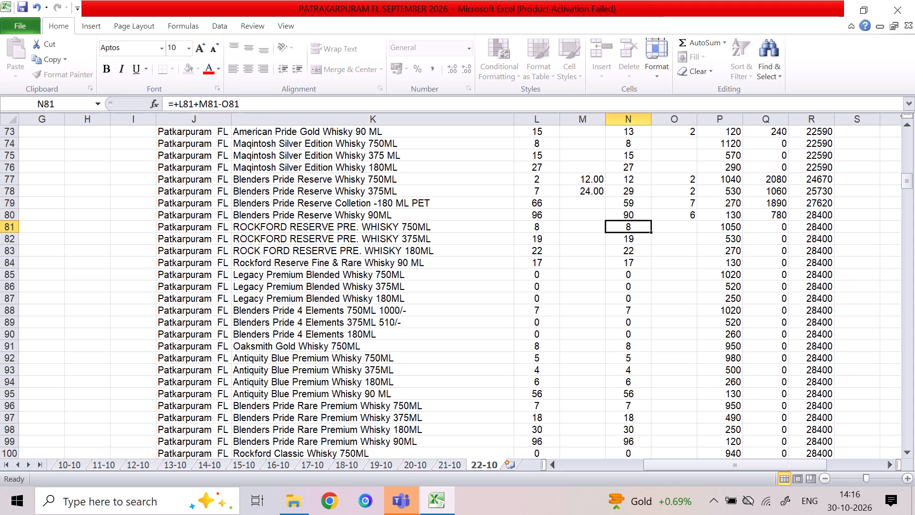
key(Up)
key(Up)
key(Down)
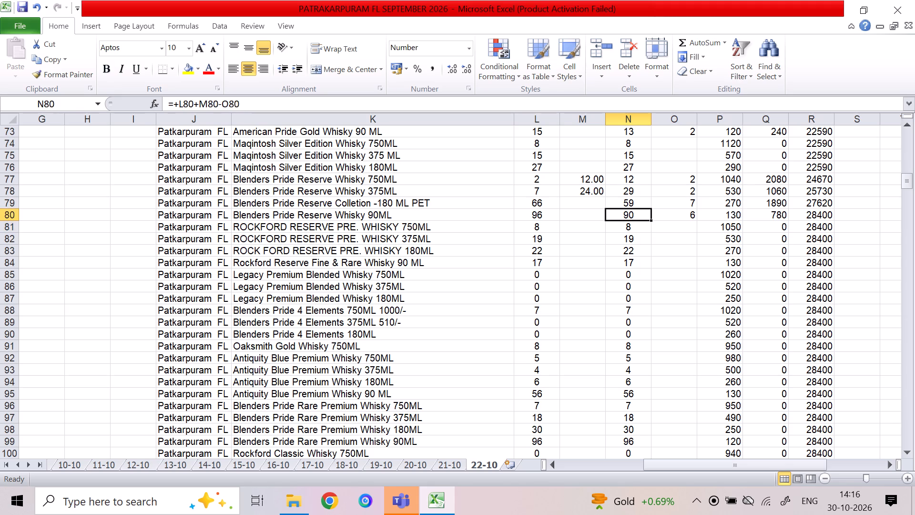
key(Up)
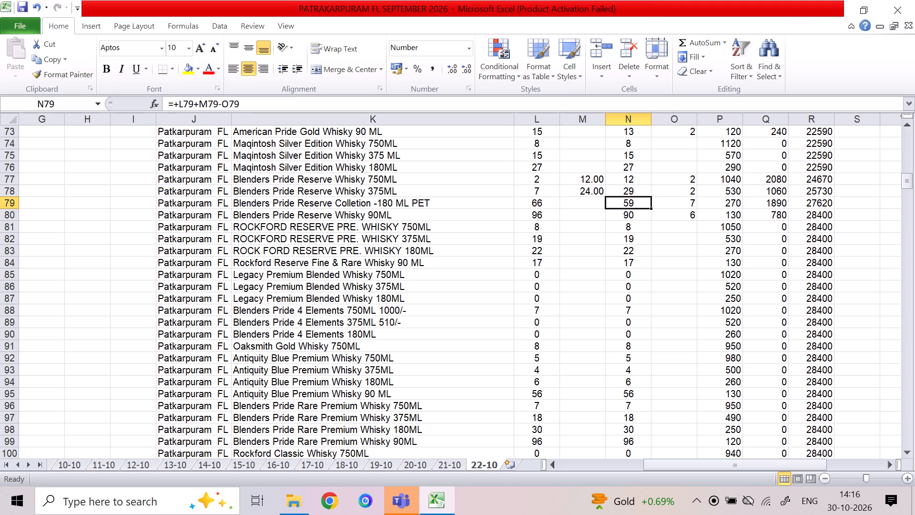
key(Up)
key(Up)
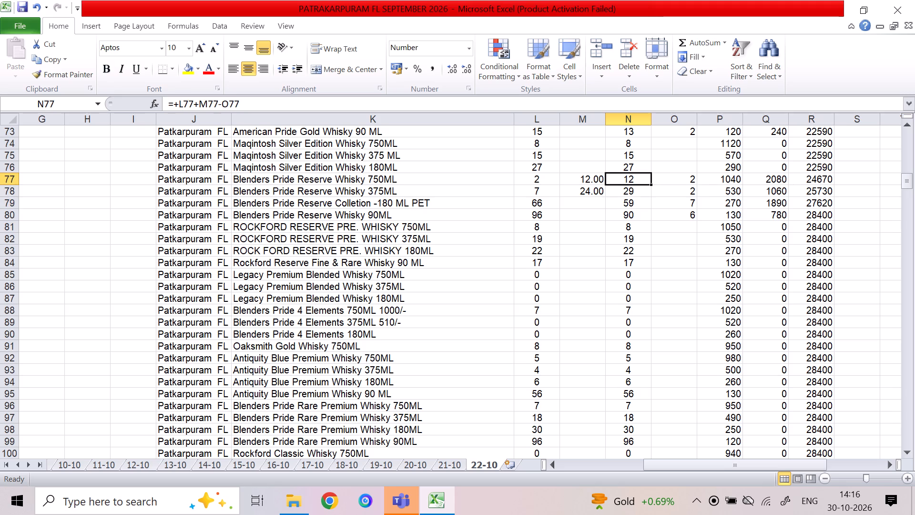
key(Down)
key(Down)
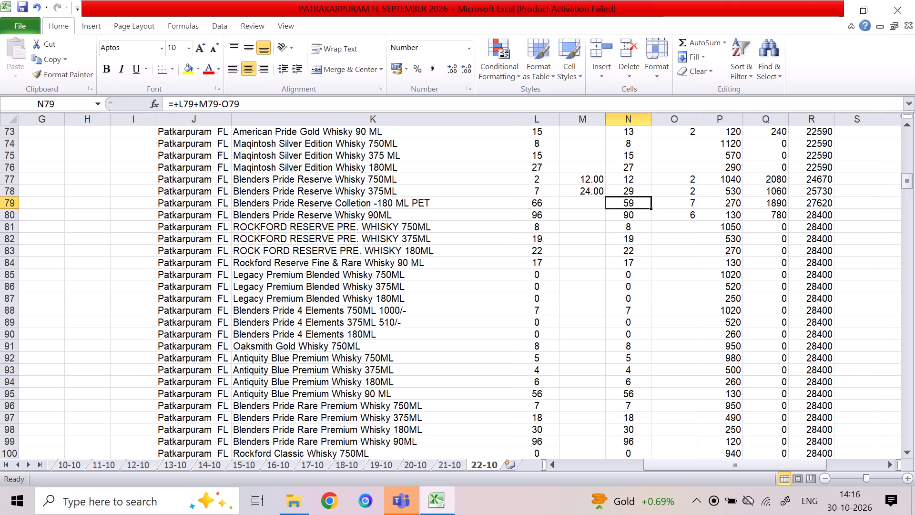
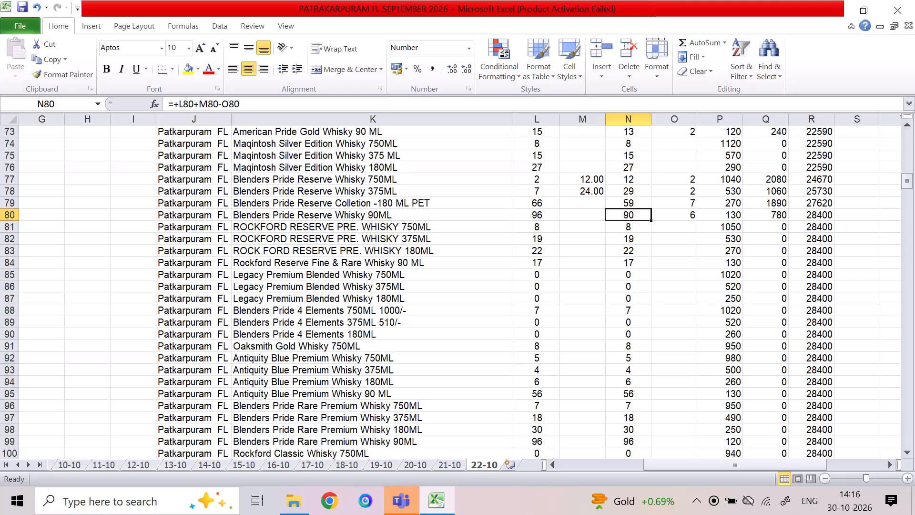
Enter column M quantities for the Rockford Reserve whiskies: 12 for 750ML, 24 for 375ML, 48 for 180ML and 96 for 90 ML.
key(Down)
key(Left)
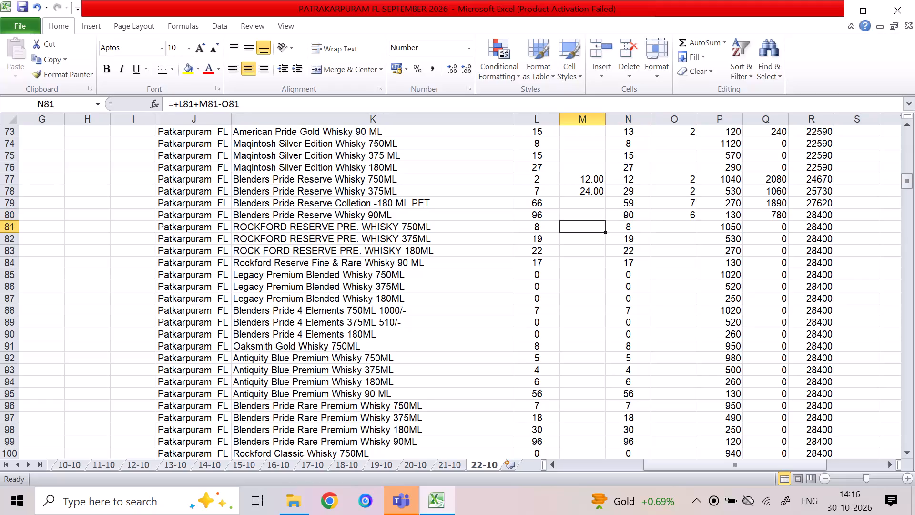
text(12)
key(Down)
text(24)
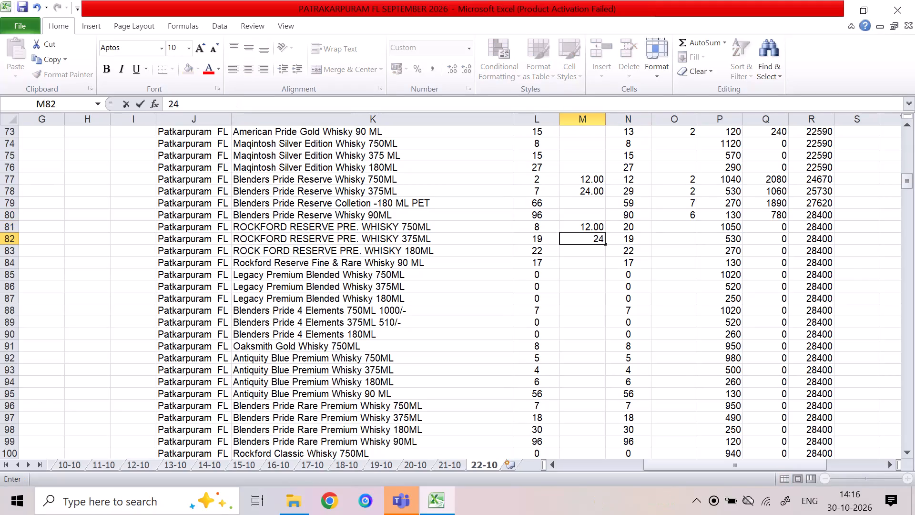
key(Down)
text(48)
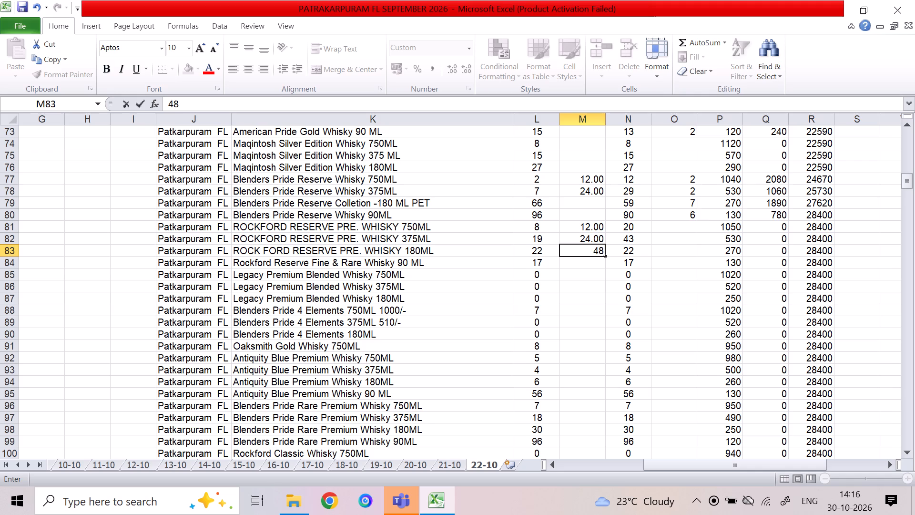
key(Down)
text(96)
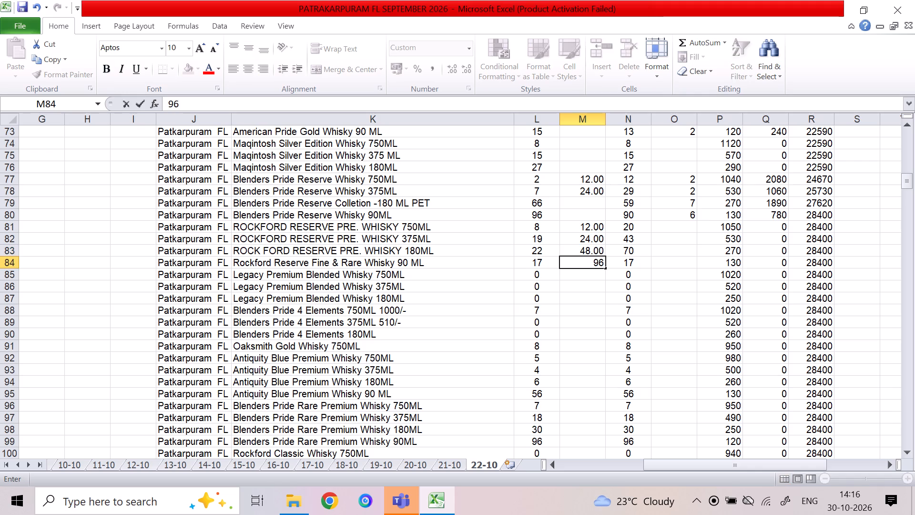
key(Down)
Enter column O sales quantities for Rockford Reserve whisky: 3 for 750ML, 3 for 375ML and 9 for 180ML.
key(Up)
key(Up)
key(Up)
key(Up)
key(Right)
key(Right)
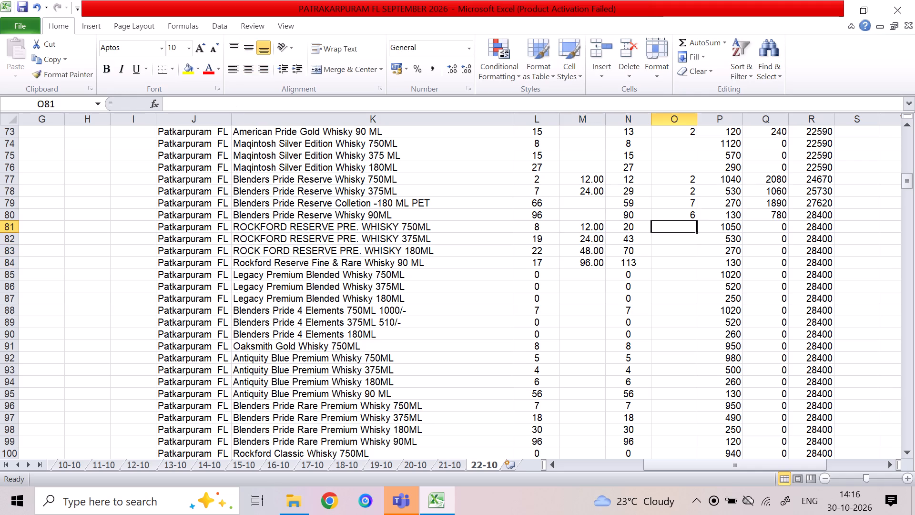
key(3)
key(Down)
key(3)
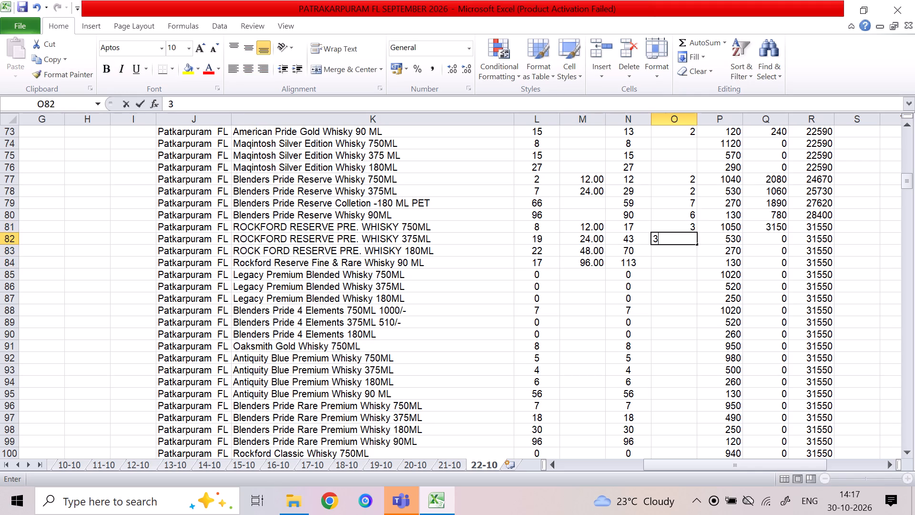
key(Down)
key(9)
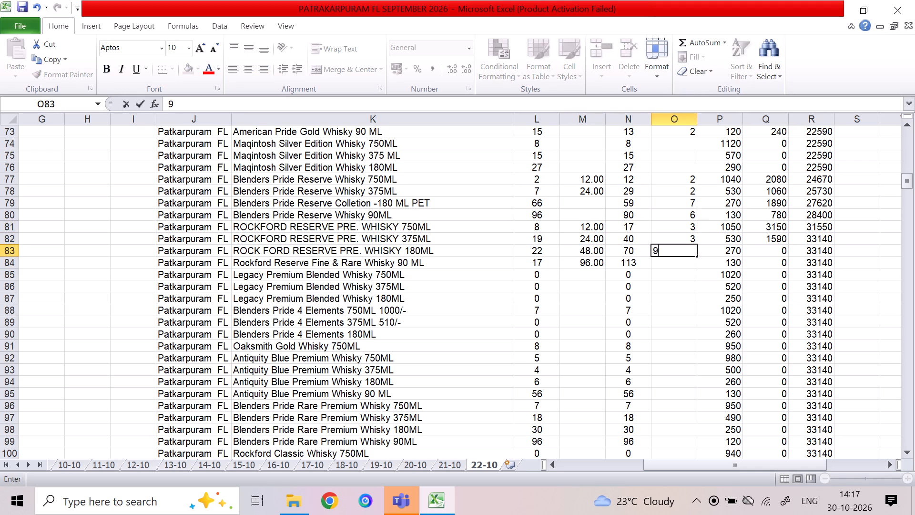
key(Down)
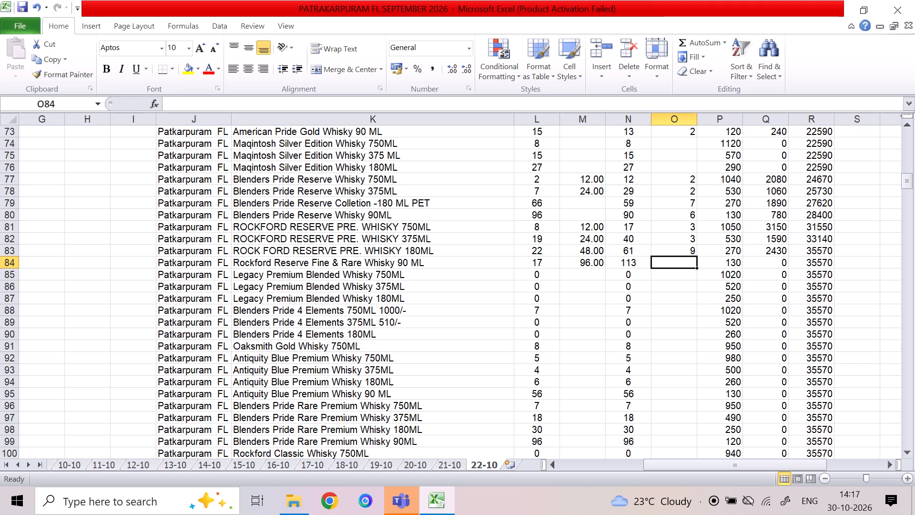
Go down column O past the Legacy and Blenders Pride 4 Elements rows to Antiquity Blue Premium Whisky 180ML.
key(Down)
key(Down)
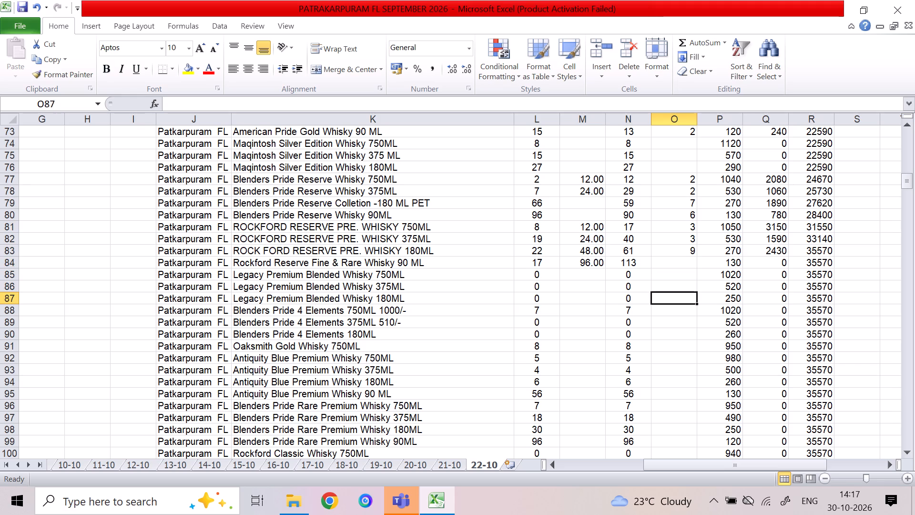
key(Down)
key(Down)
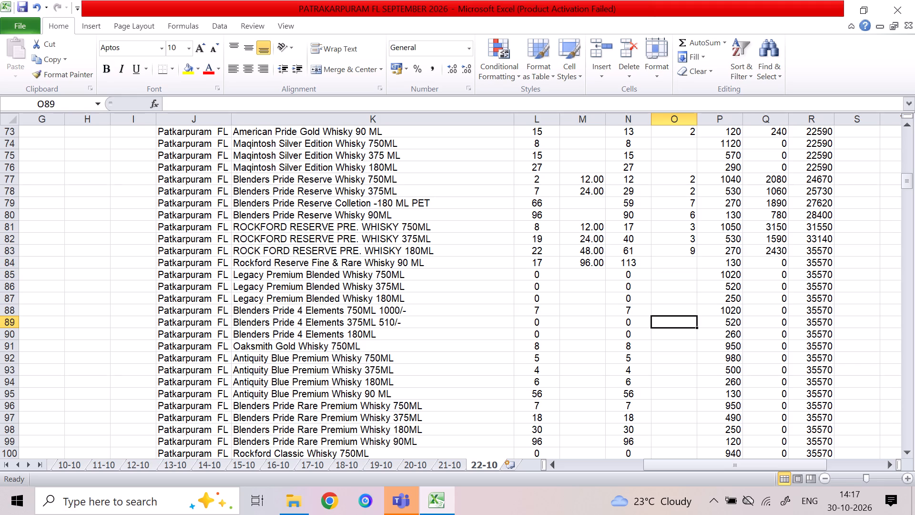
key(Down)
key(Down)
key(Down)
key(Down)
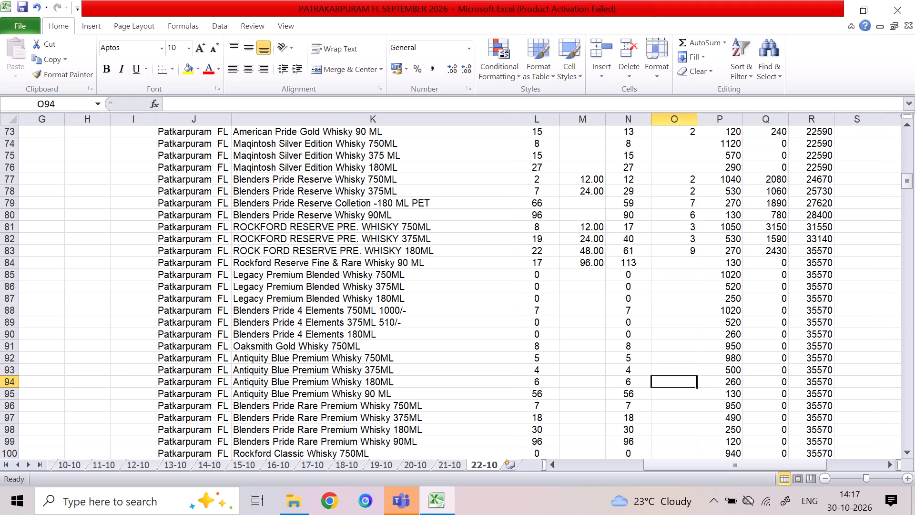
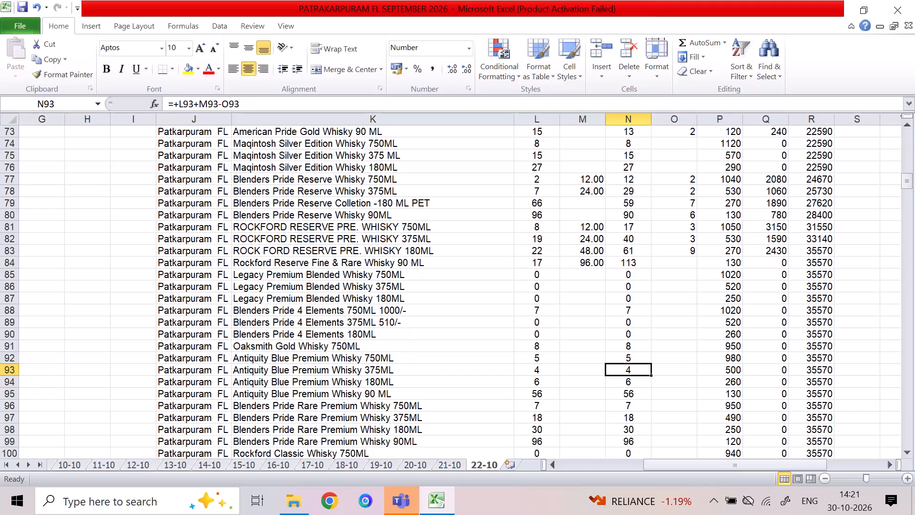
Examine the stock rows from Antiquity Blue Premium Whisky 375ML down to The Indian Edit Reserve Premium Whisky 750 ML.
key(Down)
key(Down)
key(Up)
key(Up)
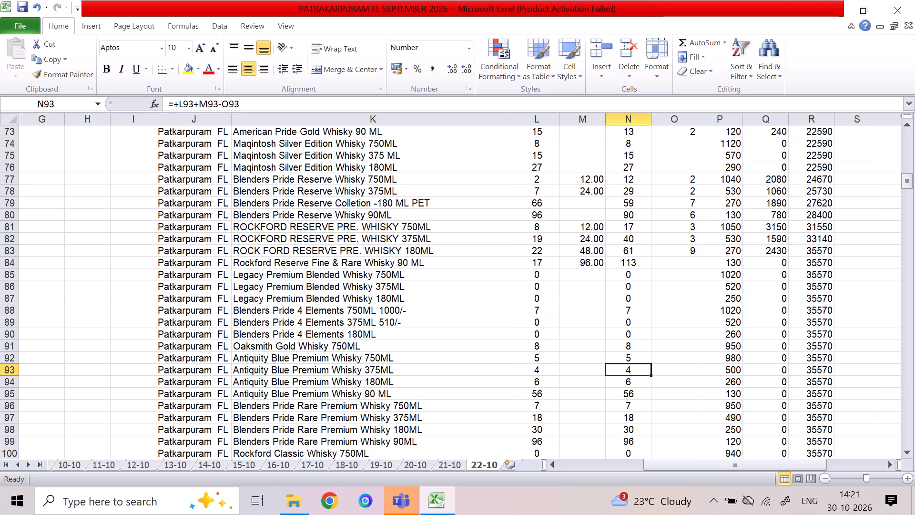
key(Down)
key(Down)
key(Down)
key(Down)
key(Down)
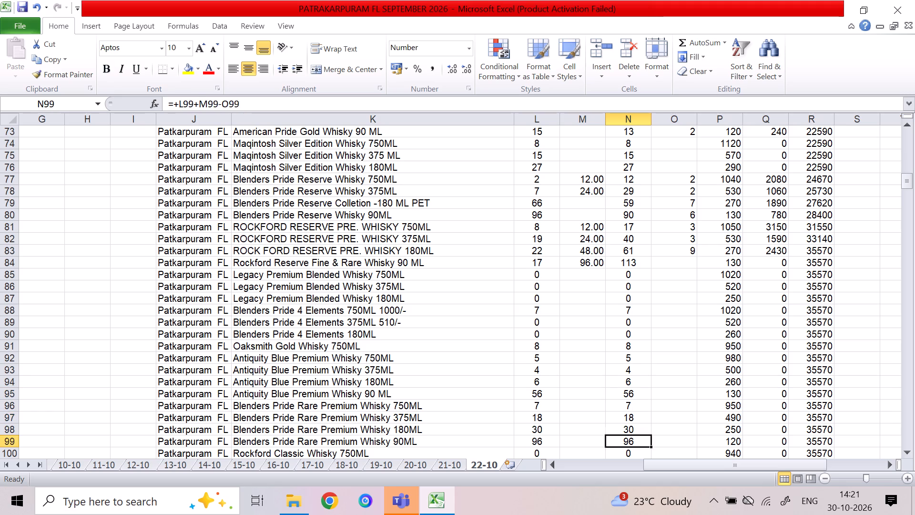
key(Down)
key(Down)
key(Down)
key(Down)
key(Down)
key(Down)
key(Down)
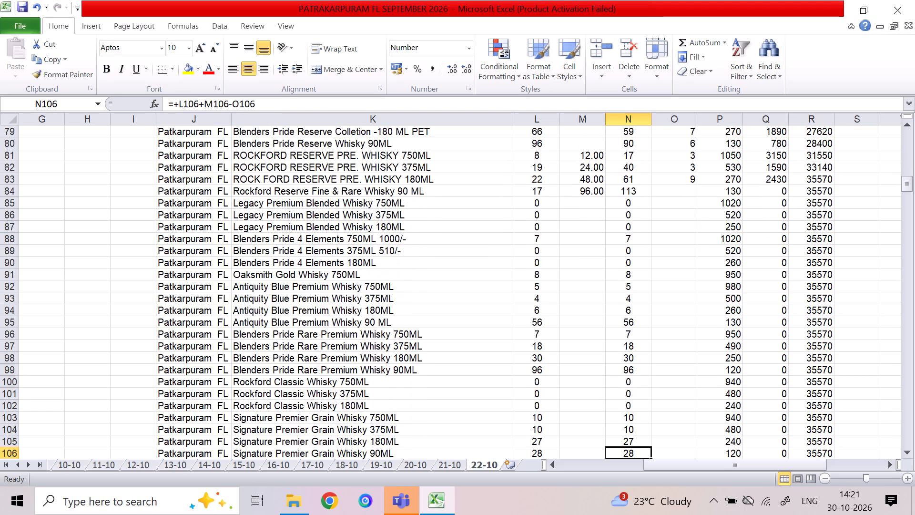
key(Down)
key(Down)
key(Down)
key(Down)
key(Down)
key(Down)
key(Down)
key(Down)
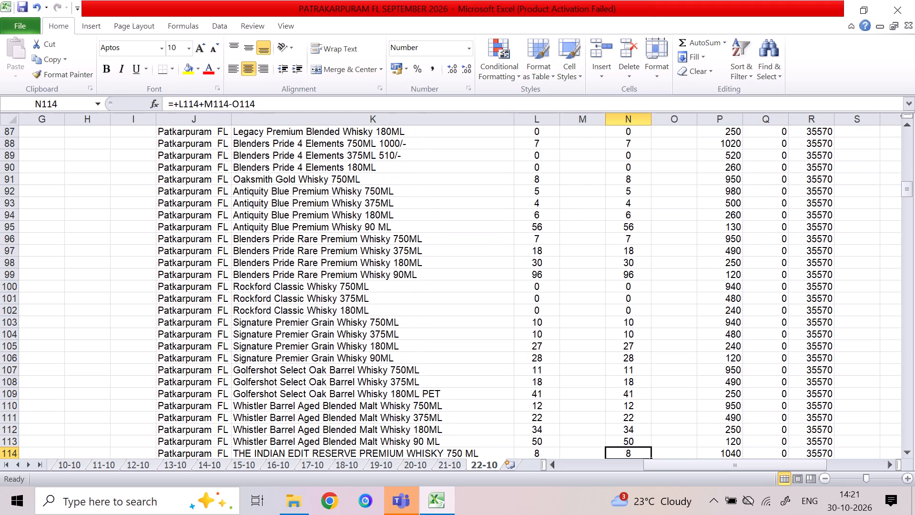
Enter 12 in column M for Blenders Pride Rare Premium Whisky 750ML.
key(Up)
key(Up)
key(Up)
key(Up)
key(Up)
key(Up)
key(Up)
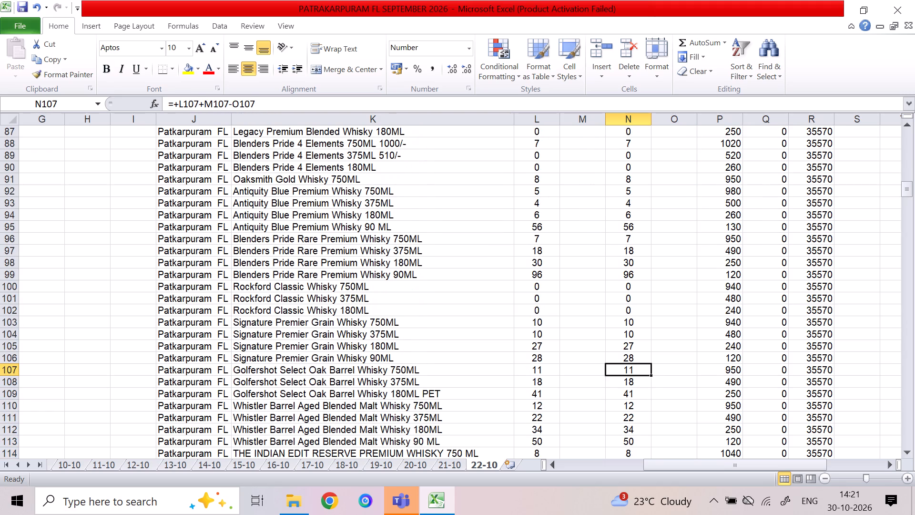
key(Up)
key(Left)
key(Up)
key(Left)
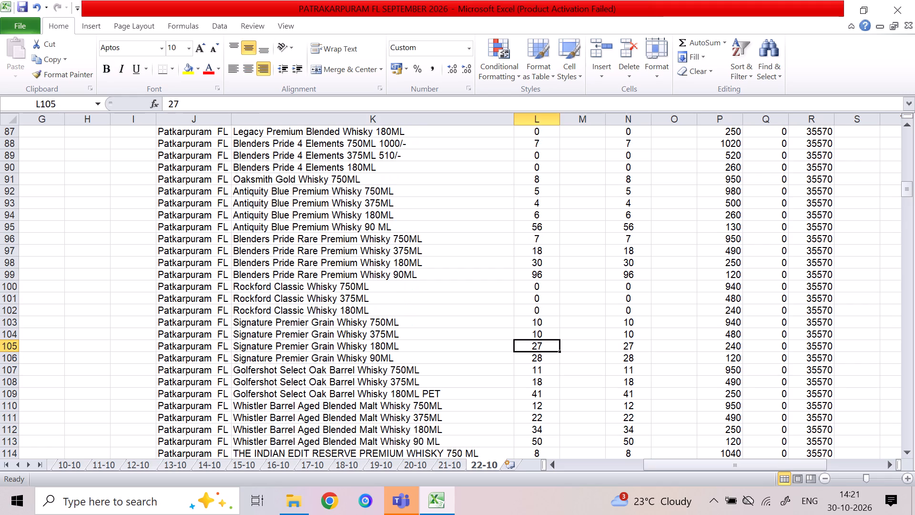
key(Up)
key(Up)
key(Up)
key(Up)
key(Up)
key(Up)
key(Right)
key(Up)
key(Up)
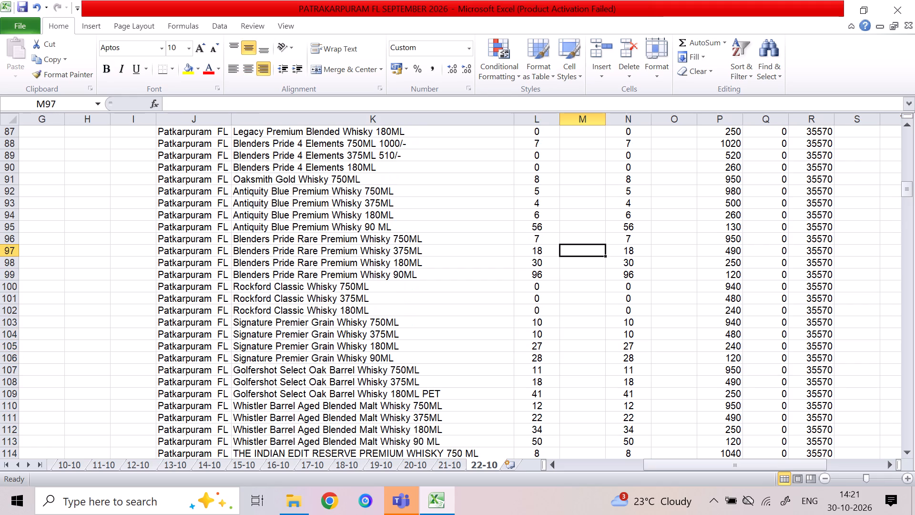
key(Up)
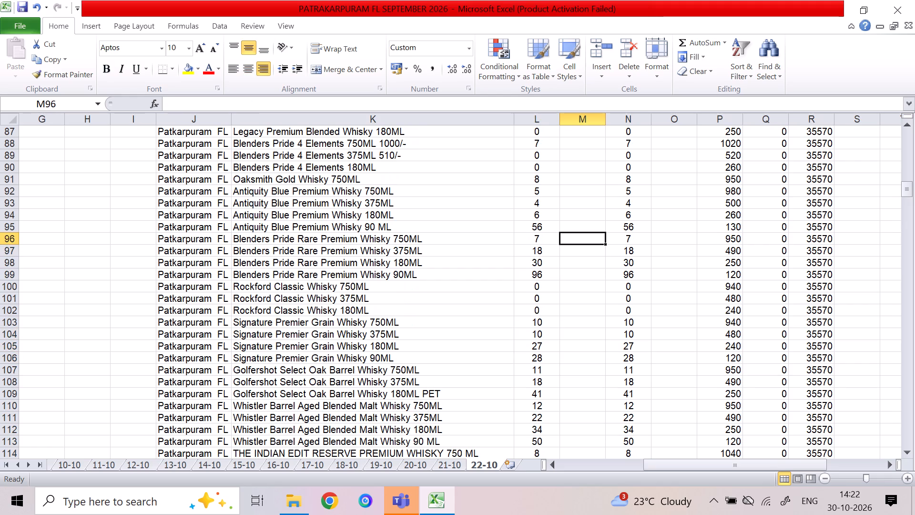
text(12)
key(Down)
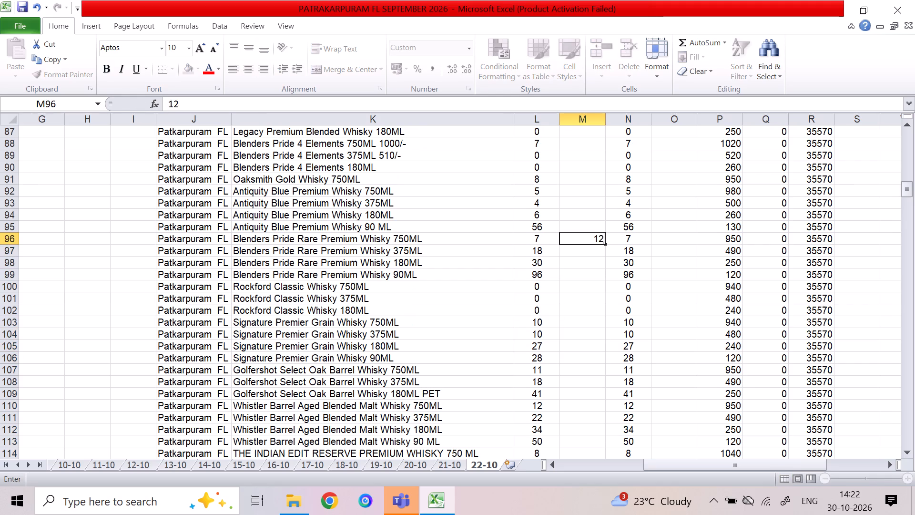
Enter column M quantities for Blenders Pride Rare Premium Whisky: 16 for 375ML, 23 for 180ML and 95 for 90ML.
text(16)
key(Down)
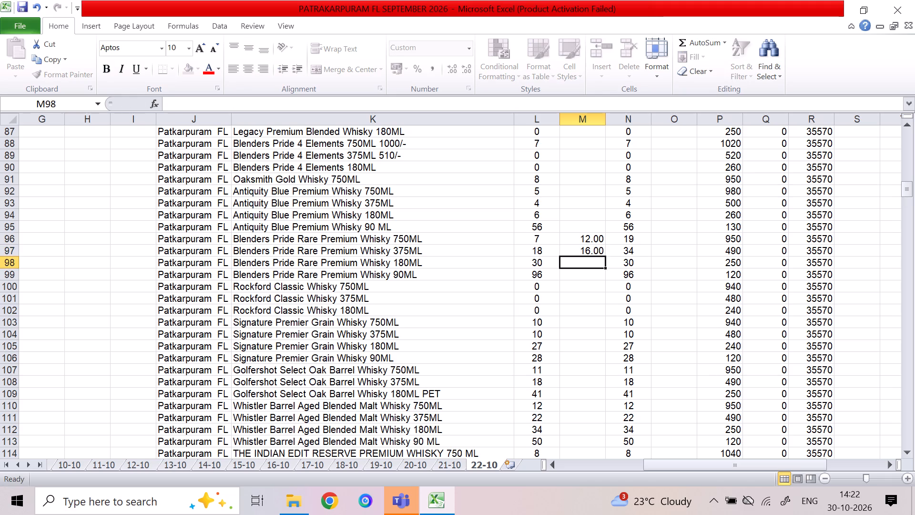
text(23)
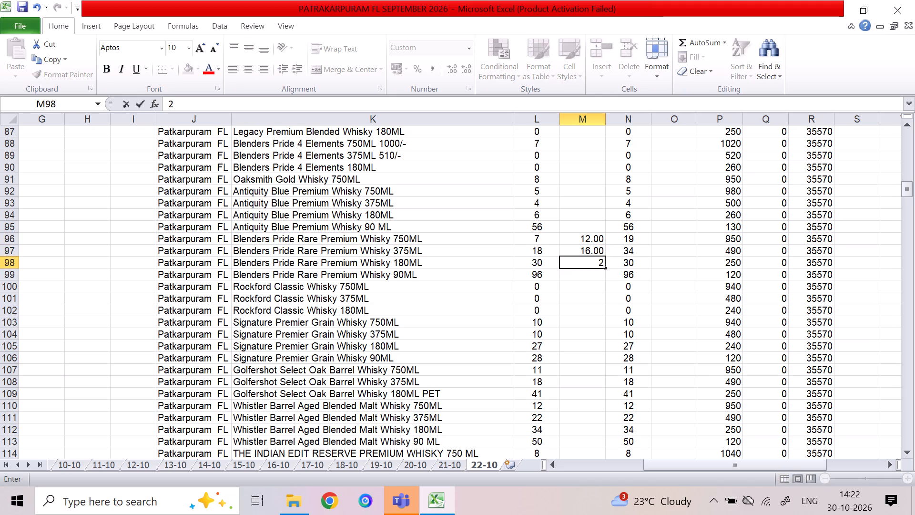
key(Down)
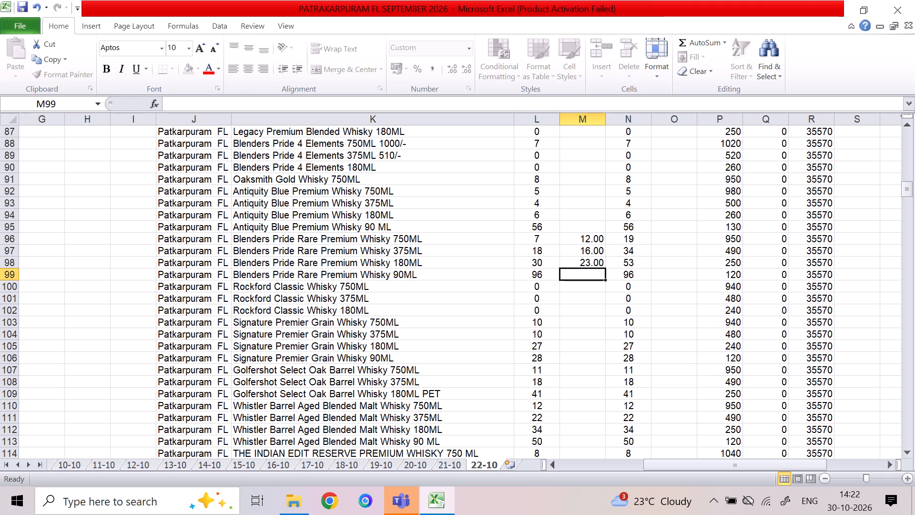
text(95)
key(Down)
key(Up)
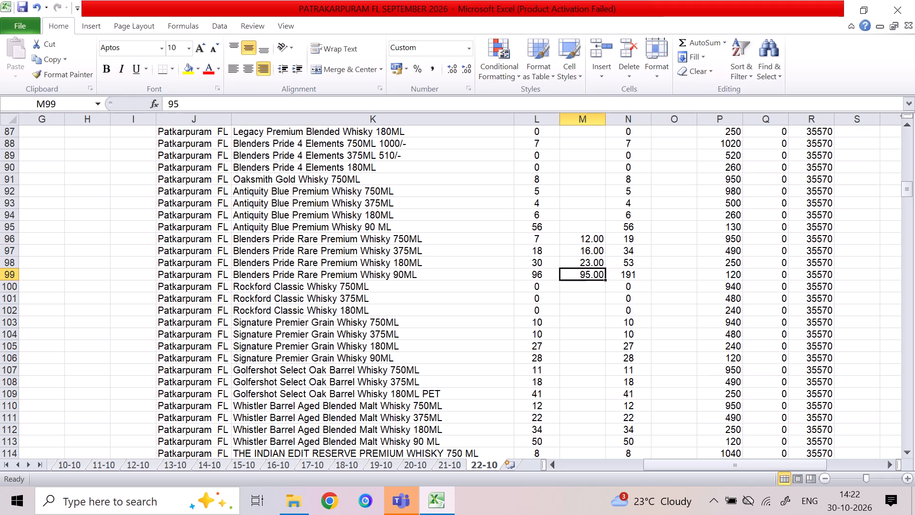
Enter column O sales quantities for Blenders Pride Rare Premium Whisky: 7 for 750ML, 2 for 375ML, 7 for 180ML and 1 for 90ML.
key(Up)
key(Up)
key(Up)
key(Right)
key(Right)
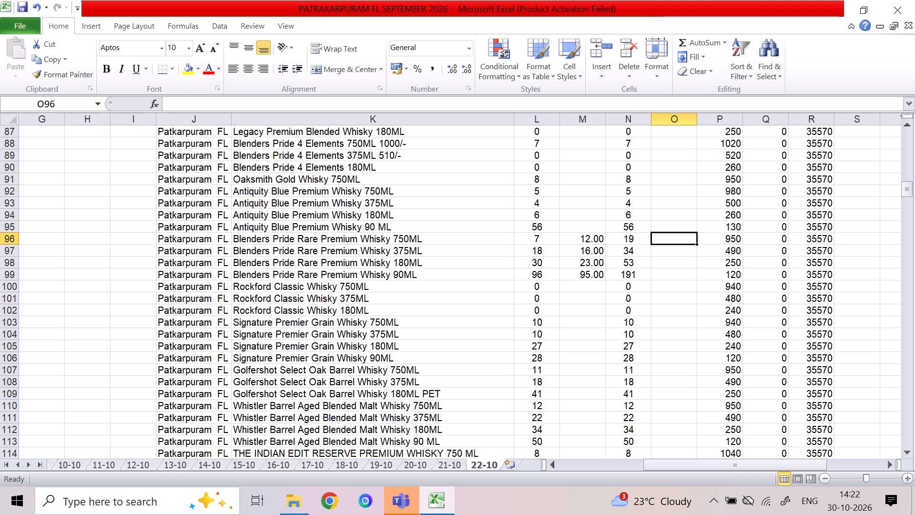
key(7)
key(Down)
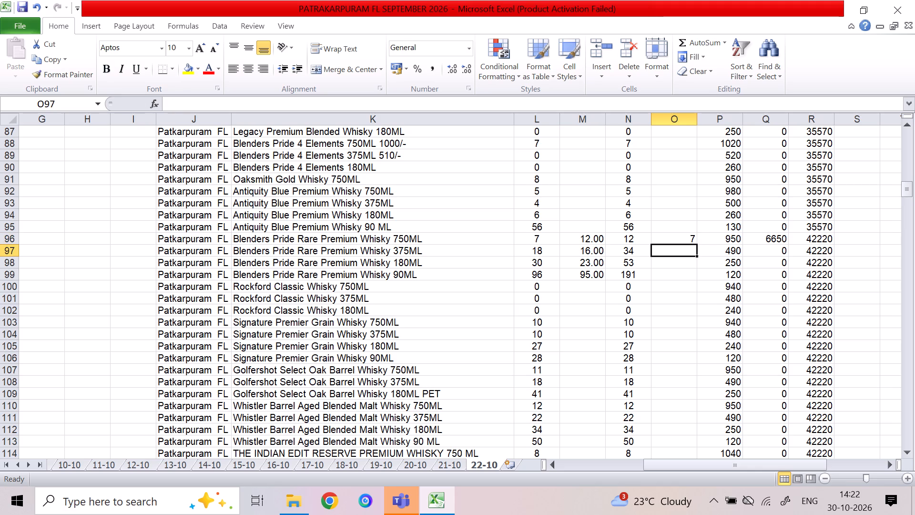
key(2)
key(Down)
key(7)
key(Down)
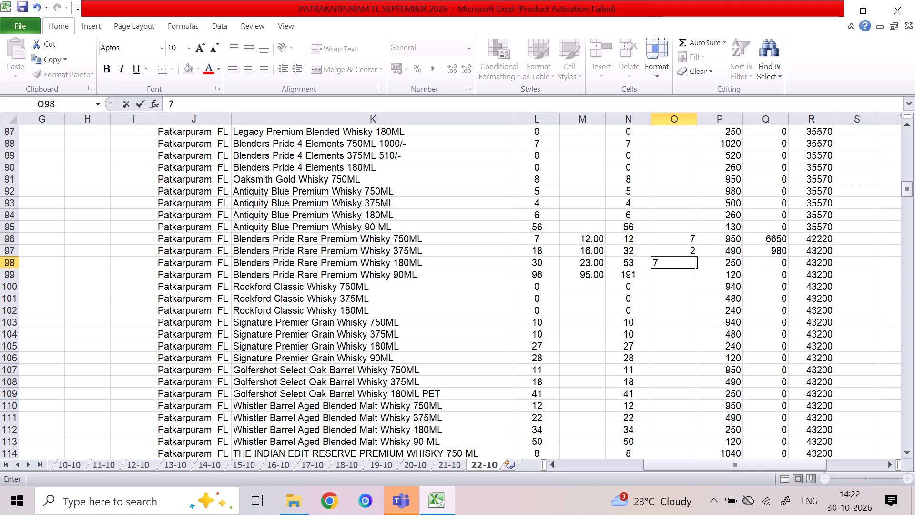
key(1)
key(Down)
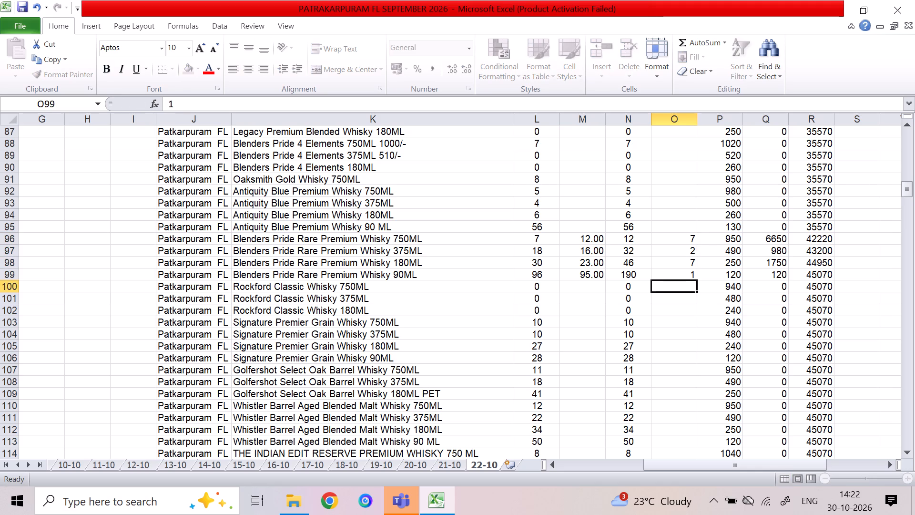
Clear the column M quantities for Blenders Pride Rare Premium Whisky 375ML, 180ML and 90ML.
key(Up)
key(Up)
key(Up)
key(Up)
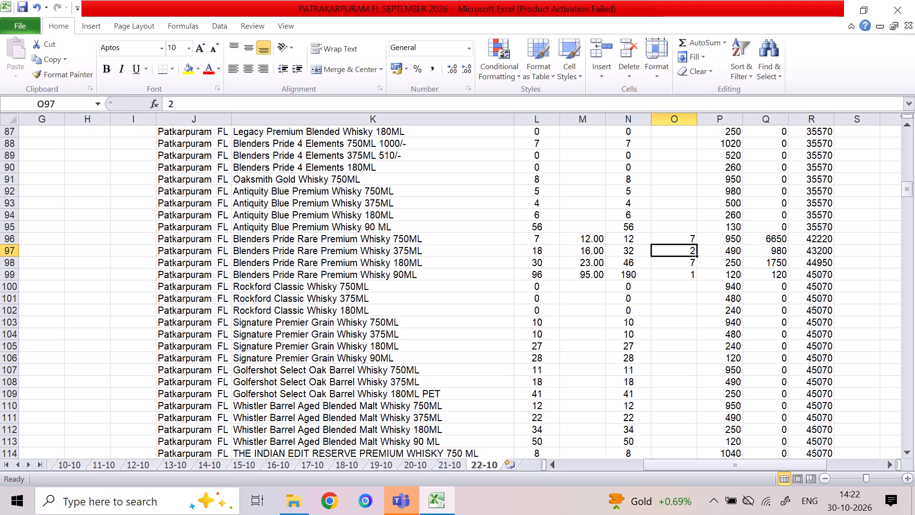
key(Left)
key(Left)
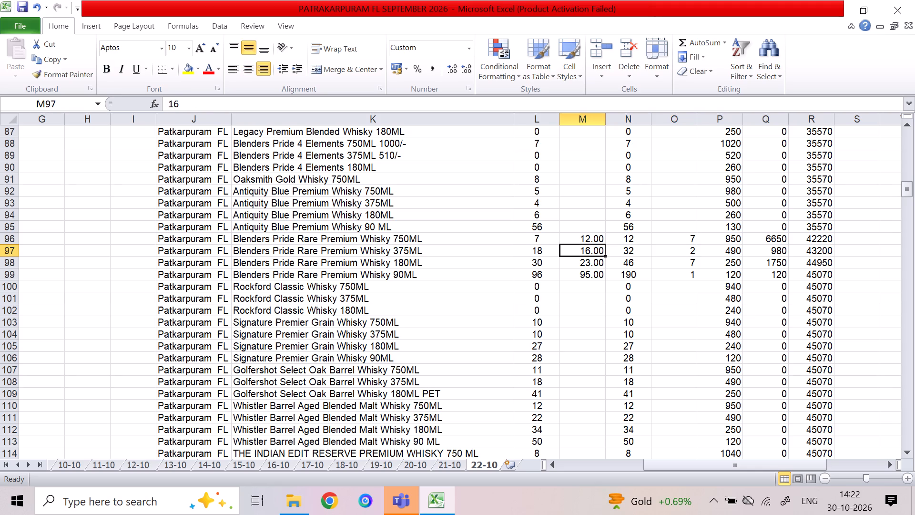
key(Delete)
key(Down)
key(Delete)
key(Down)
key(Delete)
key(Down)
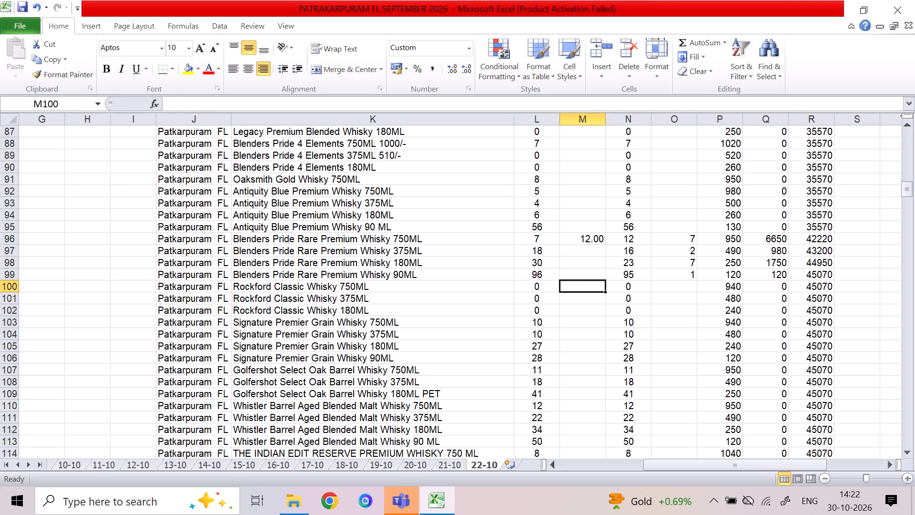
Review the column O sales quantities of the four Blenders Pride Rare Premium Whisky sizes.
key(Up)
key(Up)
key(Up)
key(Right)
key(Up)
key(Right)
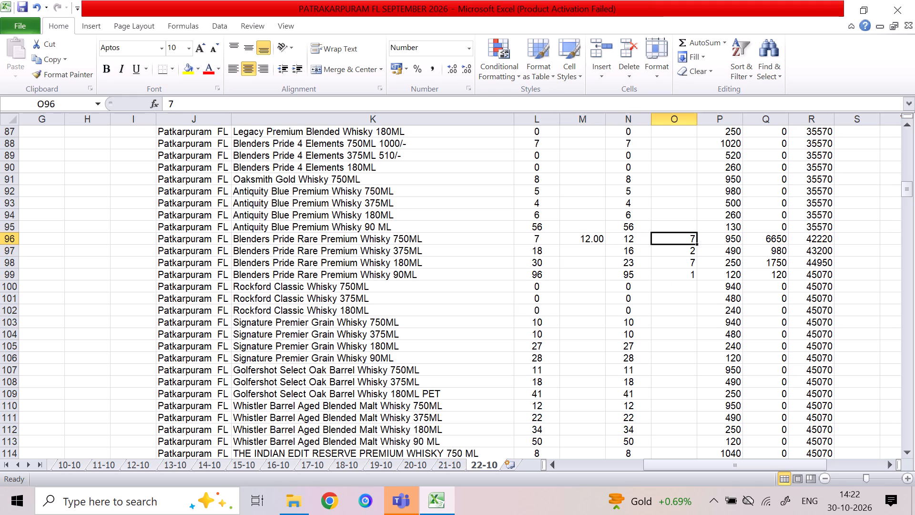
key(Down)
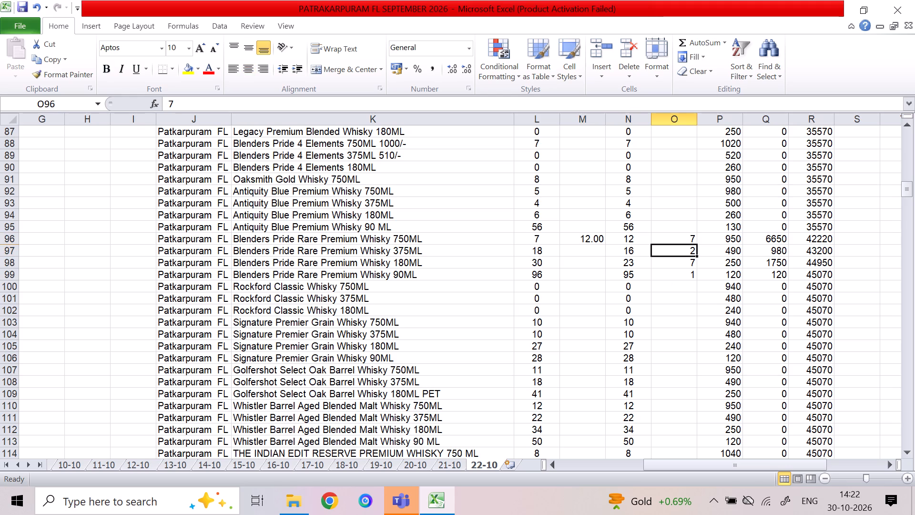
key(Down)
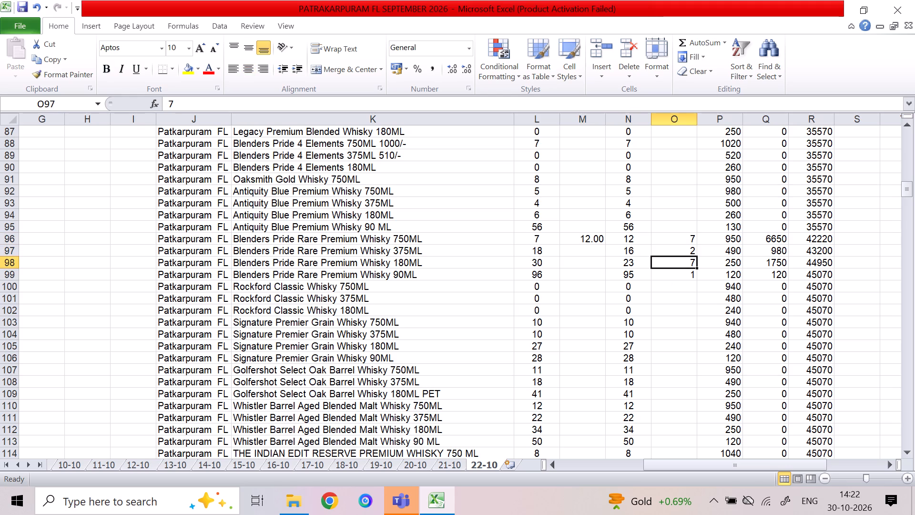
key(Down)
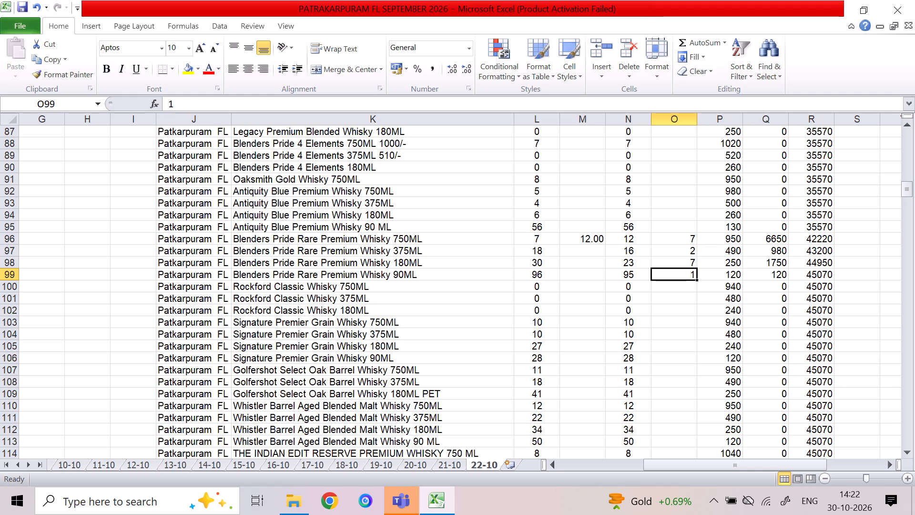
Enter column O sales quantities for Signature Premier Grain Whisky: 1 for 375ML and 1 for 90ML.
key(Down)
key(Down)
key(Down)
key(Down)
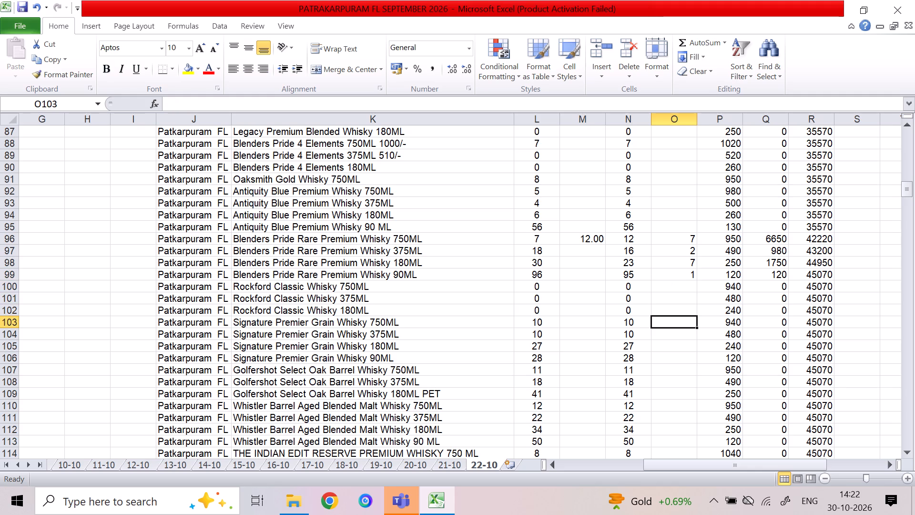
key(Down)
key(1)
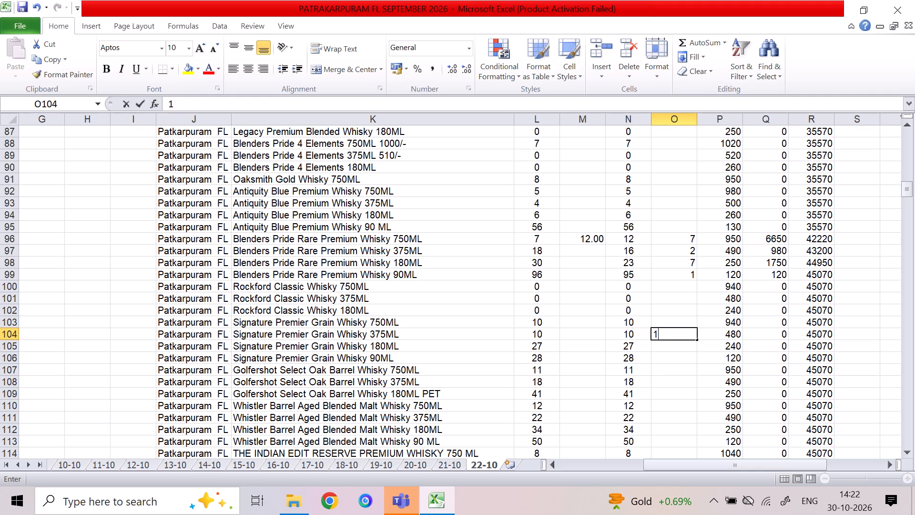
key(Down)
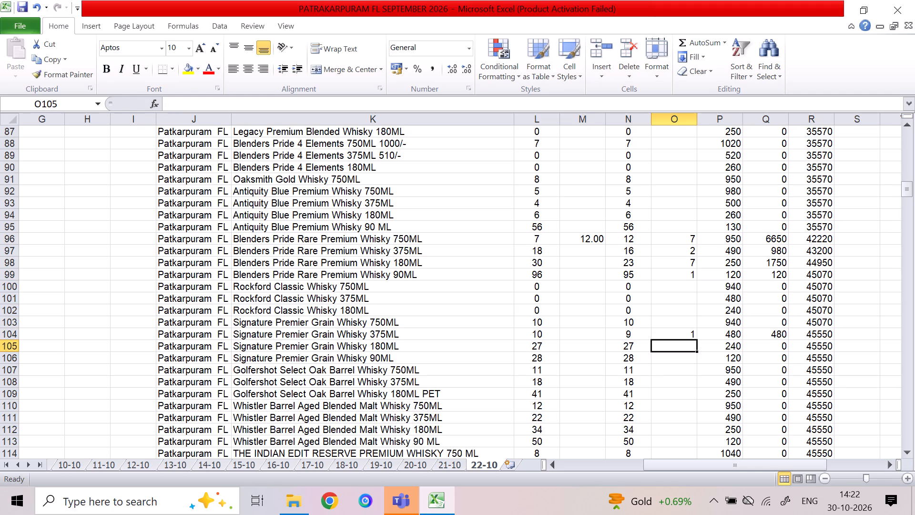
key(Down)
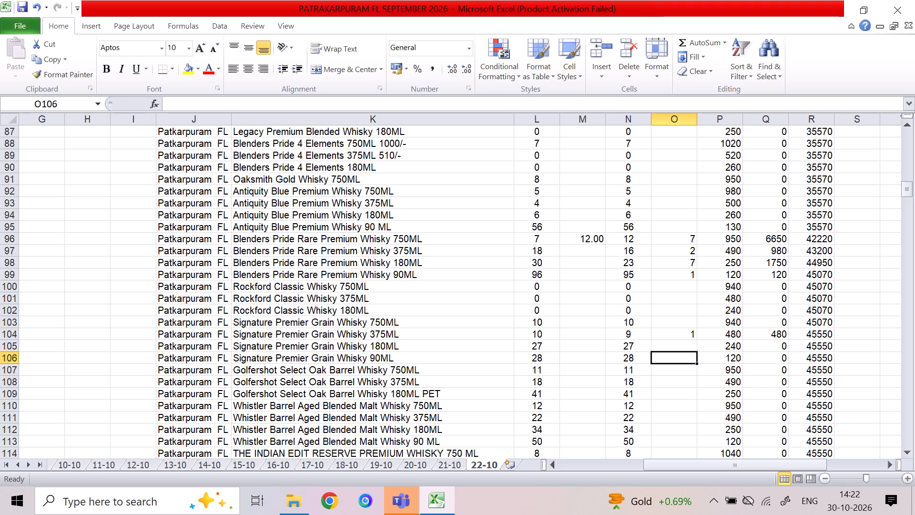
key(Up)
key(Left)
key(Left)
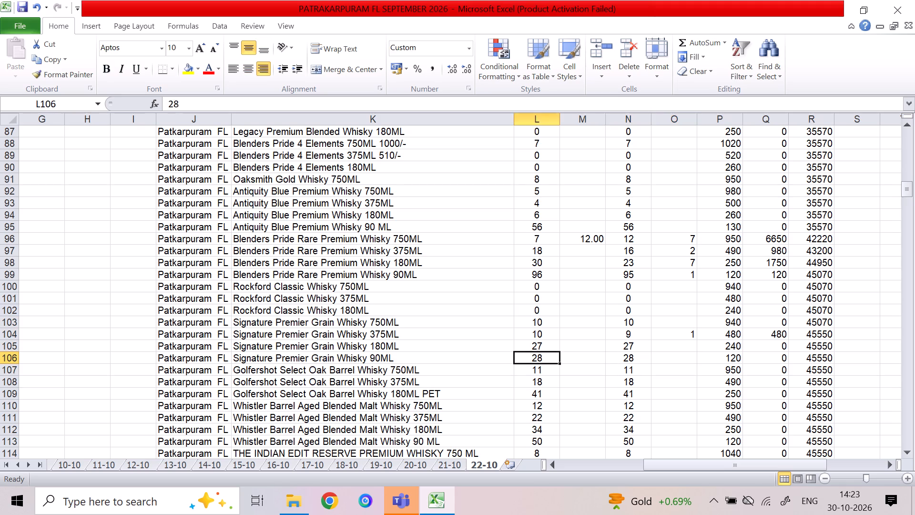
key(Left)
key(Left)
key(Right)
key(Right)
key(Right)
key(Right)
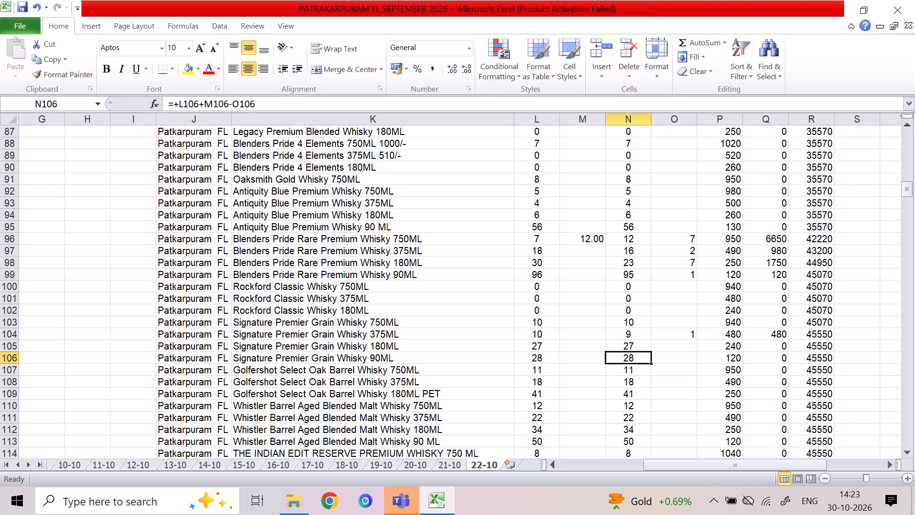
key(Right)
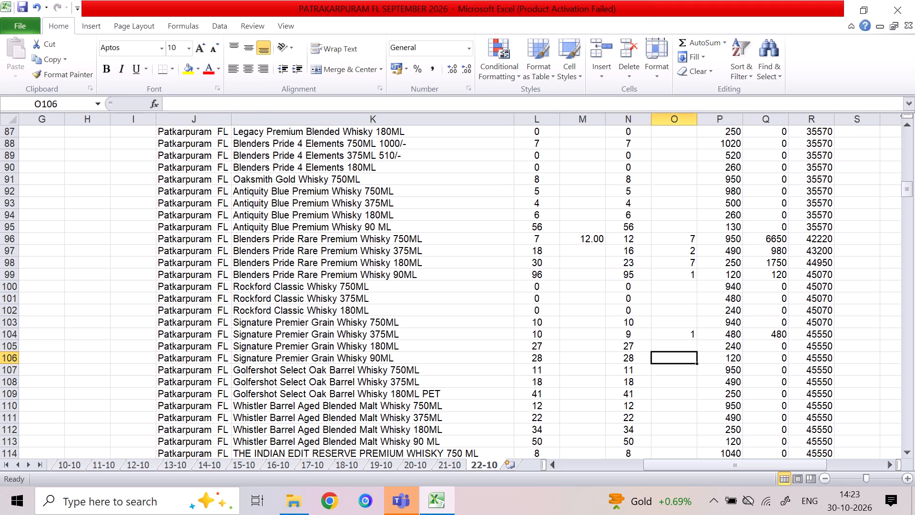
key(1)
key(Down)
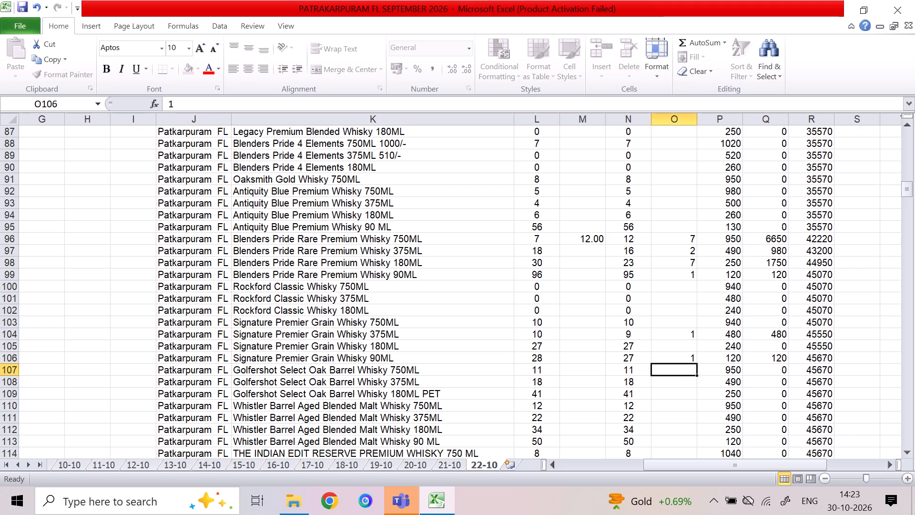
Enter column O sales quantities for Golfershot Select Oak Barrel Whisky: 1 for 750ML, 3 for 375ML and 2 for 180ML PET.
key(1)
key(Down)
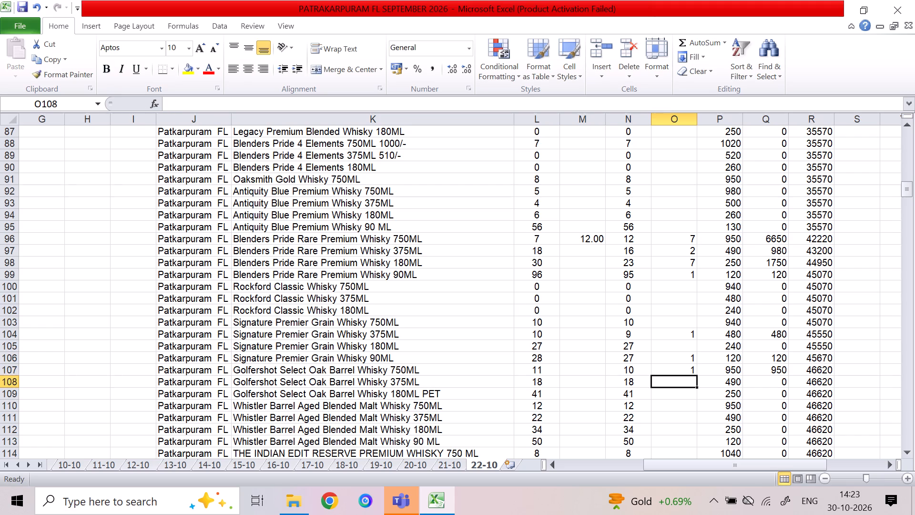
key(3)
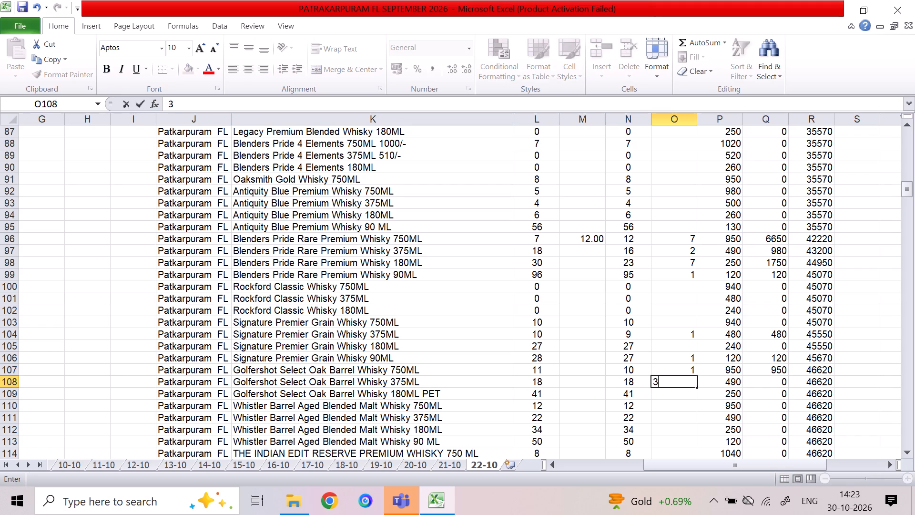
key(Down)
key(2)
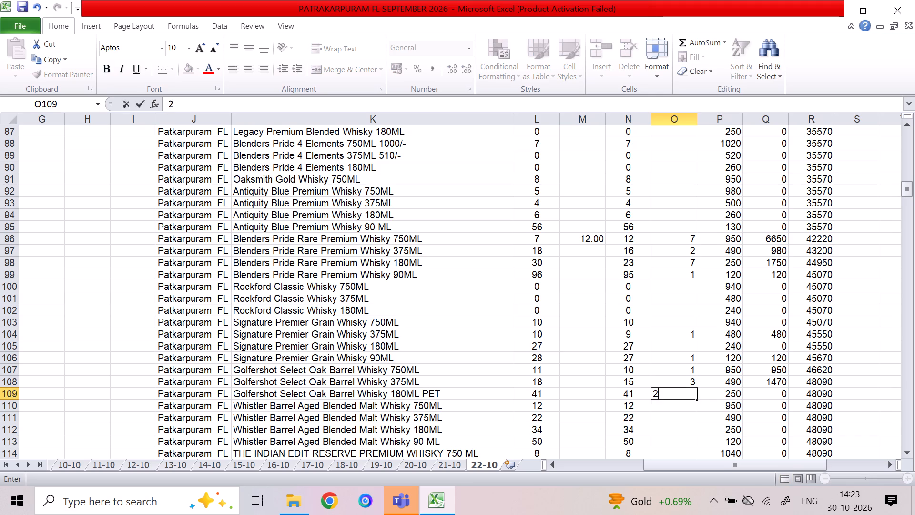
key(Down)
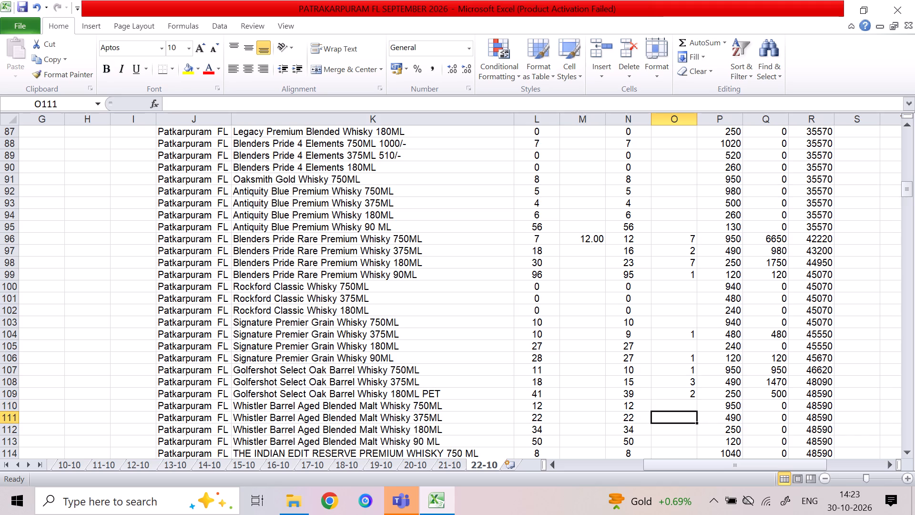
Enter column O sales quantities for Whistler Barrel Aged Blended Malt Whisky: 2 for 180ML and 2 for 90 ML.
key(Down)
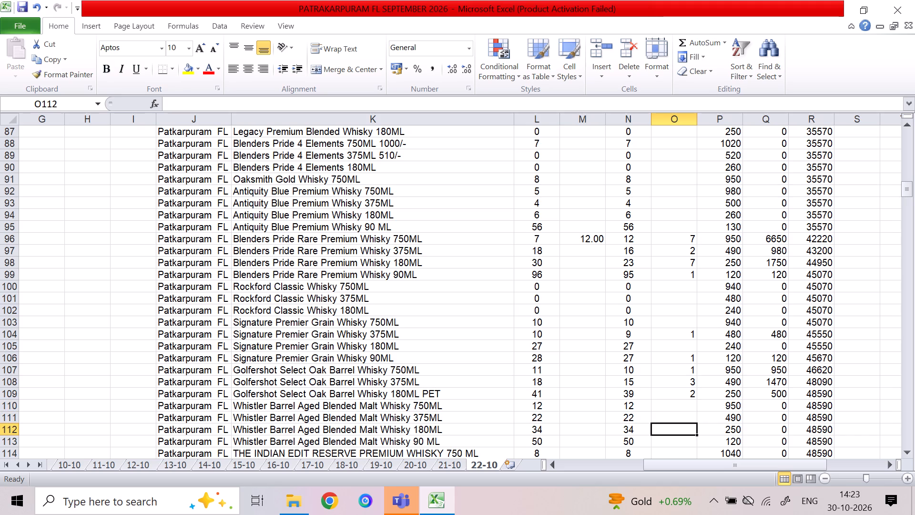
key(2)
key(Down)
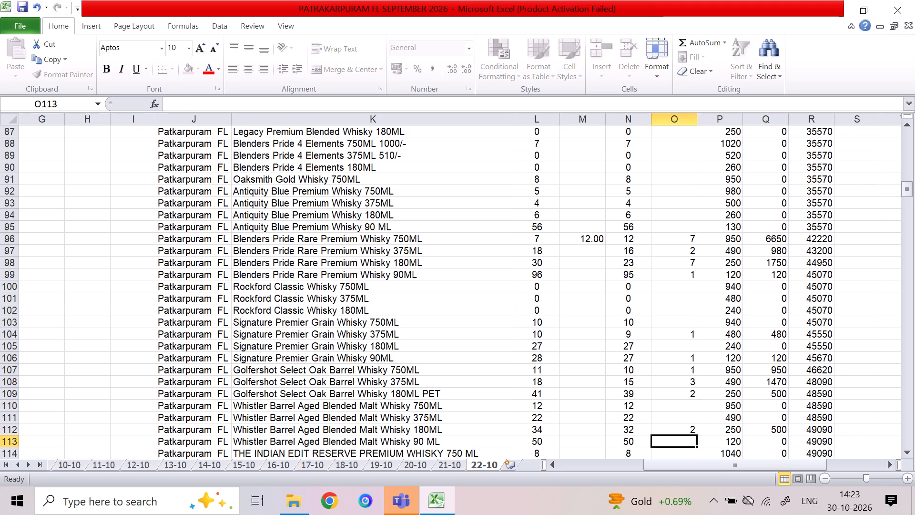
key(2)
key(Down)
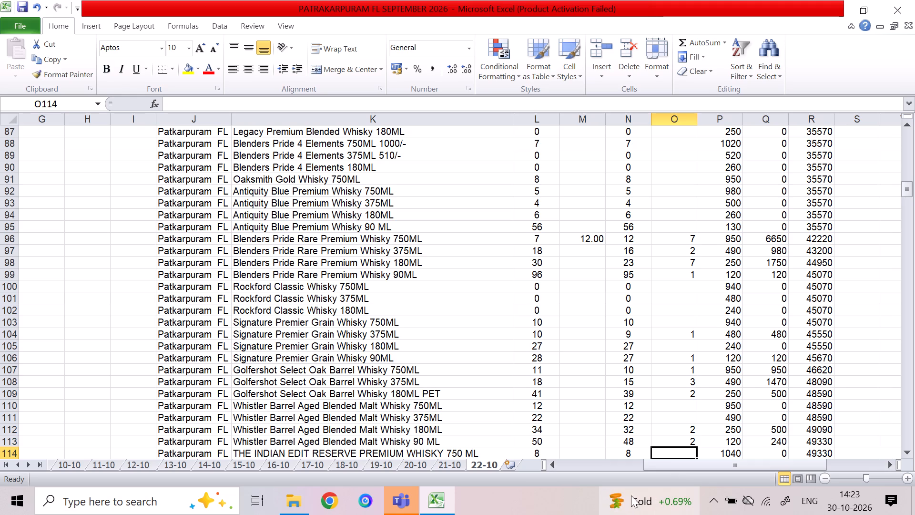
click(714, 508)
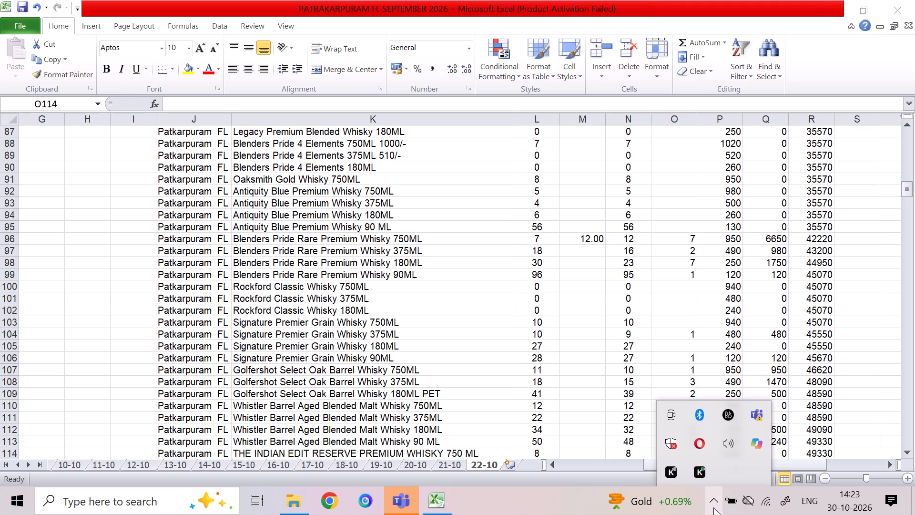
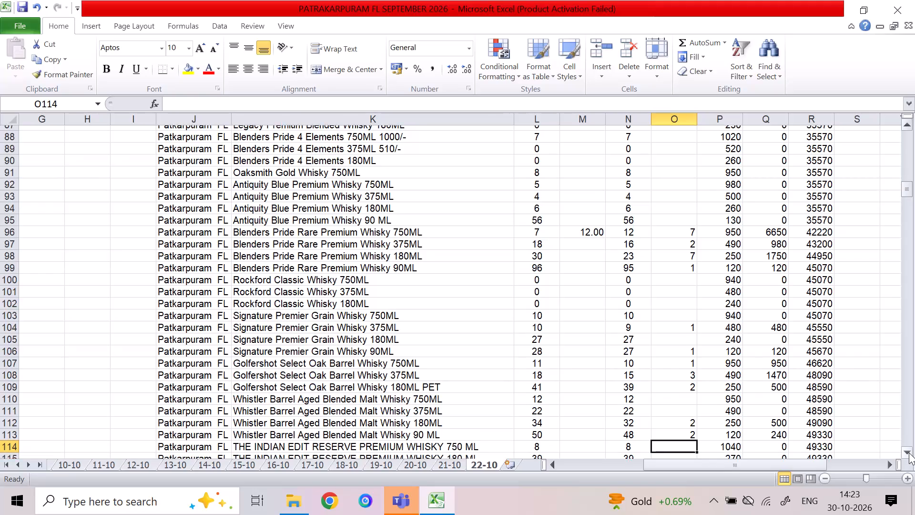
Review the column O sales entries for Whistler Barrel Aged Blended Malt Whisky and the whisky rows listed below it.
click(909, 453)
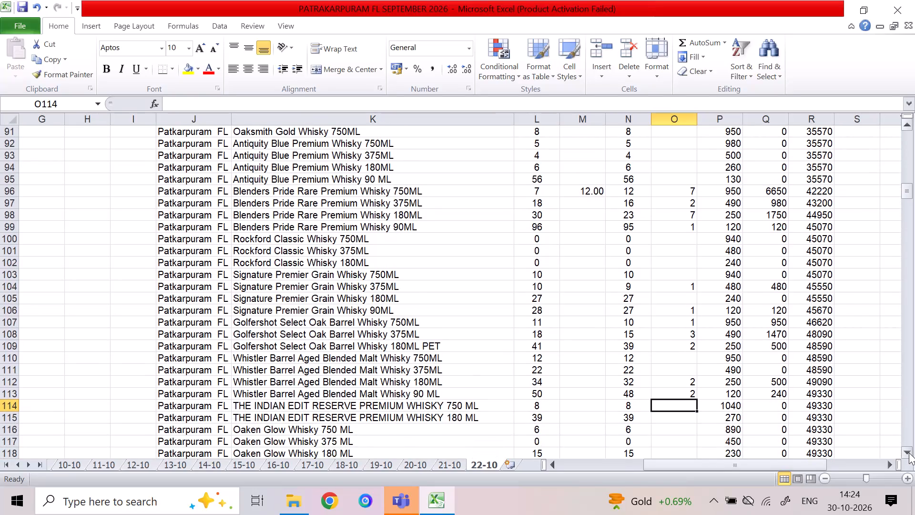
triple_click(909, 453)
click(909, 453)
triple_click(909, 453)
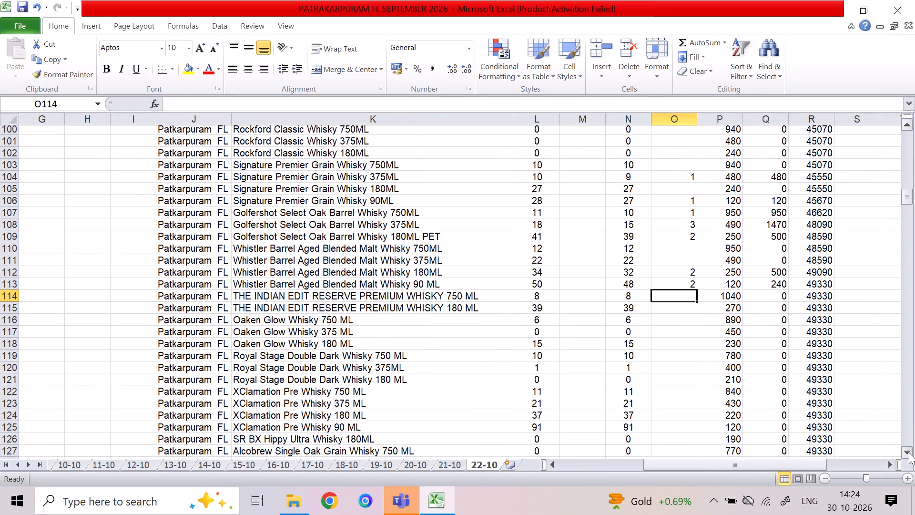
double_click(909, 453)
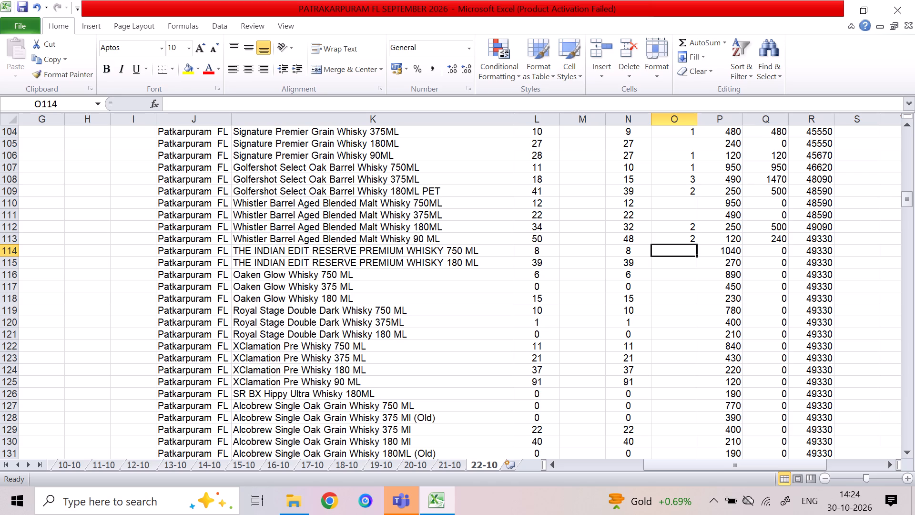
key(Up)
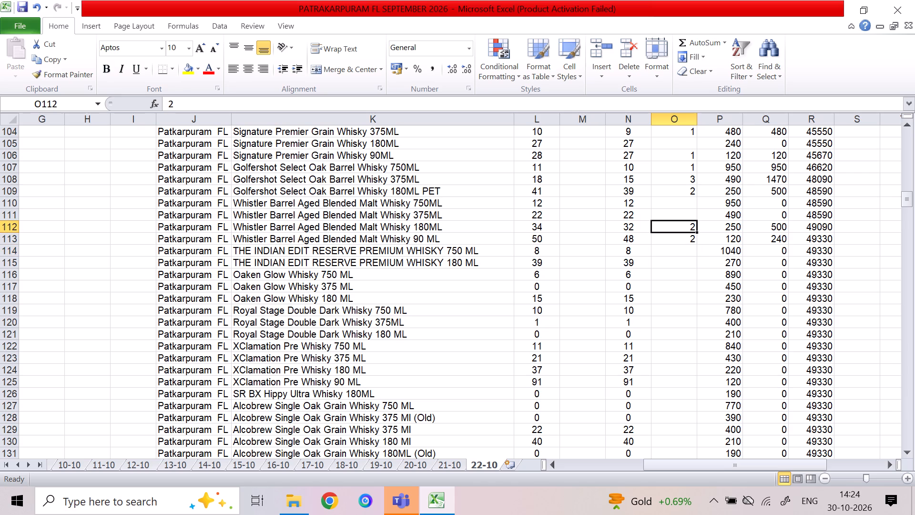
key(Down)
key(Down)
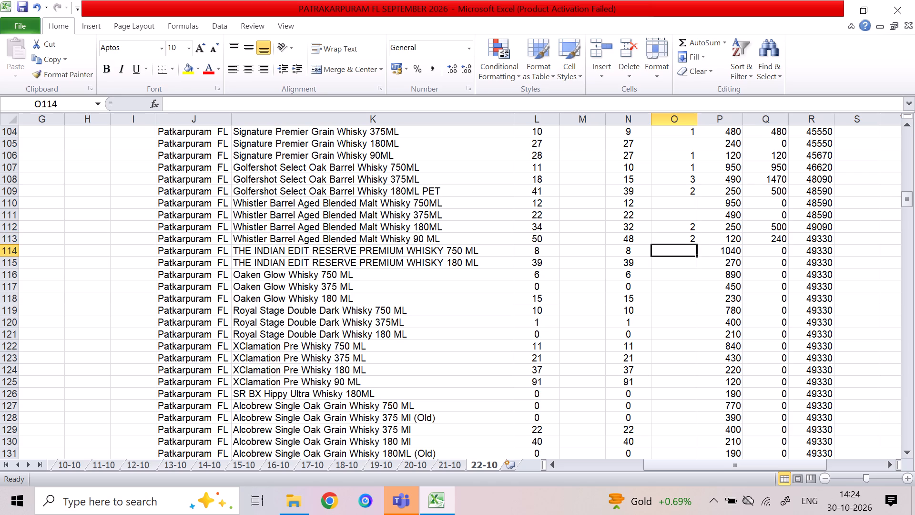
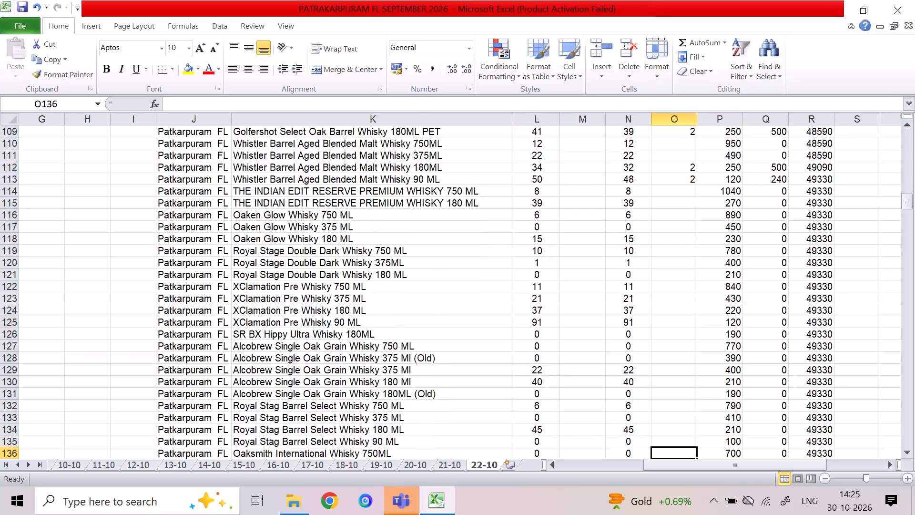
Review the stock rows from Alcobrew Single Oak Grain Whisky through IGL'S Amazing Deluxe Craft Whisky for quantities to record.
key(Up)
key(Up)
key(Left)
key(Up)
key(Left)
key(Up)
key(Left)
key(Up)
key(Left)
key(Up)
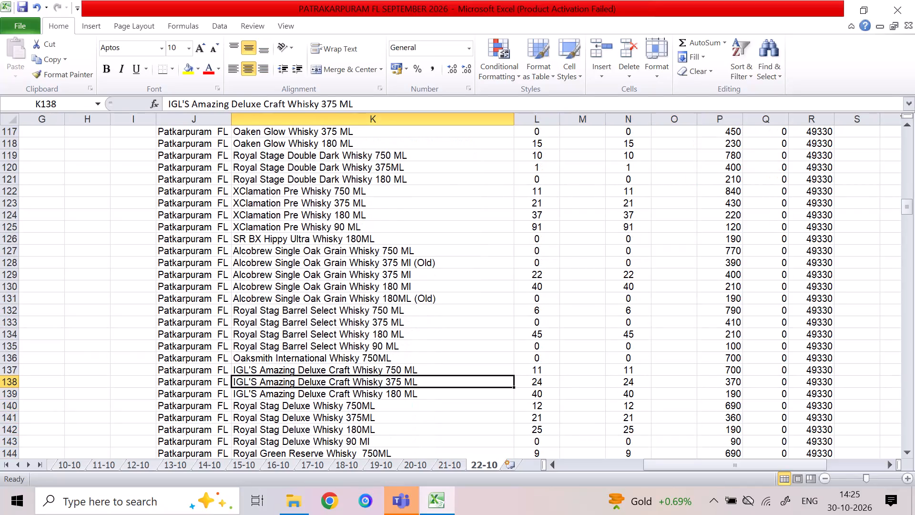
key(Up)
key(Up)
key(Up)
key(Up)
key(Up)
key(Up)
key(Right)
key(Right)
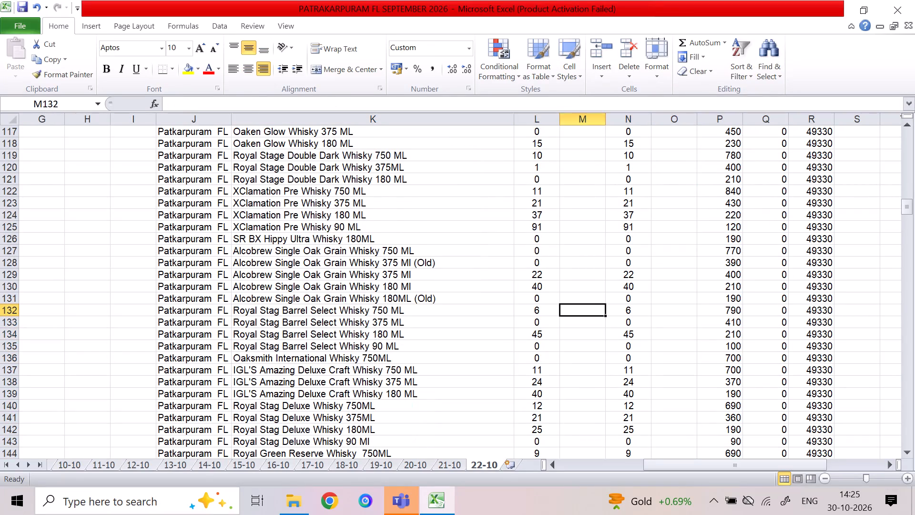
key(Right)
key(Right)
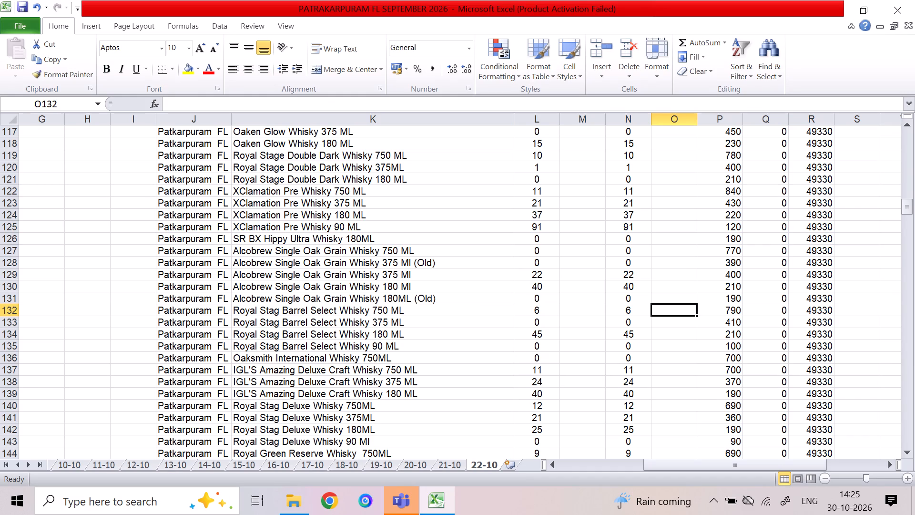
key(Up)
key(Up)
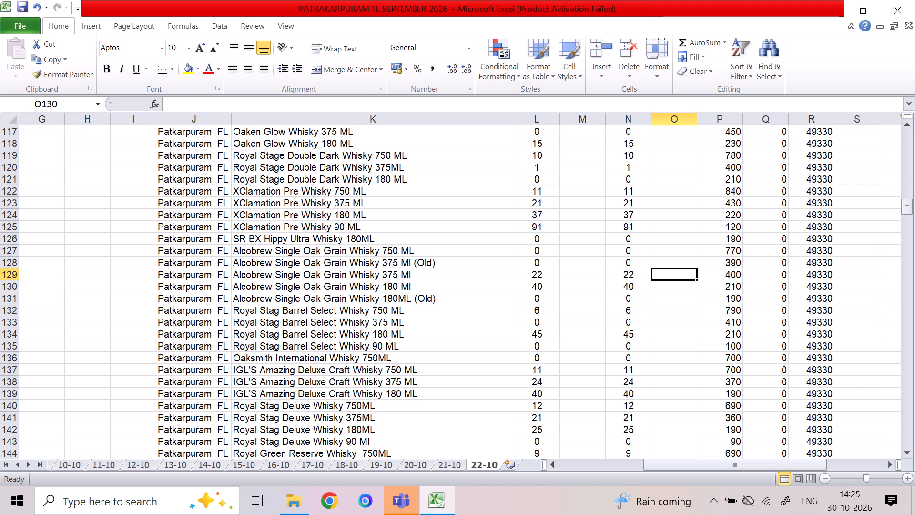
key(Down)
key(Down)
key(Down)
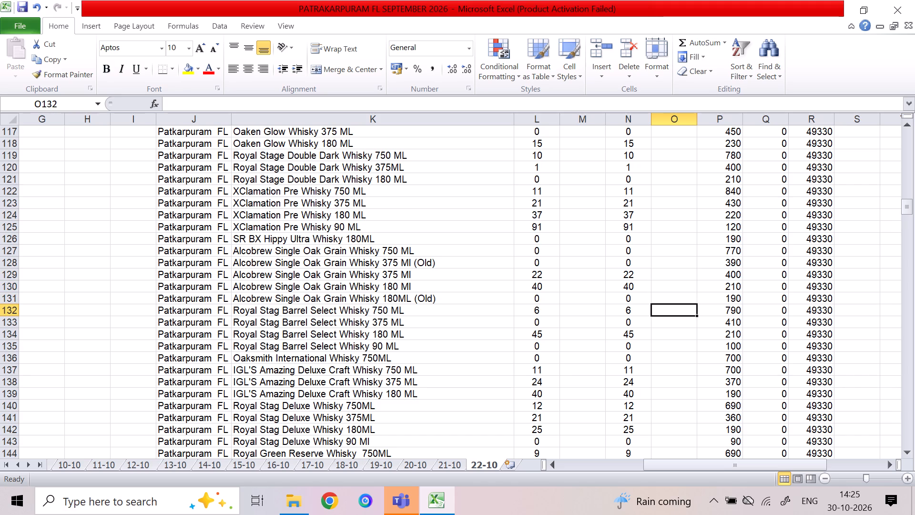
key(Left)
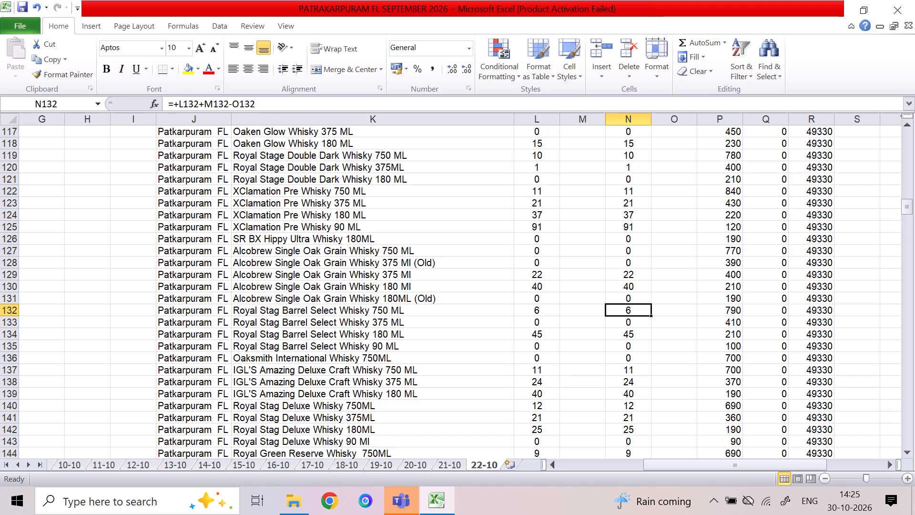
Enter column O sold quantities of 6 for Royal Stag Deluxe Whisky 375ML and 9 for Royal Stag Deluxe Whisky 180ML.
key(Down)
key(Down)
key(Down)
key(Down)
key(Down)
key(Down)
key(Down)
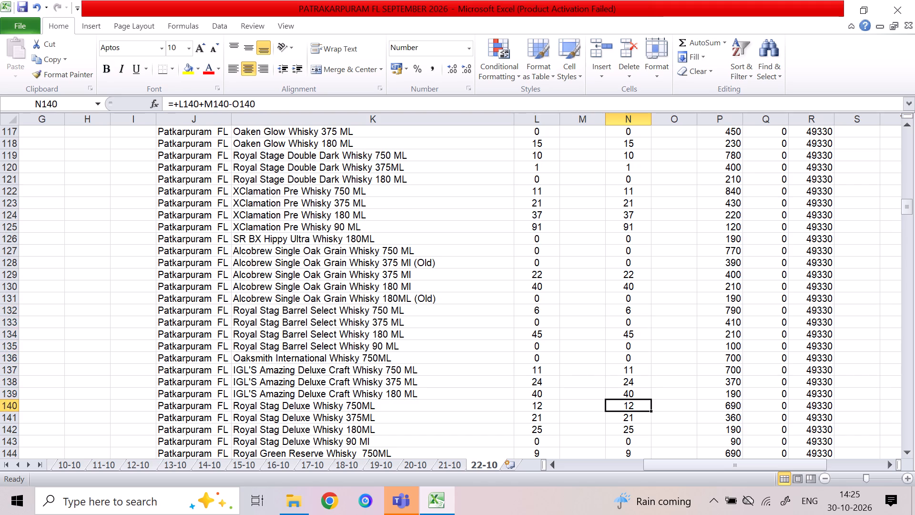
key(Down)
key(Down)
key(Up)
key(Up)
key(Right)
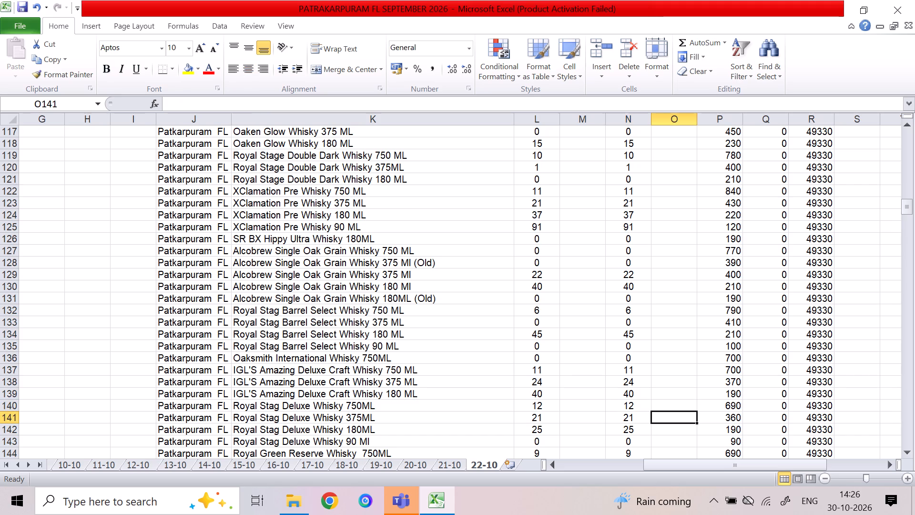
key(6)
key(Down)
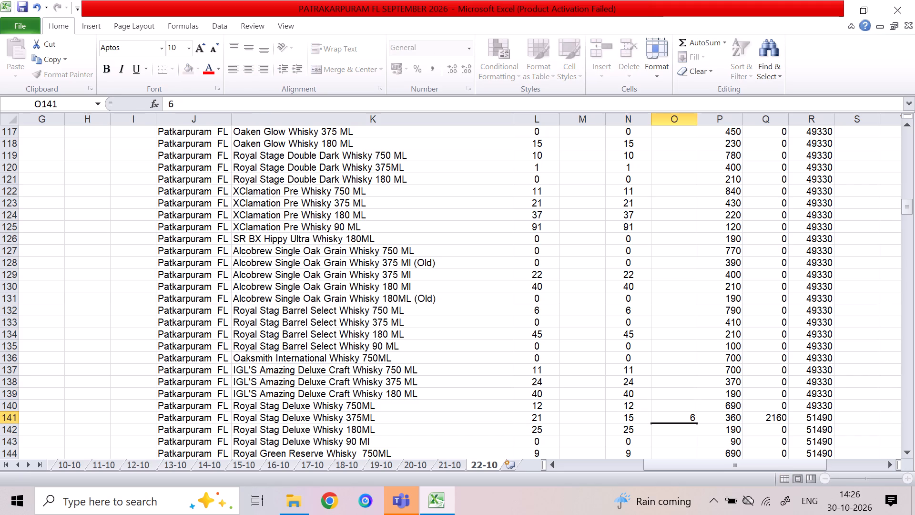
key(9)
key(Down)
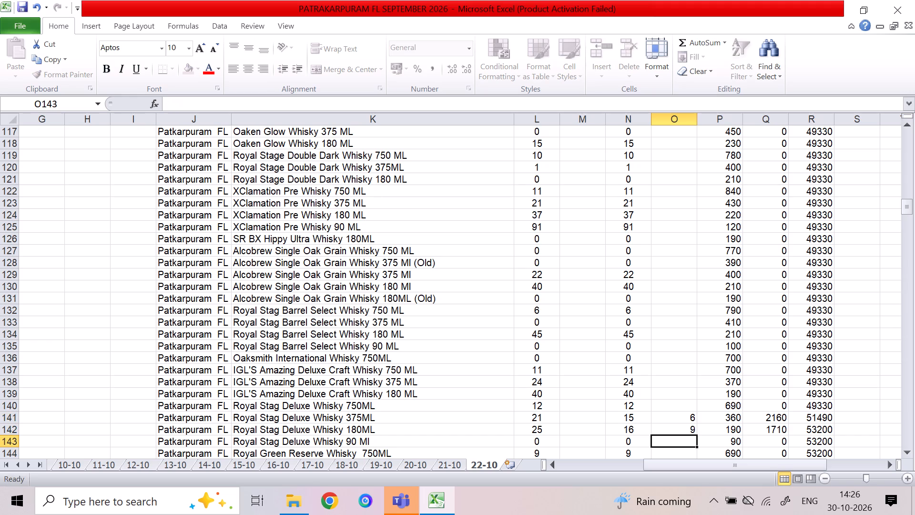
For SR B7, enter 24 in column M and 3 in column O on the 375ML row, and 16 in column O for 180ML.
key(Down)
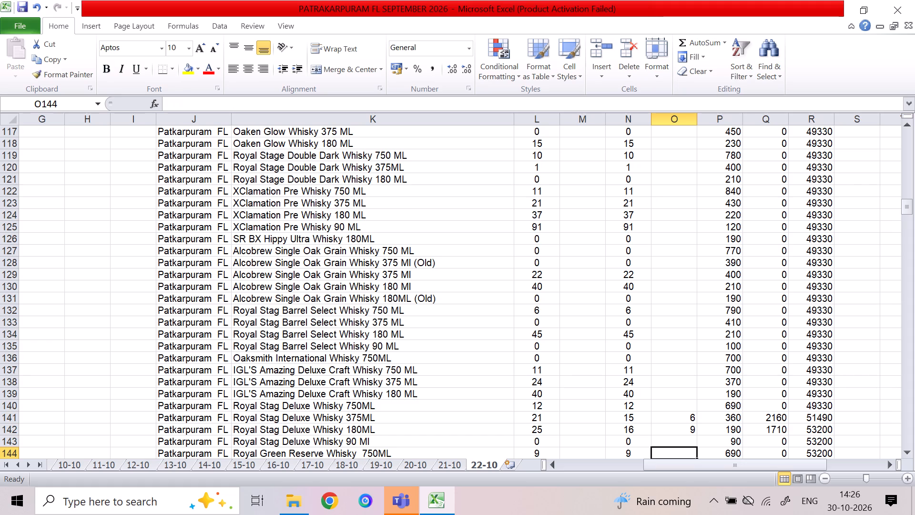
key(Down)
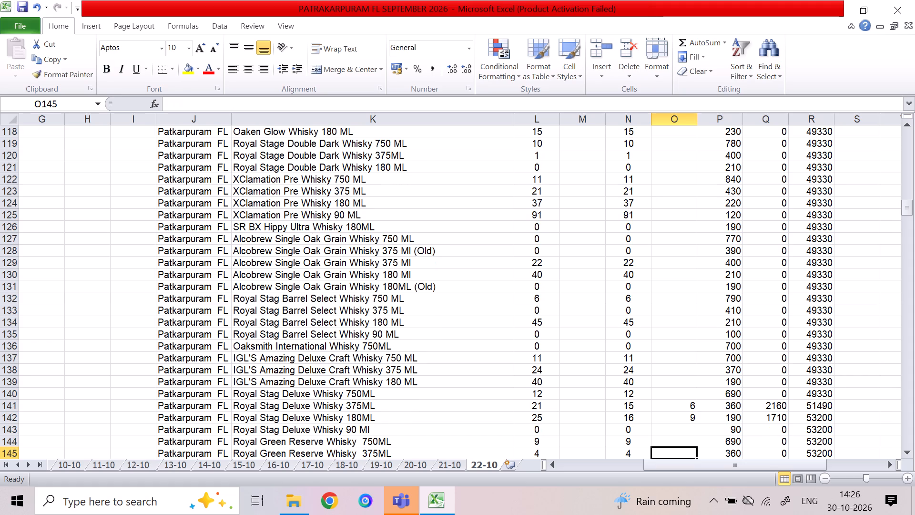
key(Down)
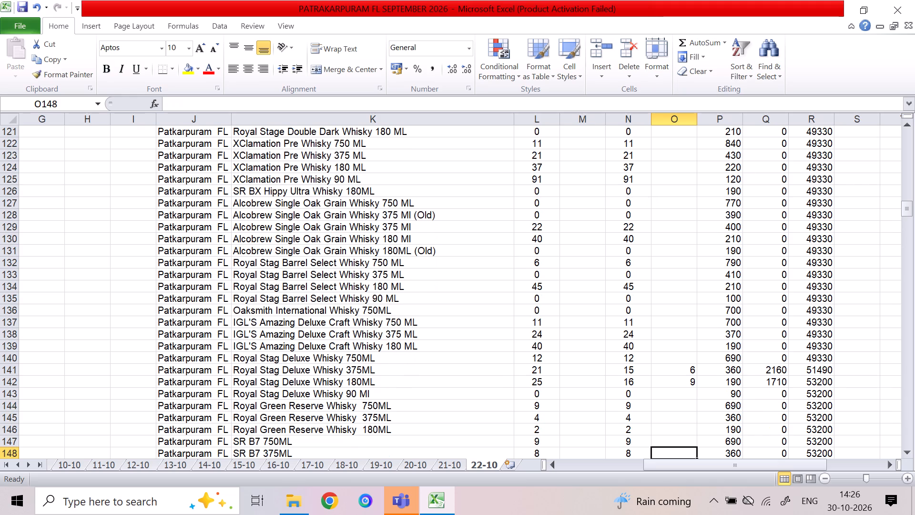
key(Left)
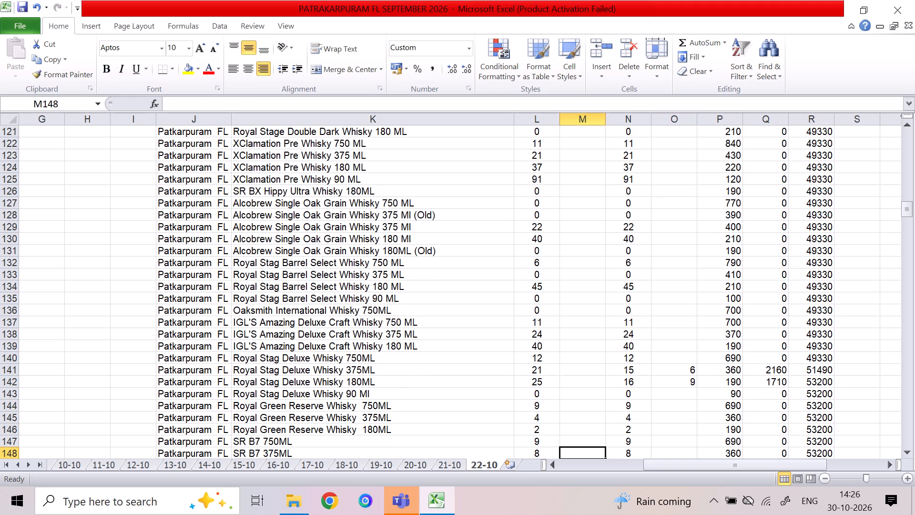
text(24)
key(Right)
key(Right)
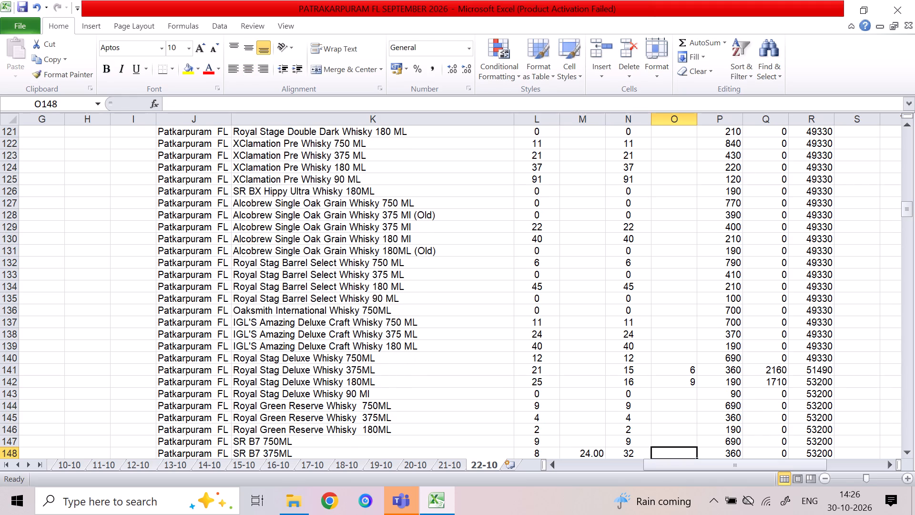
key(3)
key(Down)
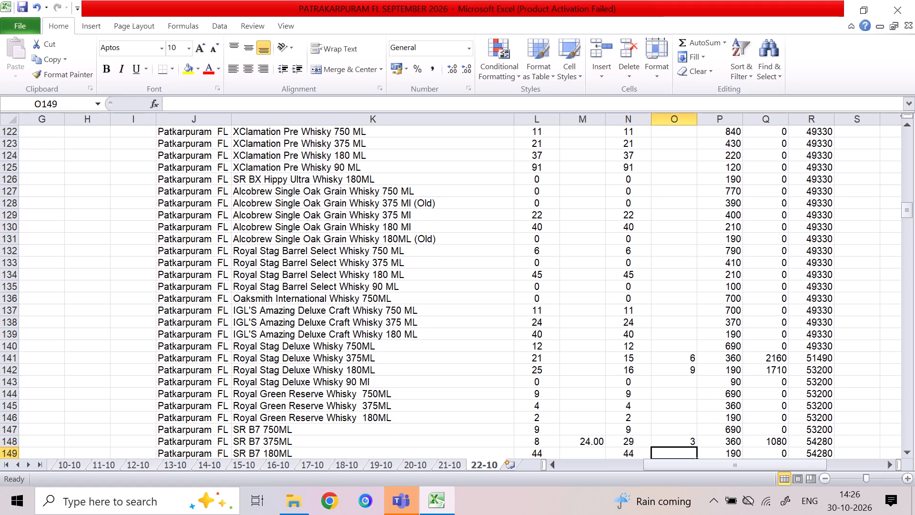
text(16)
key(Left)
key(Left)
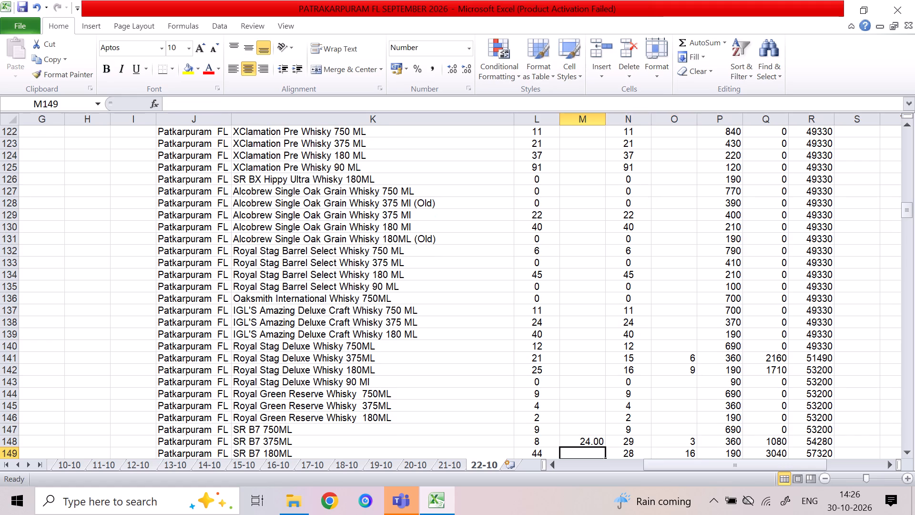
key(Right)
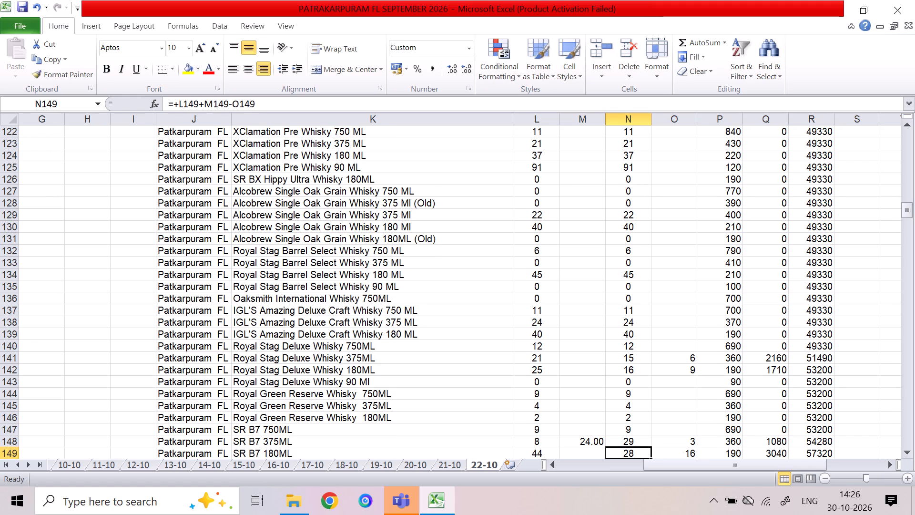
For Royal Challenge Classic Whisky, enter 2 sold for 375ML, and 48 in column M with 8 sold for 180ML PET.
key(Down)
key(Down)
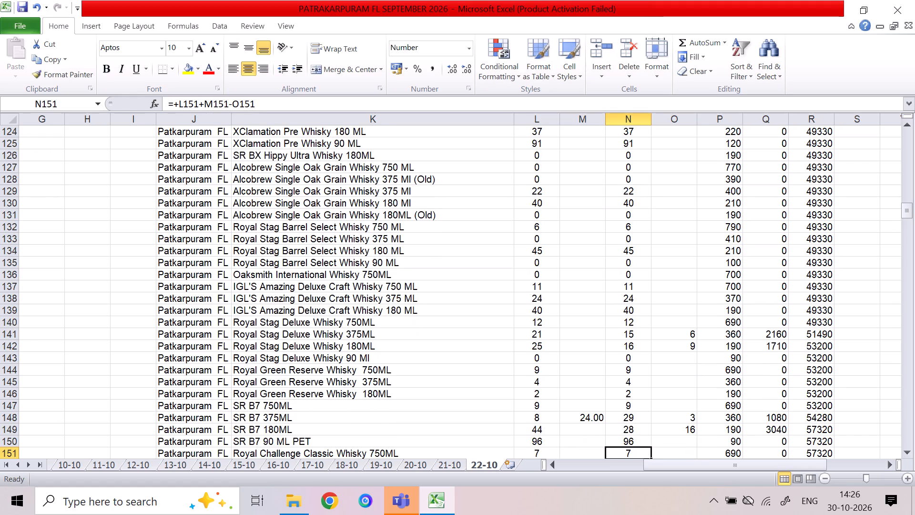
key(Down)
key(Right)
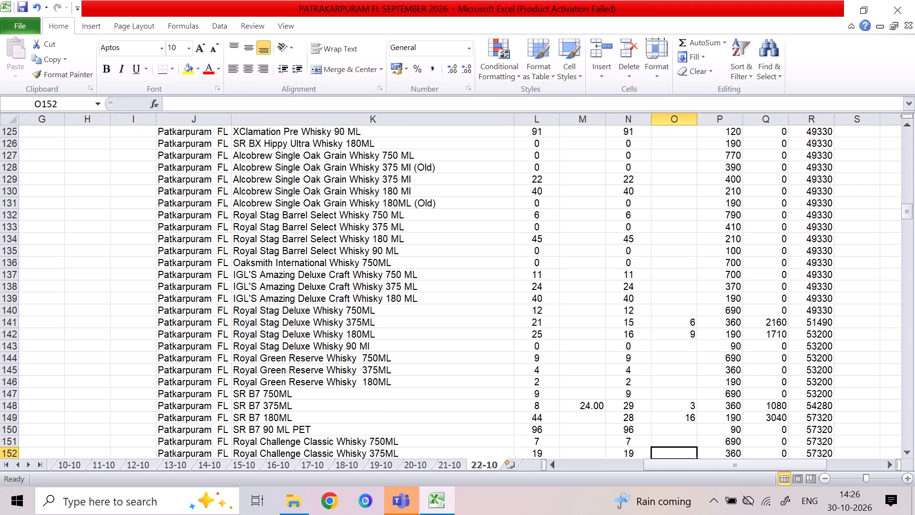
key(2)
key(Down)
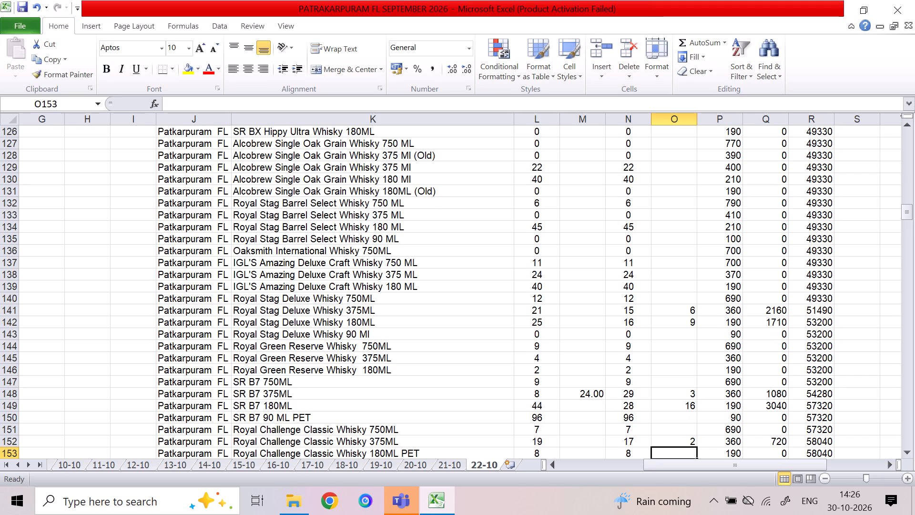
key(Left)
key(Left)
text(48)
key(Right)
key(Right)
key(8)
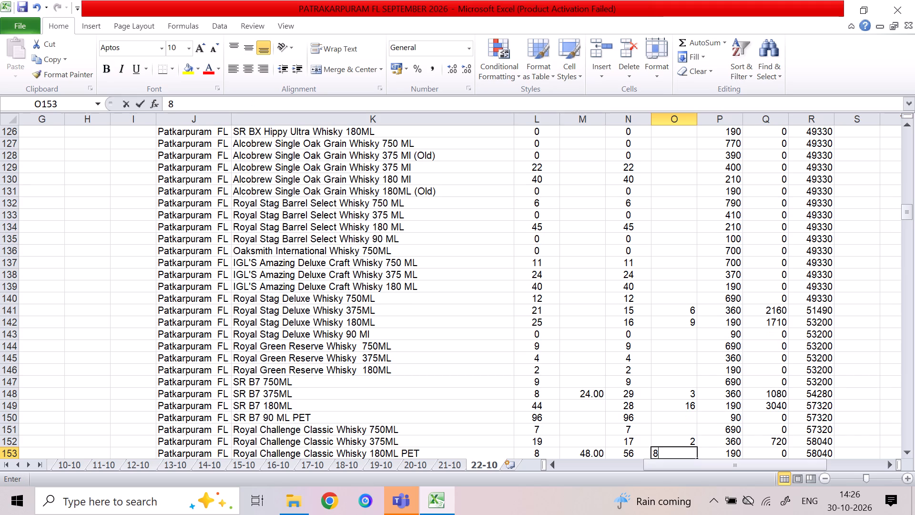
key(Down)
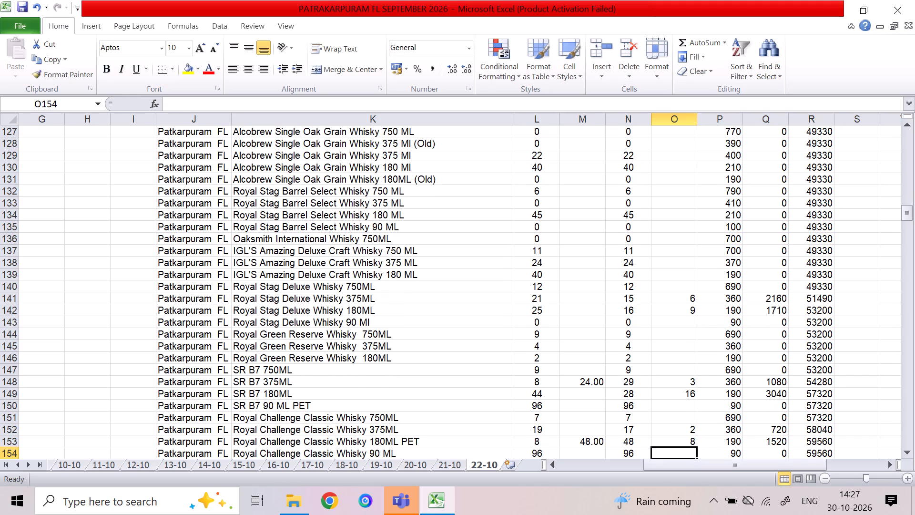
Enter a column O sold quantity of 3 for All Seasons Rare Reserve Whisky 180ML.
key(Down)
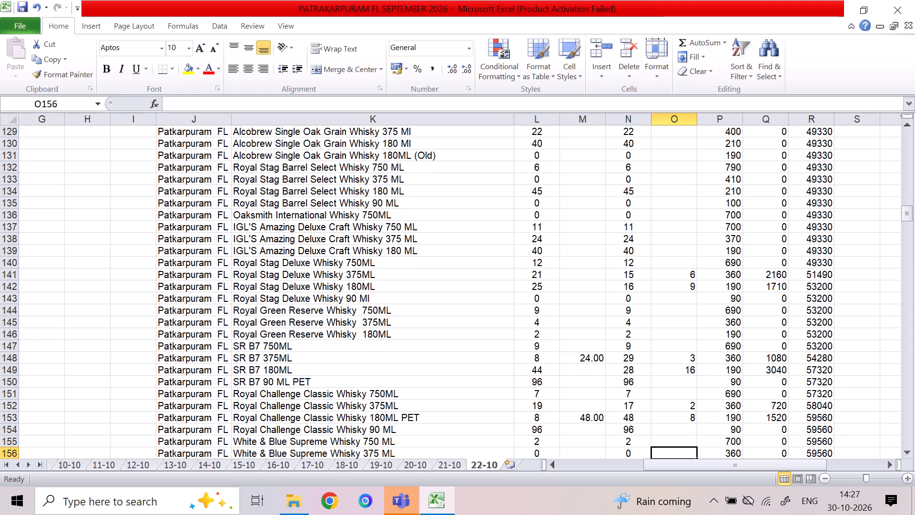
key(Down)
key(Down)
key(Down)
key(Down)
key(Up)
key(Up)
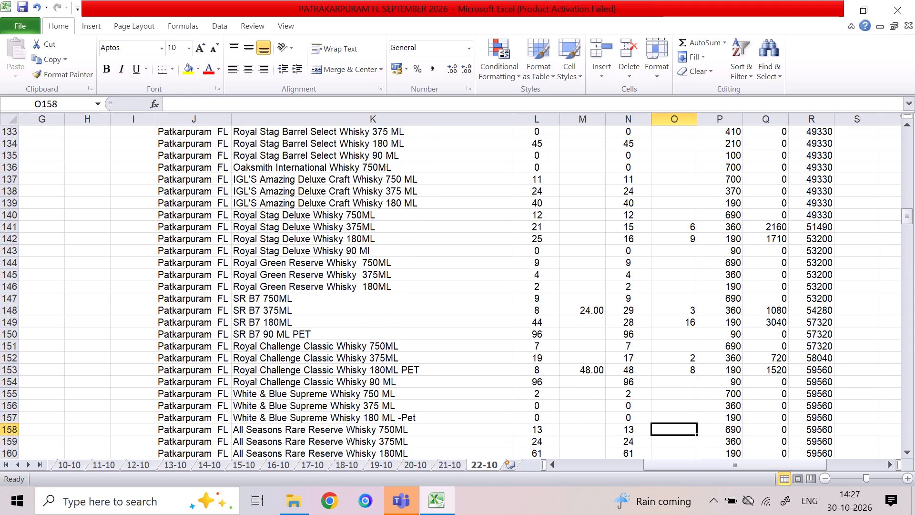
key(Down)
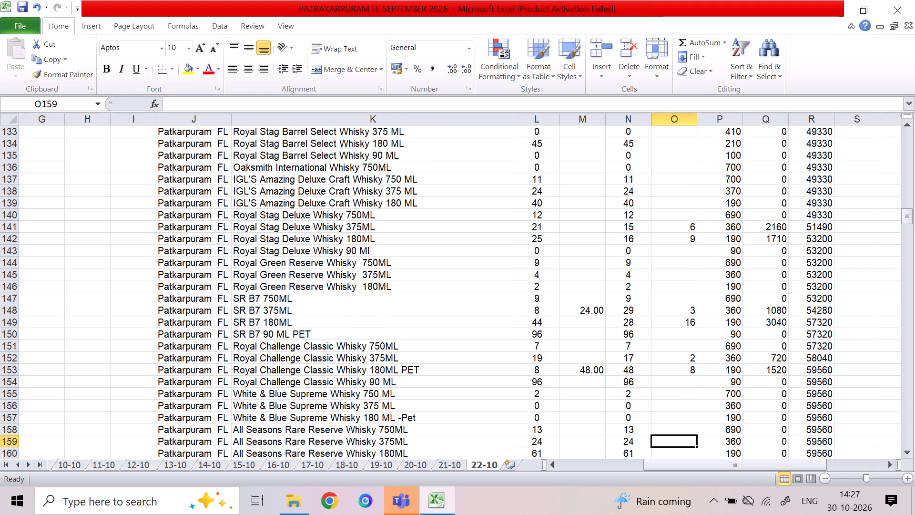
key(Down)
key(3)
key(Down)
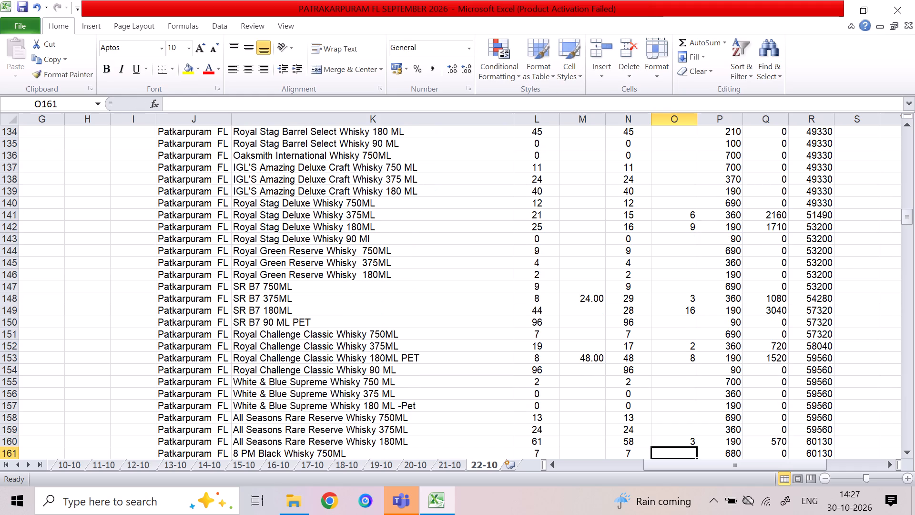
Enter a column O sold quantity of 3 for 9 RACE COURCE SUPERIOR GRAIN WHISKY 180ML.
key(Down)
key(Down)
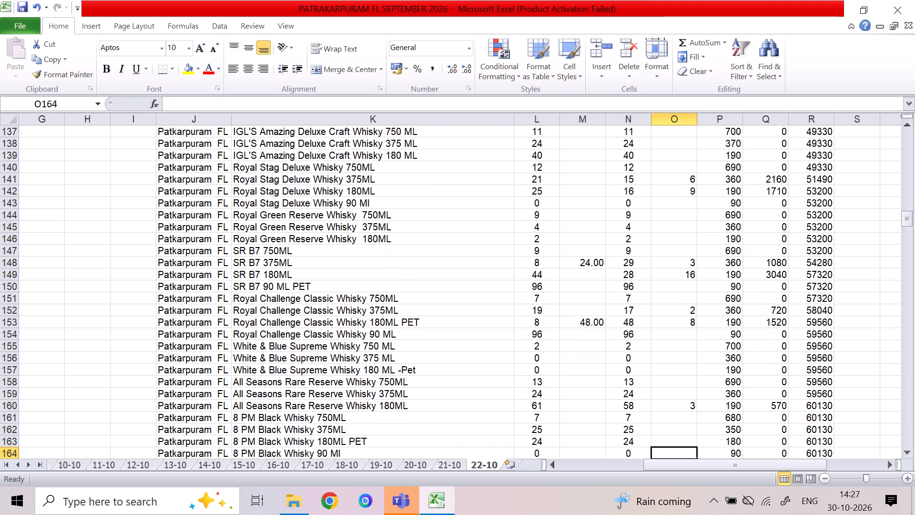
key(Down)
key(Down)
key(Down)
key(Down)
key(Down)
key(Down)
key(Up)
key(Up)
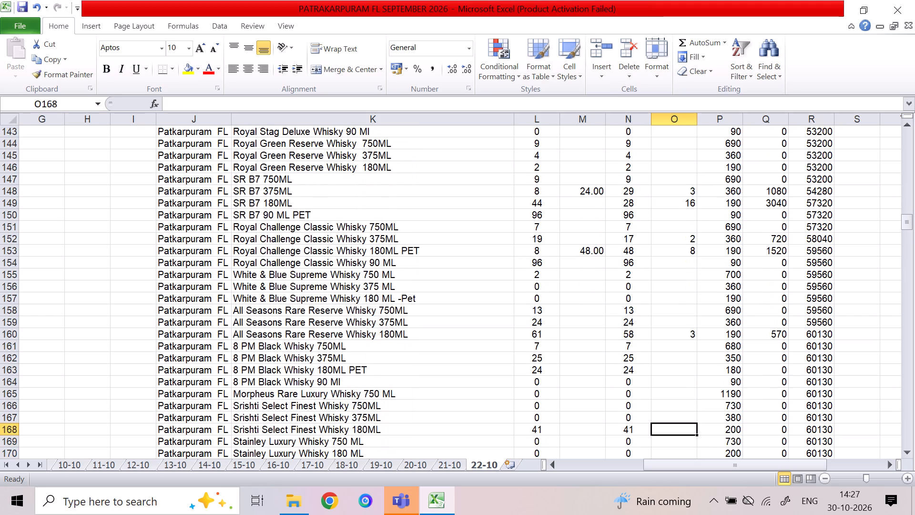
key(Down)
key(Down)
key(Down)
key(Down)
key(Up)
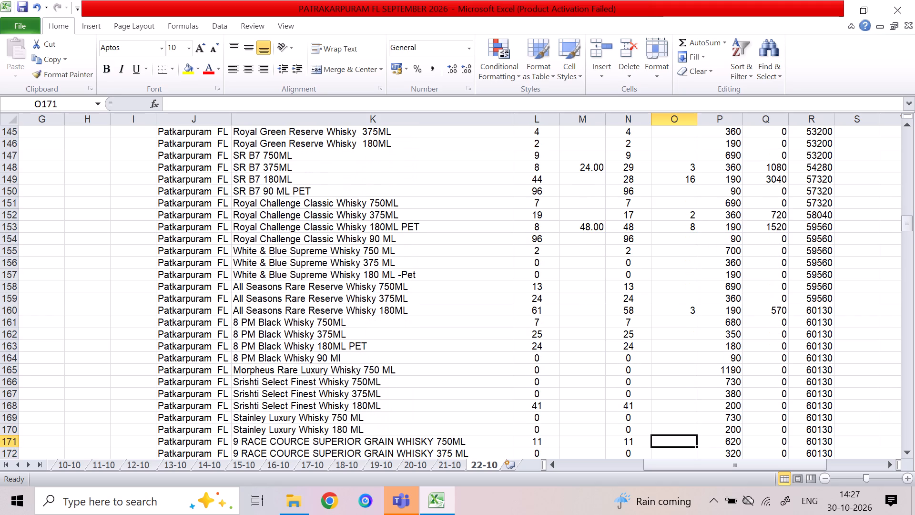
key(Down)
key(Down)
key(Down)
key(Down)
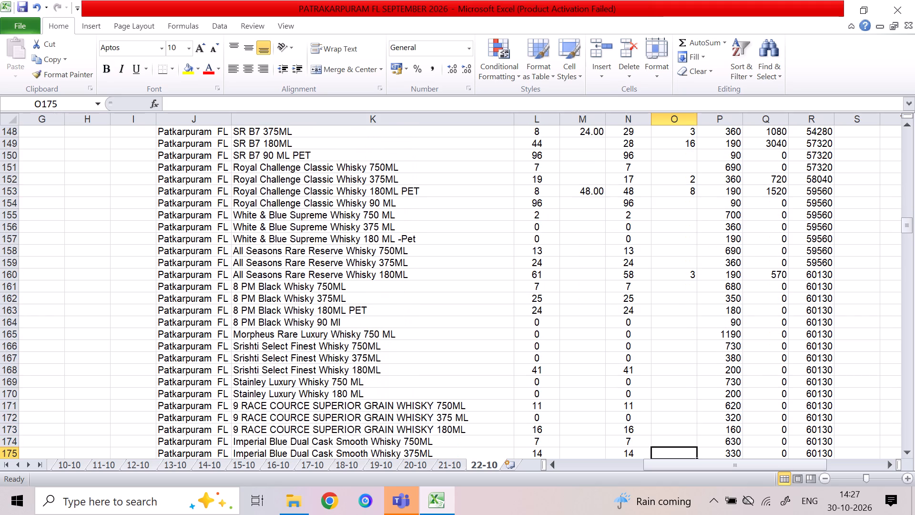
key(Up)
key(Up)
key(3)
key(Down)
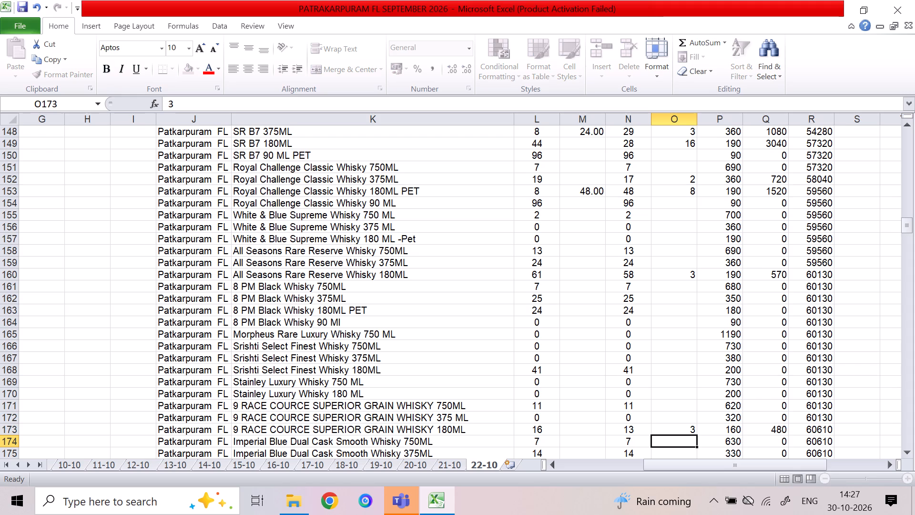
key(Down)
key(Up)
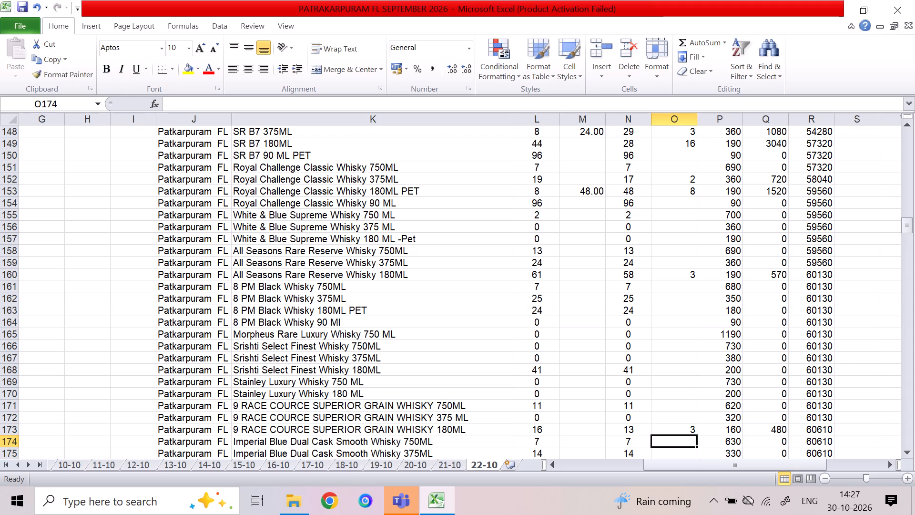
Enter a column O sold quantity of 1 for Imperial Blue Dual Cask Smooth Whisky 750ML.
key(1)
key(Down)
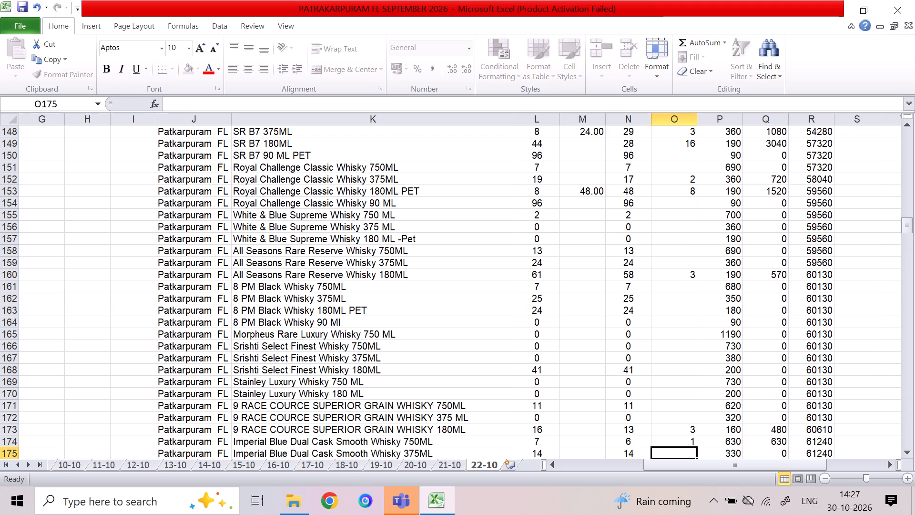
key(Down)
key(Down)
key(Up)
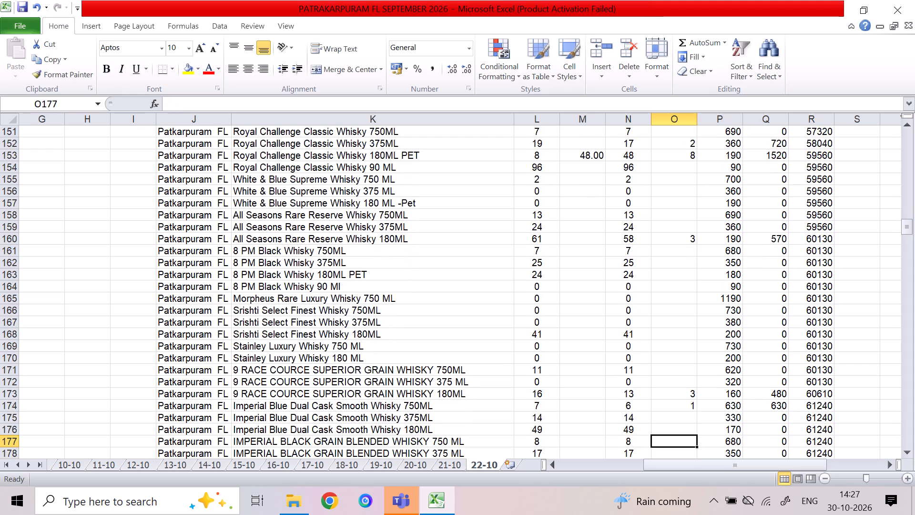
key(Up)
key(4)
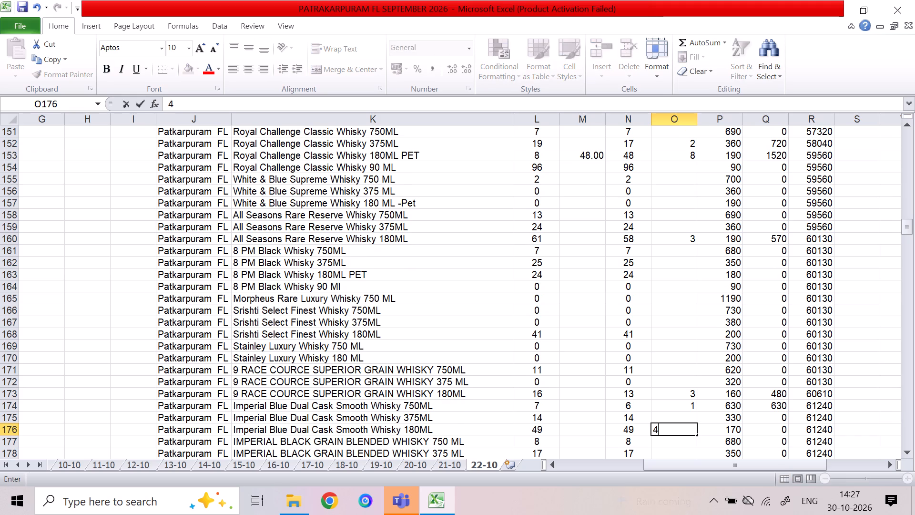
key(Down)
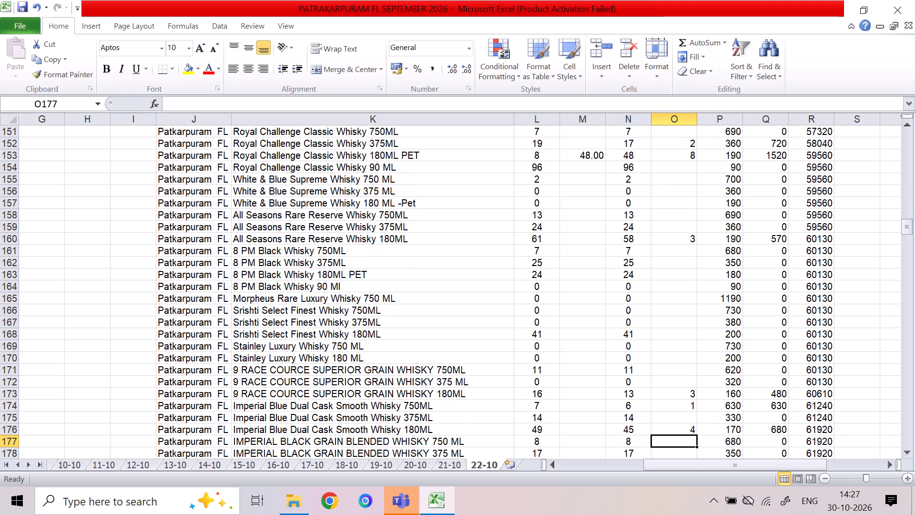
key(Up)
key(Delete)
For Imperial Blue Dual Cask Smooth Whisky, enter column M additions of 24 for 375ML and 48 for 180ML.
key(Up)
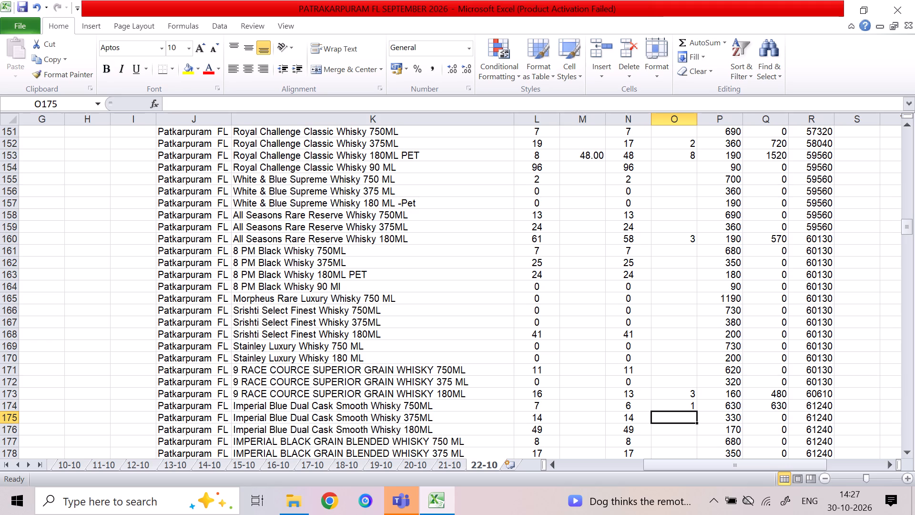
key(Left)
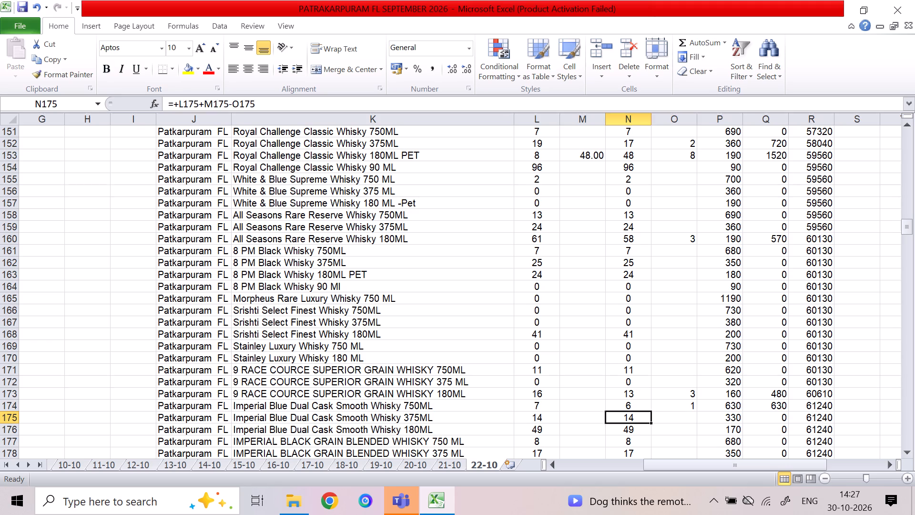
key(Left)
text(24)
key(Down)
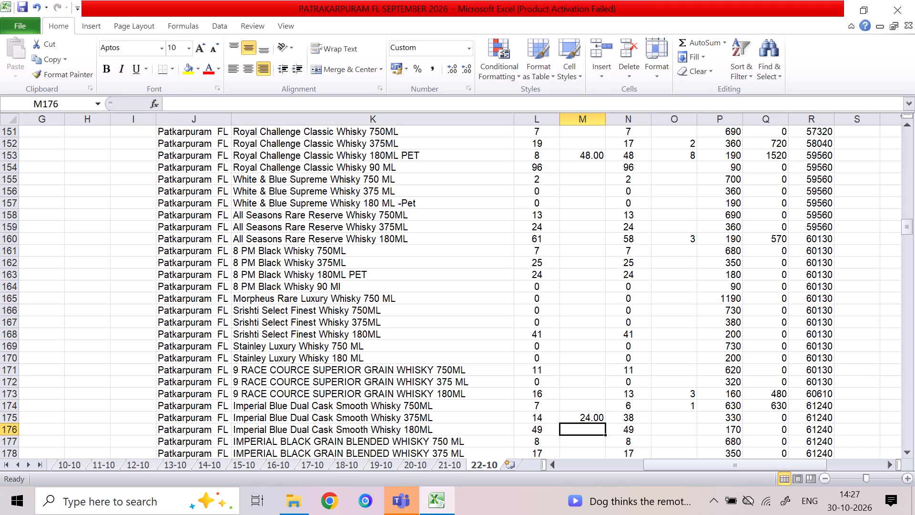
text(48)
key(Right)
For Imperial Blue Dual Cask Smooth Whisky, enter column O sold quantities of 4 for 375ML and 14 for 180ML.
key(Up)
key(Right)
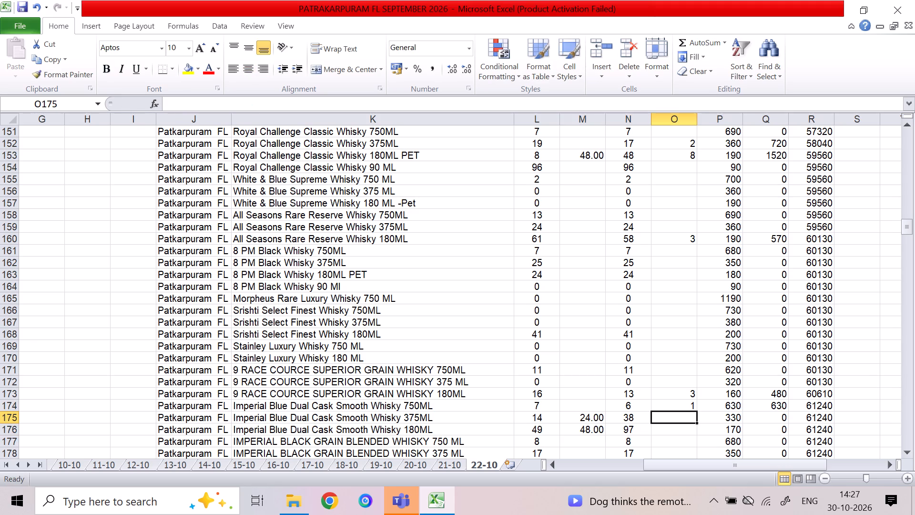
key(4)
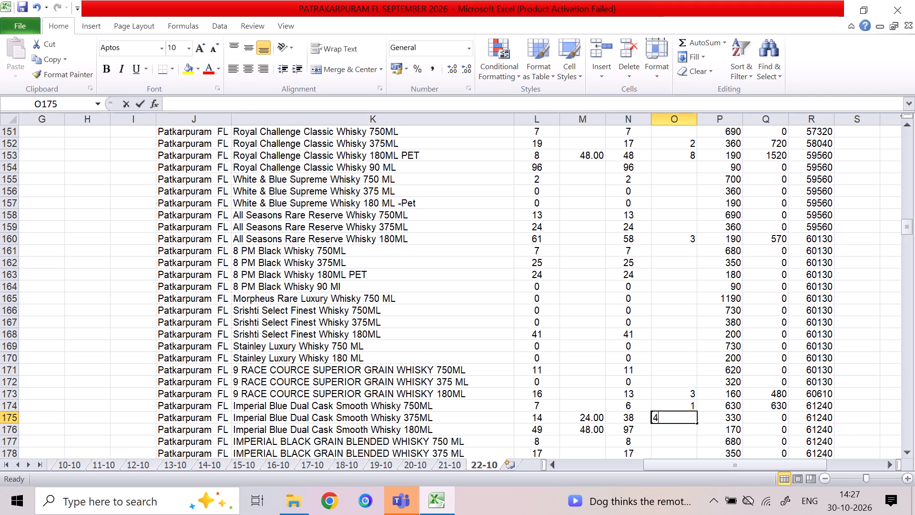
key(Down)
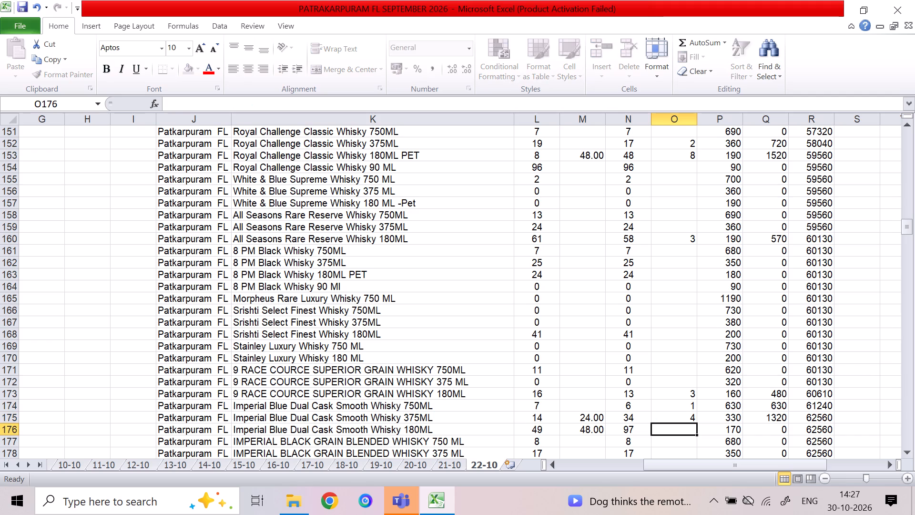
text(14)
key(Left)
key(Right)
key(Down)
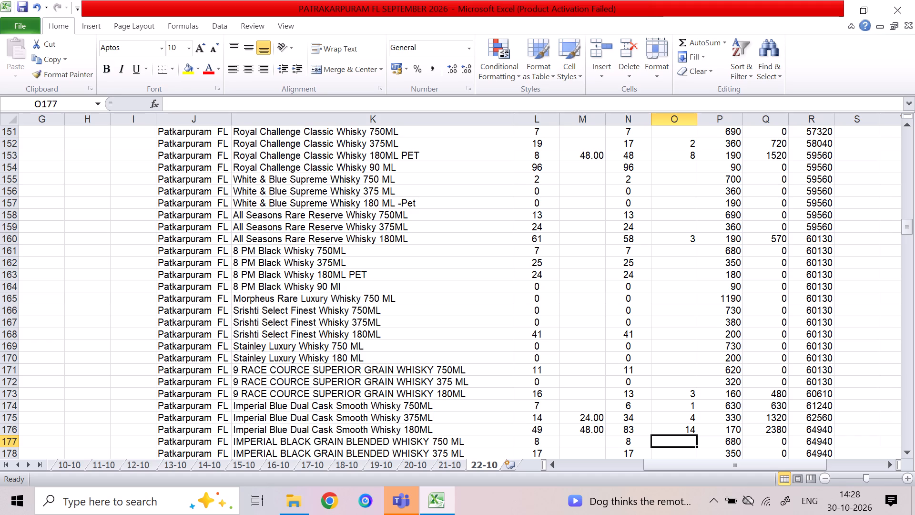
For Iconiq White Deluxe Whisky, enter column M additions of 24 for 375ML and 144 for 180ML.
key(Down)
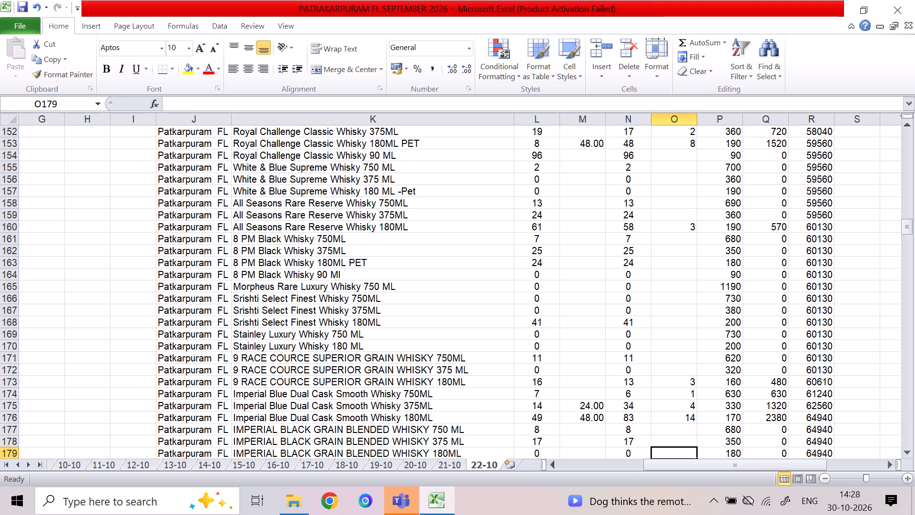
key(Down)
key(Down)
key(Down)
key(Down)
key(Down)
key(Down)
key(Up)
key(Down)
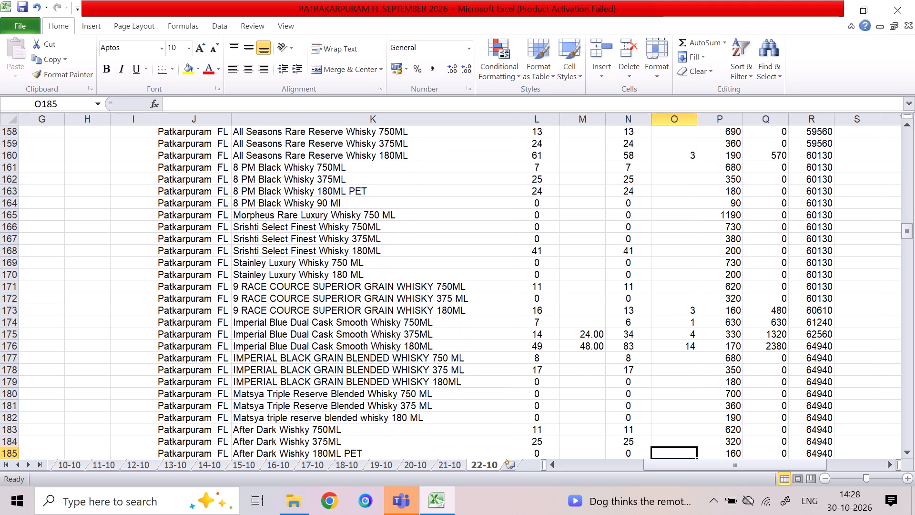
key(Up)
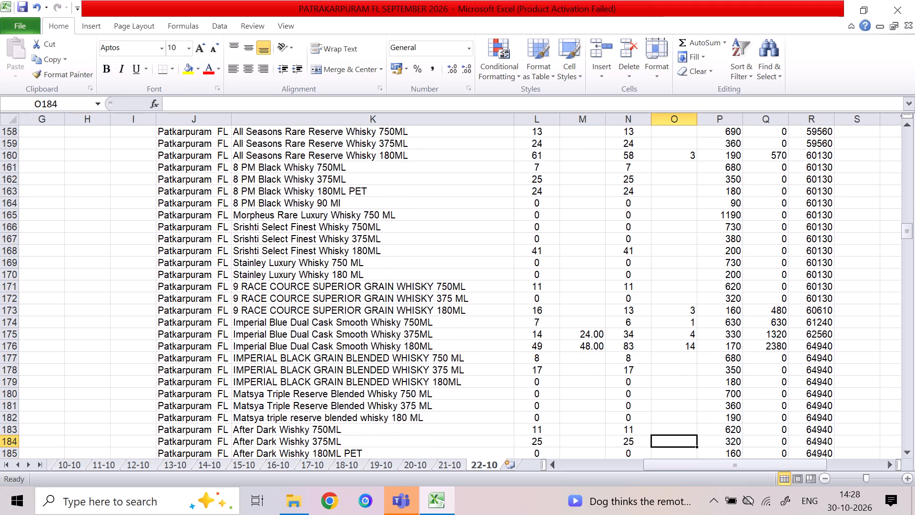
key(Down)
key(Down)
key(Down)
key(Up)
key(Up)
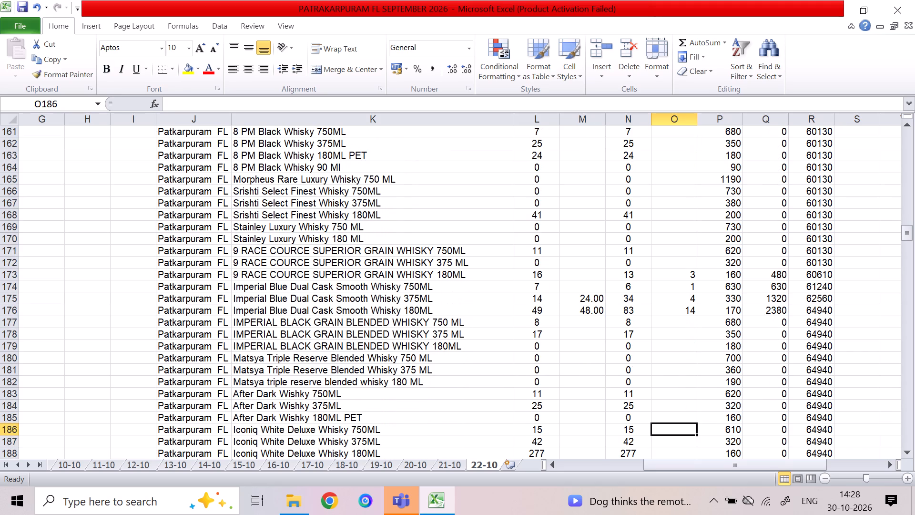
key(Down)
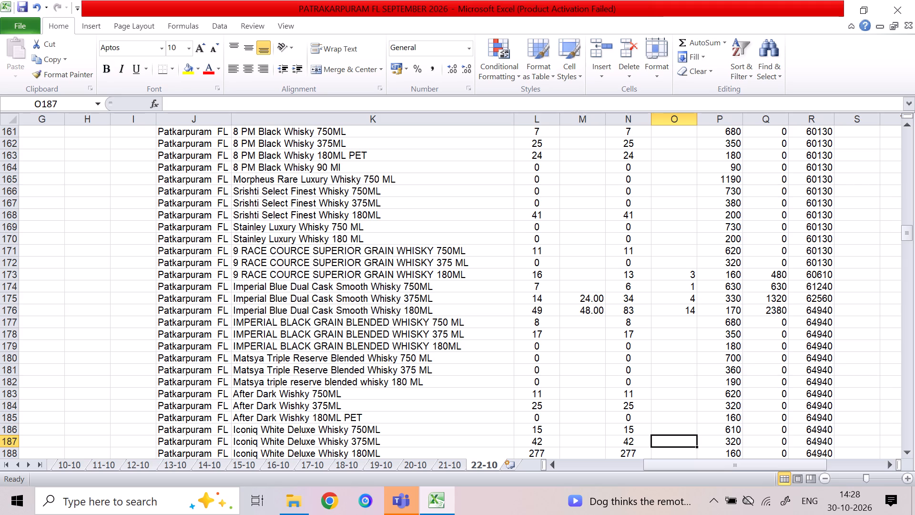
key(Left)
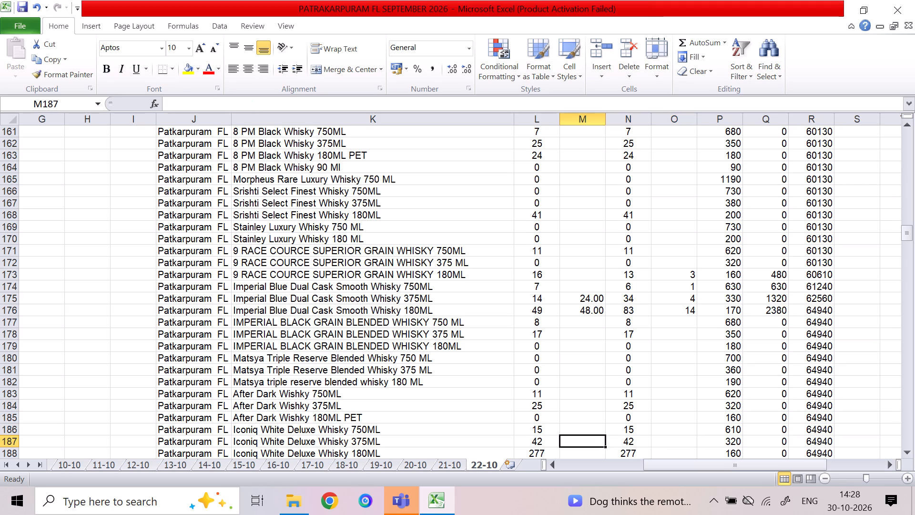
text(24)
key(Right)
key(Right)
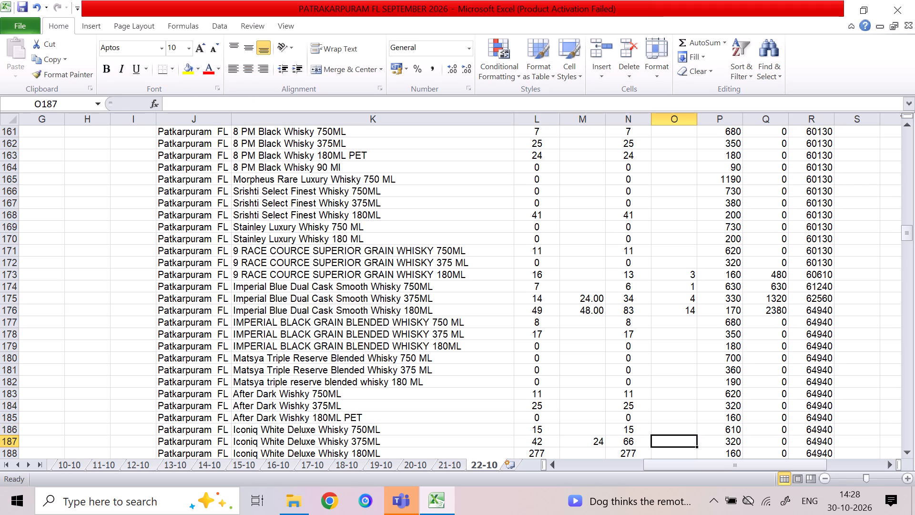
key(Left)
key(Left)
key(Down)
text(144)
key(Up)
For Iconiq White Deluxe Whisky, enter column O sold quantities of 17 for 375ML and 96 for 180ML.
key(Right)
key(Right)
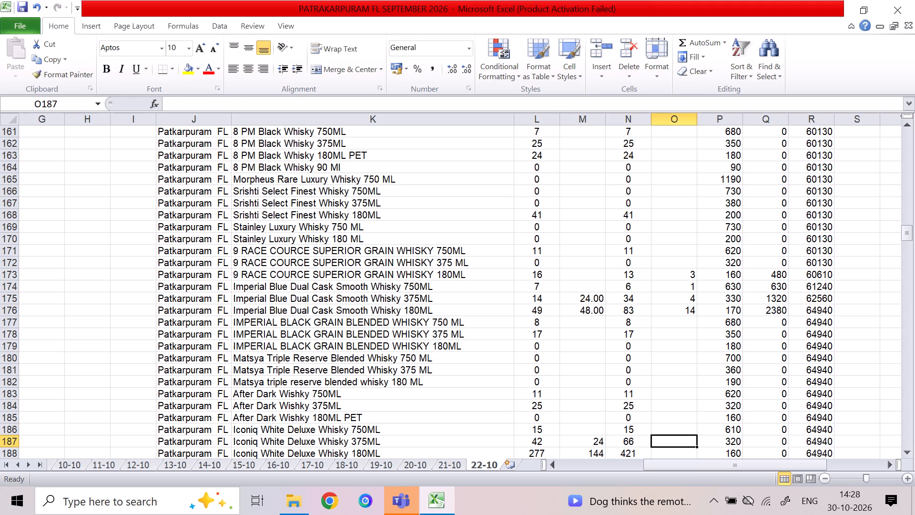
text(49)
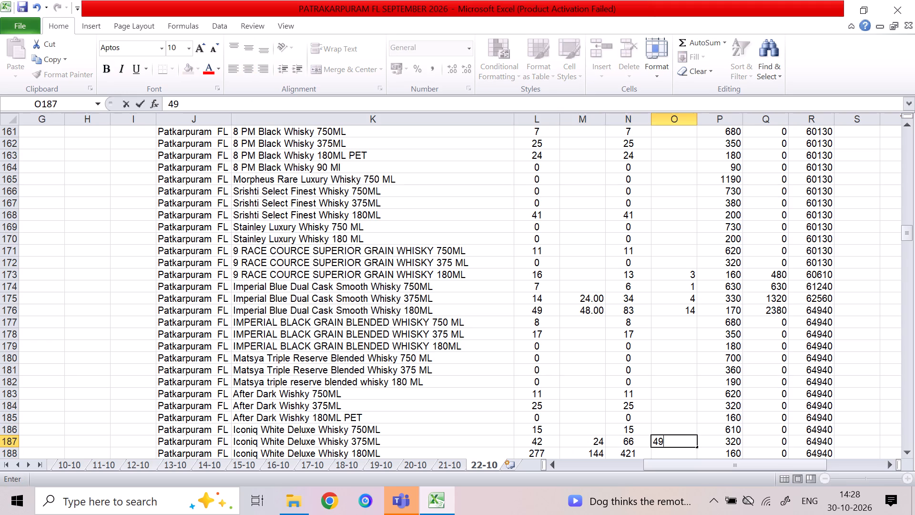
key(BackSpace)
key(BackSpace)
text(17)
key(Down)
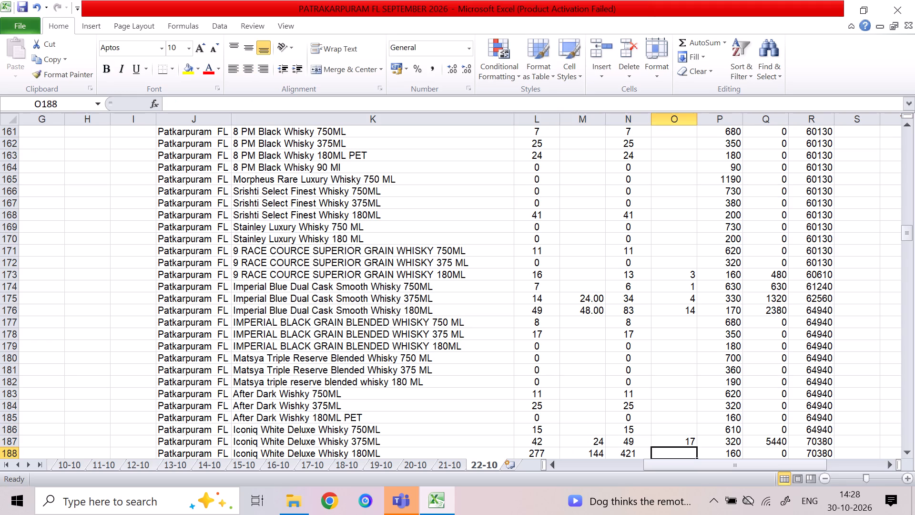
text(96)
key(Down)
key(Up)
key(Left)
key(Up)
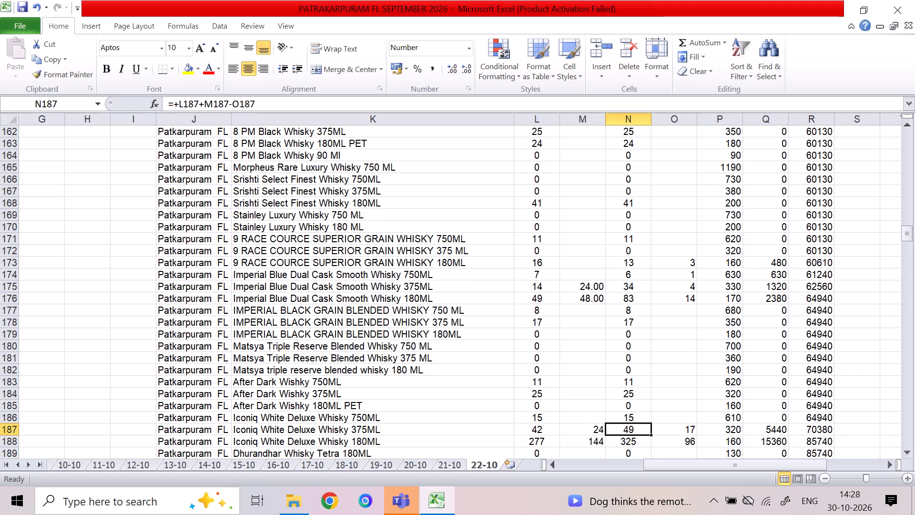
Enter a column O sold quantity of 13 for Brothers & Co. Finest Whisky 90 ML.
key(Down)
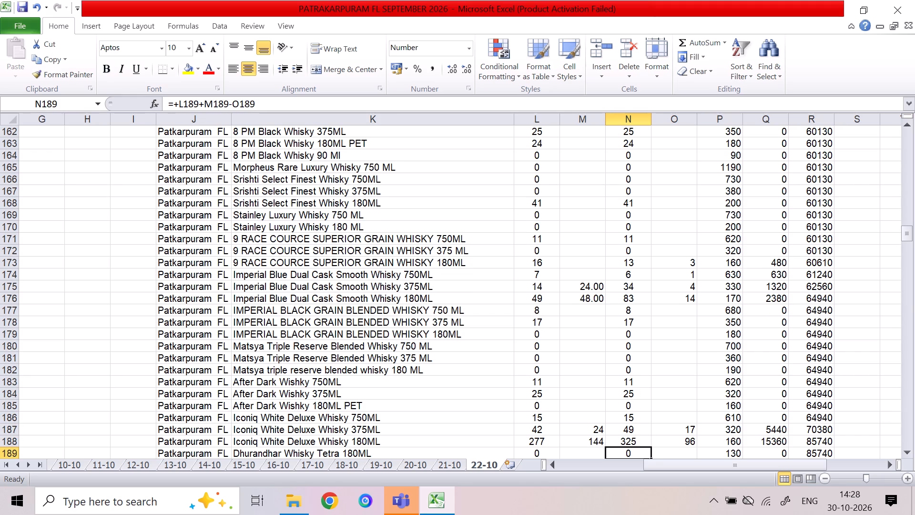
key(Down)
key(Down)
key(Down)
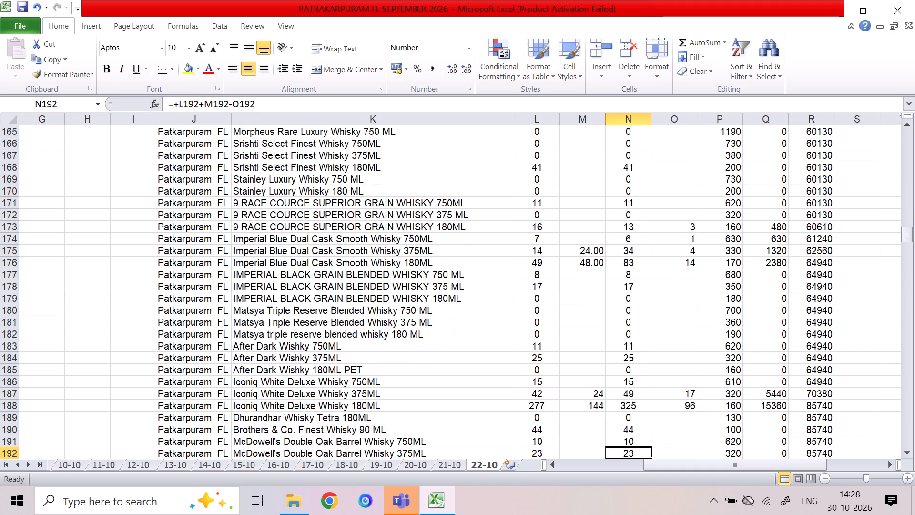
key(Down)
key(Down)
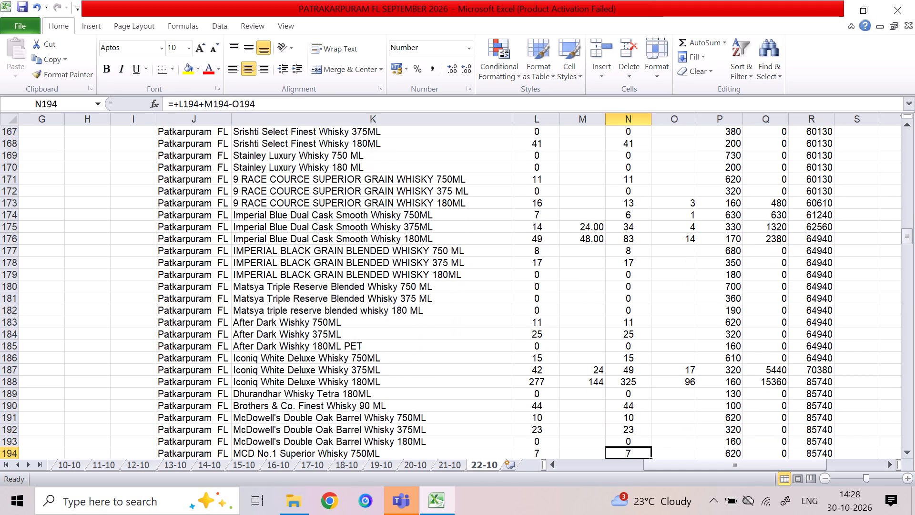
key(Up)
key(Up)
key(Up)
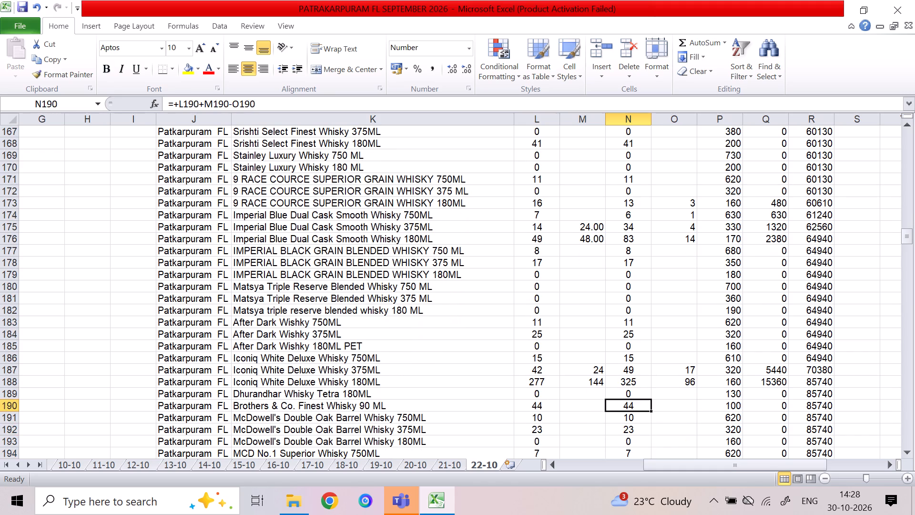
key(Right)
text(13)
key(Down)
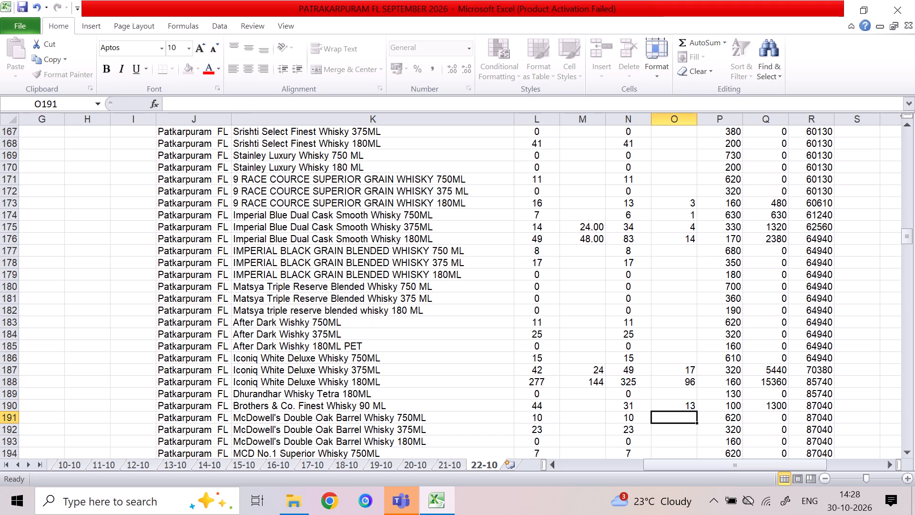
Enter a column O sold quantity of 3 for McDowell's Double Oak Barrel Whisky 375ML.
key(Down)
key(3)
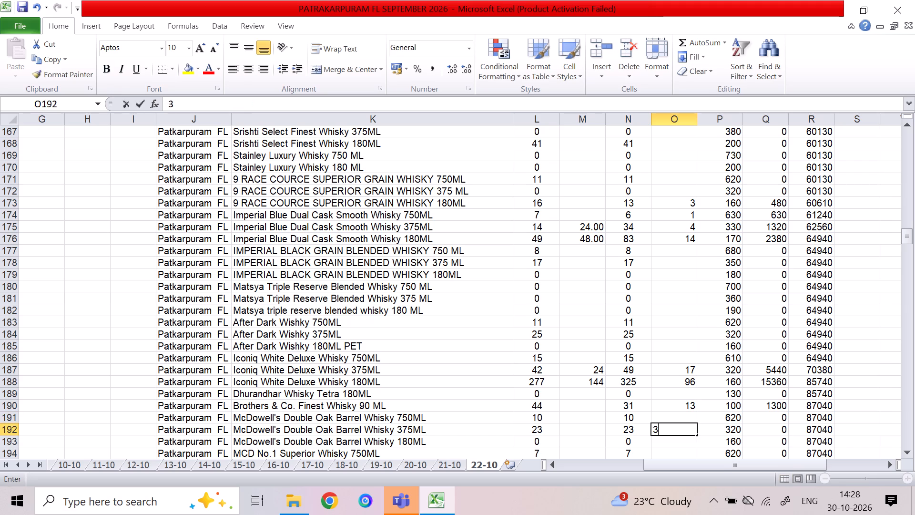
key(Down)
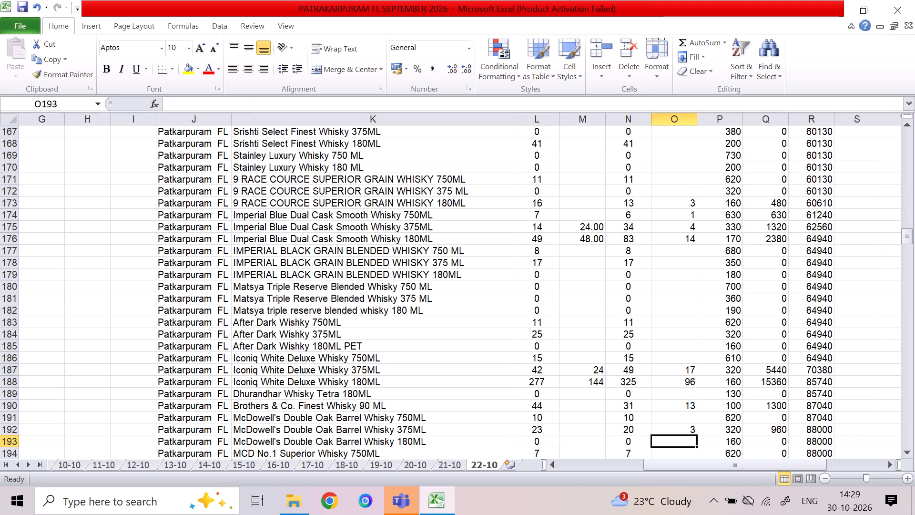
Enter a column O sold quantity of 6 for Iconiq White IQ Select Whisky 180 ML -PET.
key(Down)
key(Down)
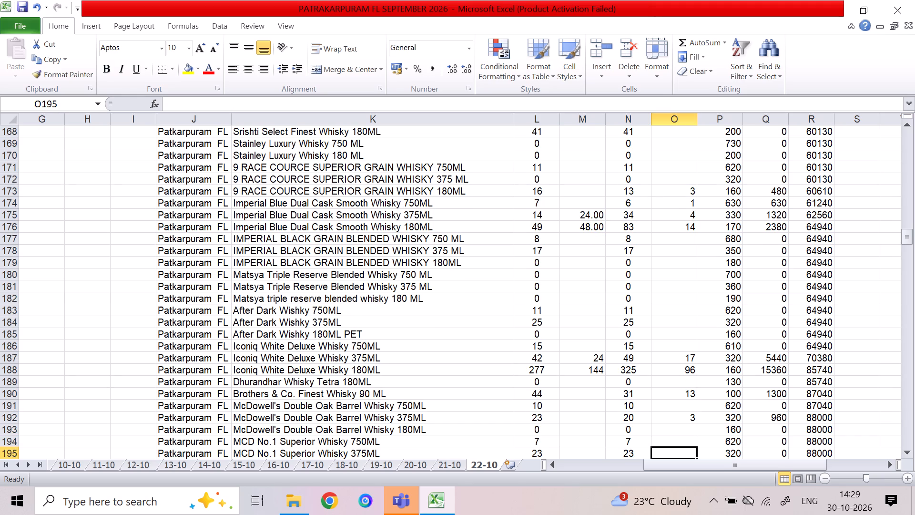
key(Down)
key(Down)
key(Down)
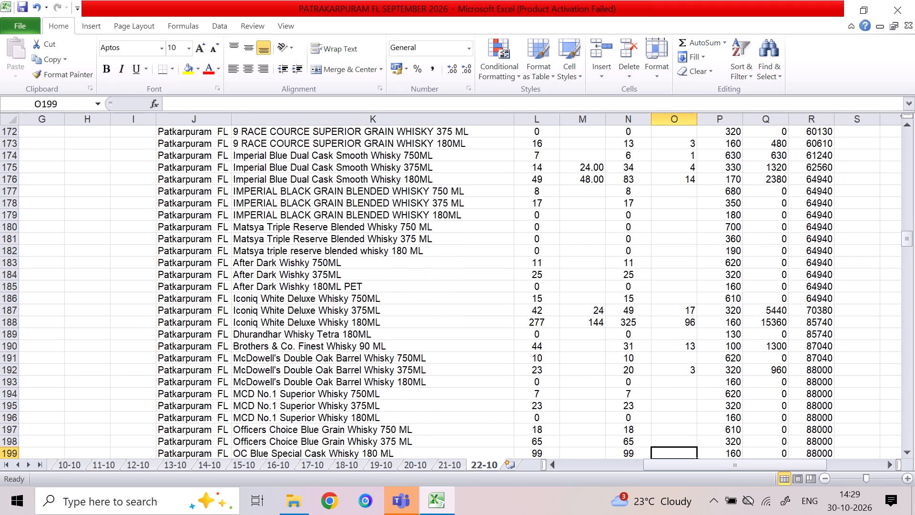
key(Up)
key(Up)
key(Down)
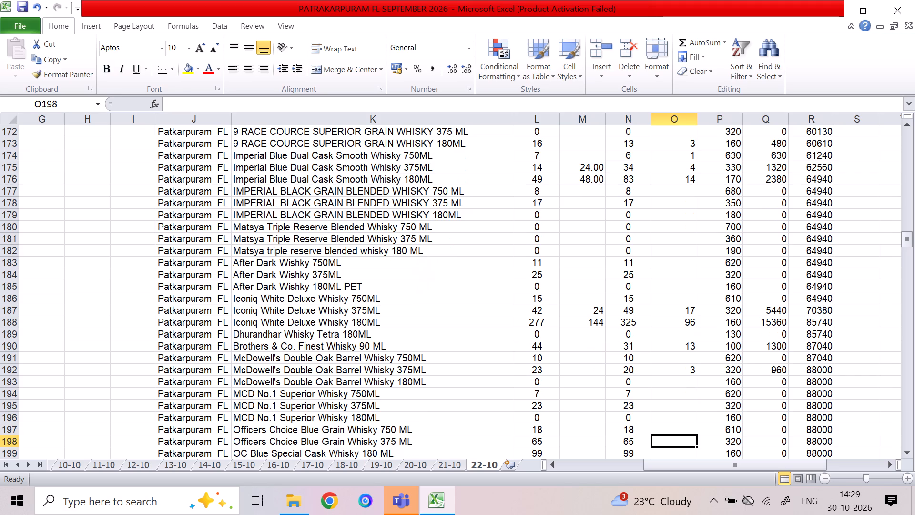
key(Down)
key(Down)
key(Down)
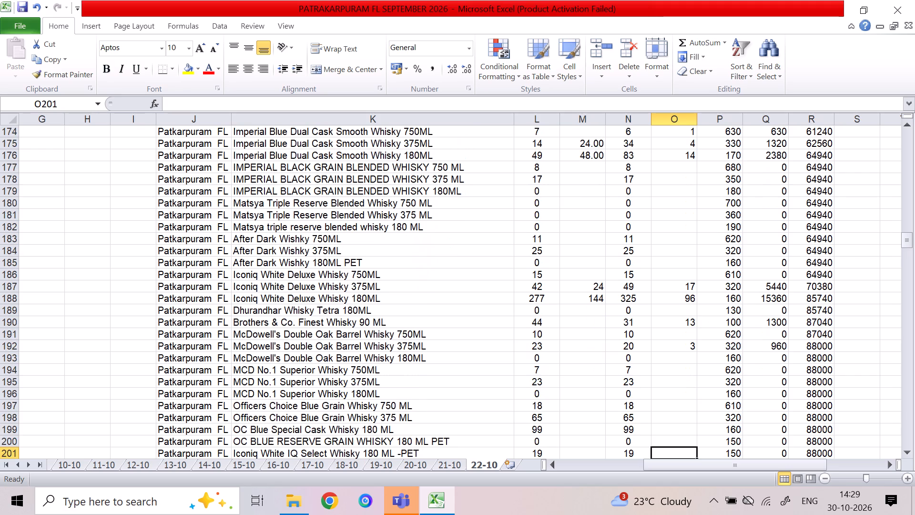
key(6)
key(Down)
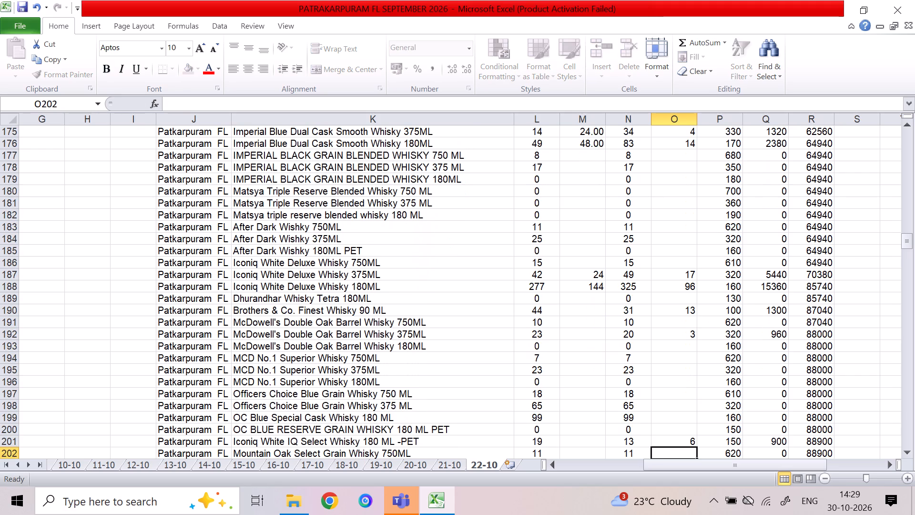
key(Down)
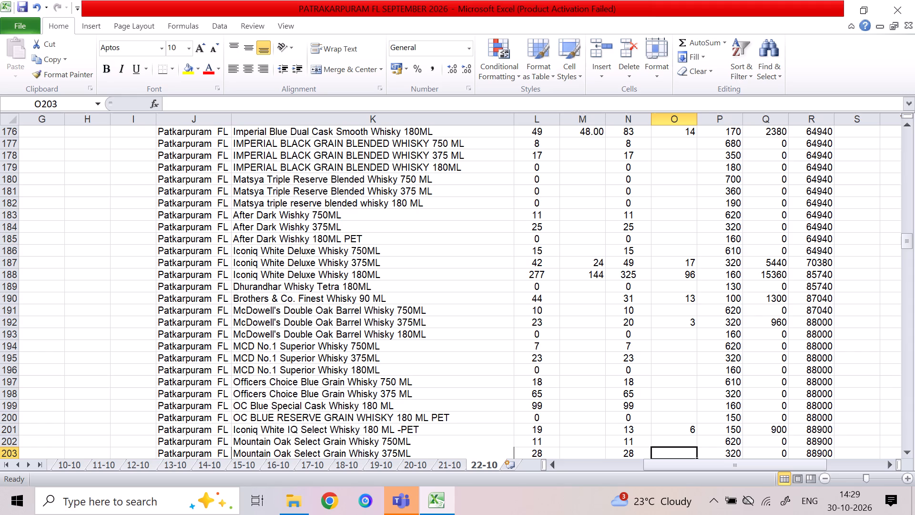
Enter a column O sold quantity of 17 for Mountain Oak Select Grain Whisky 180ML.
key(Down)
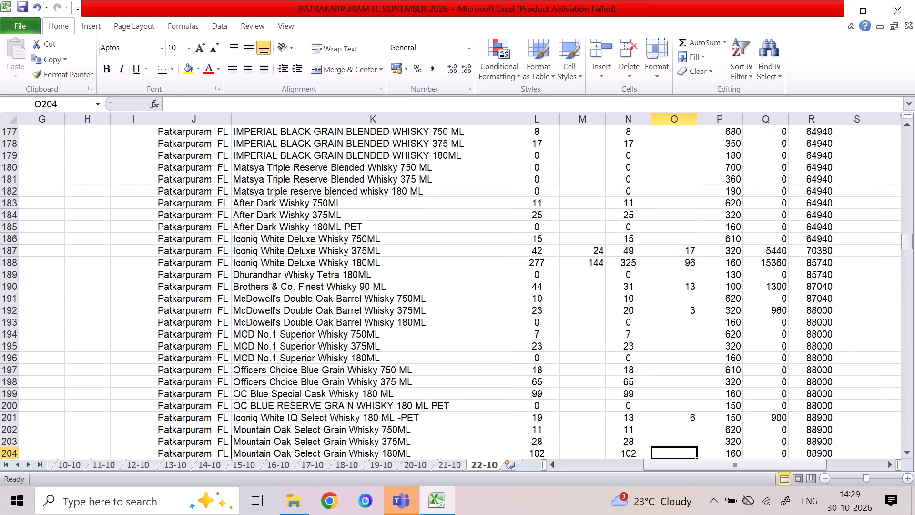
text(17)
key(Down)
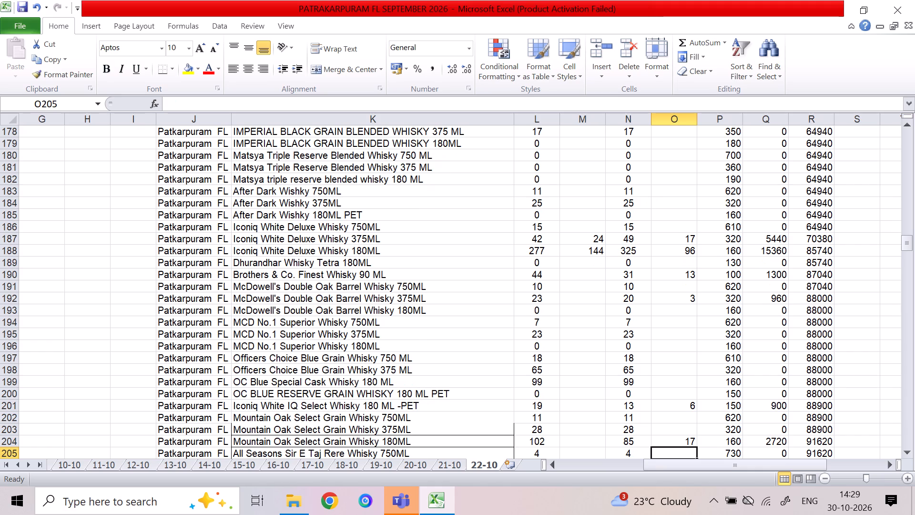
For 8 PM Whisky, enter column M additions of 12 for 750ML and 96 for 180ML Tetra.
key(Down)
key(Down)
key(Down)
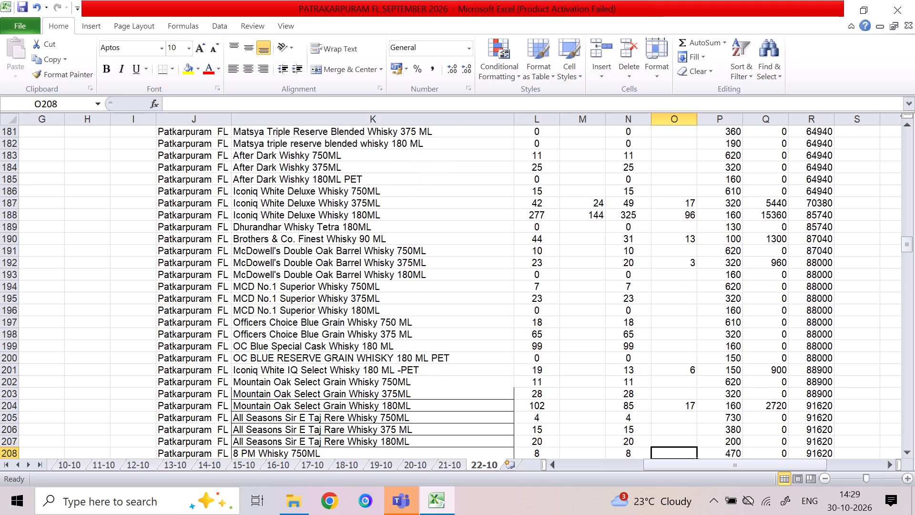
key(Down)
key(Up)
key(Left)
key(Left)
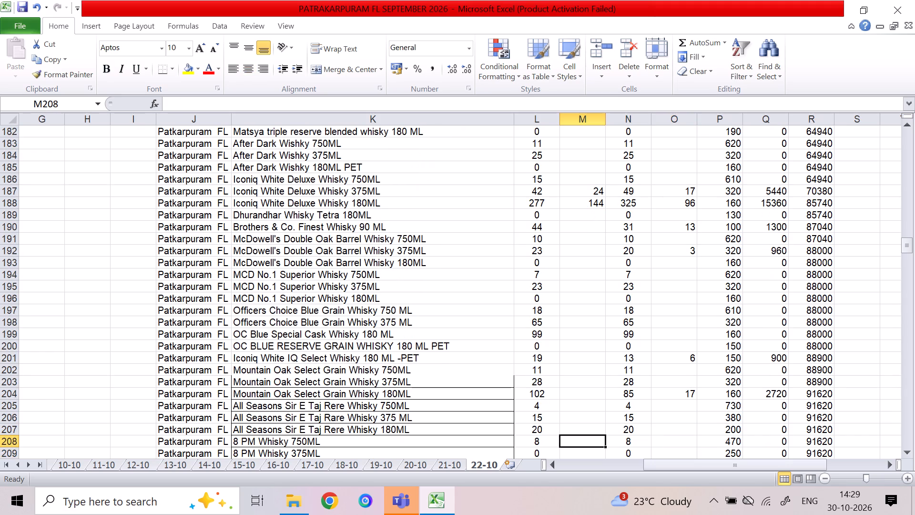
text(12)
key(Down)
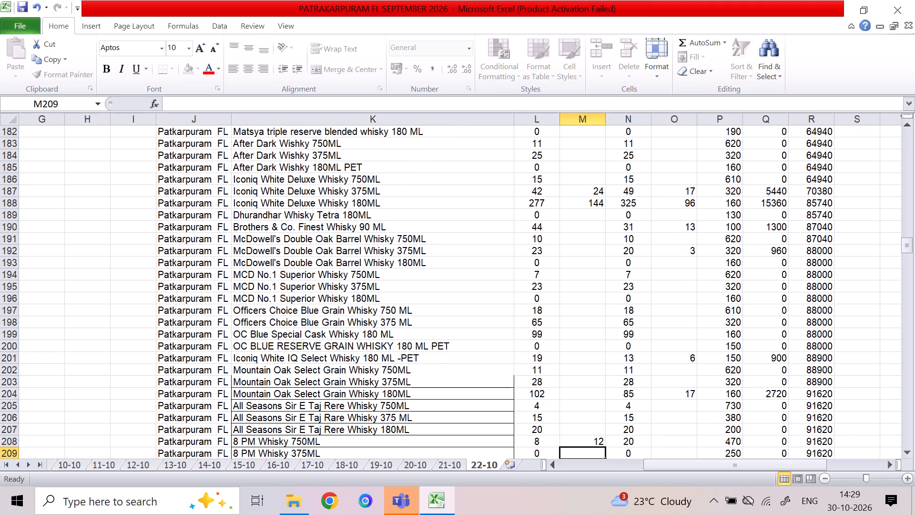
key(Up)
key(Down)
key(Up)
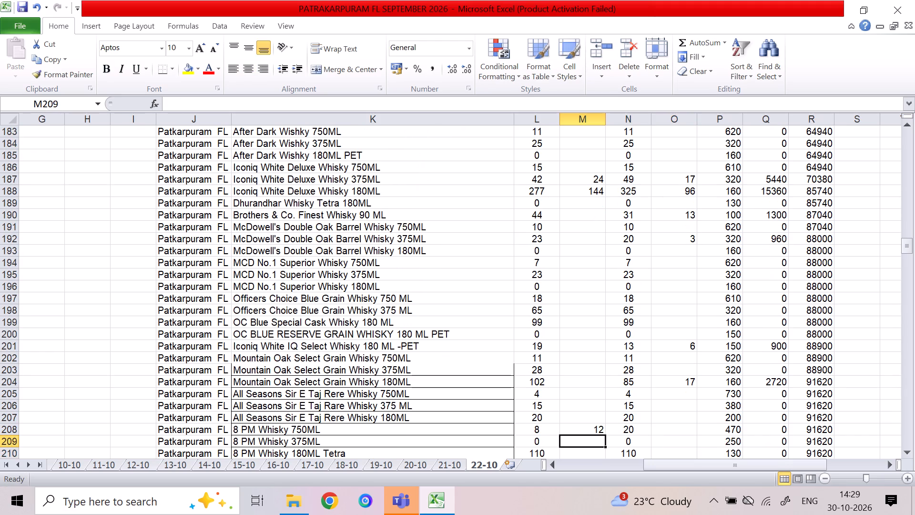
key(Down)
key(Down)
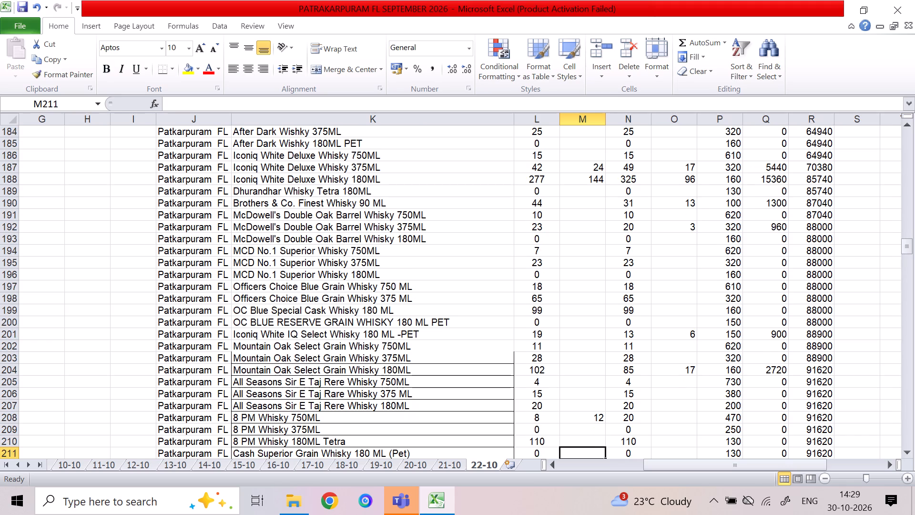
key(Up)
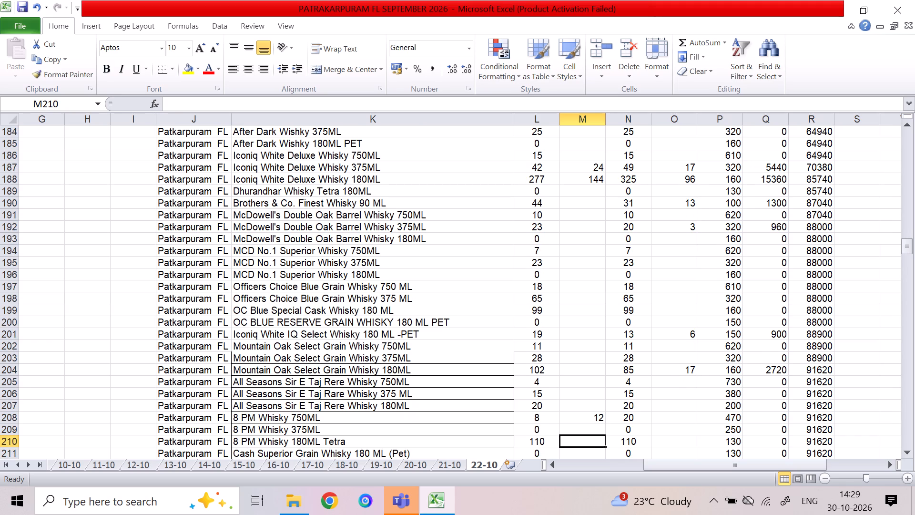
text(96)
key(Up)
For 8 PM Whisky, enter column O sold quantities of 1 for 750ML and 51 for 180ML Tetra.
key(Up)
key(Right)
key(Right)
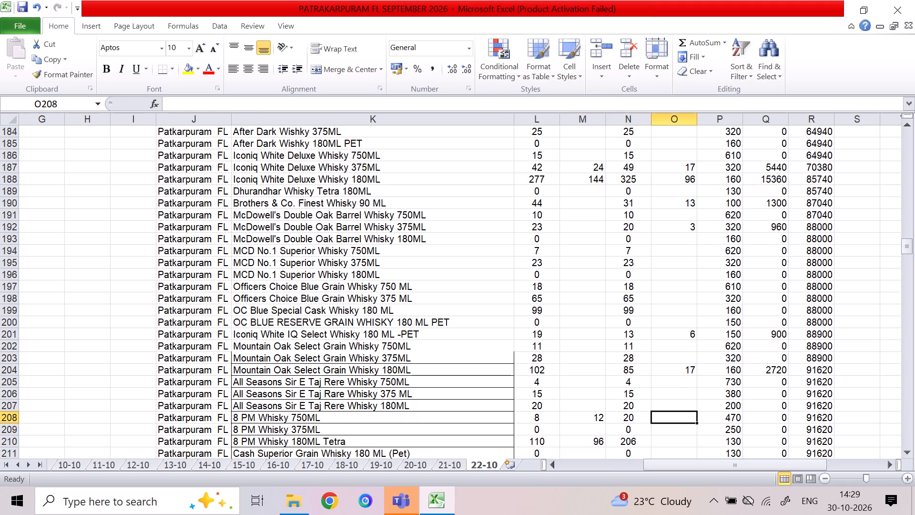
key(1)
key(Down)
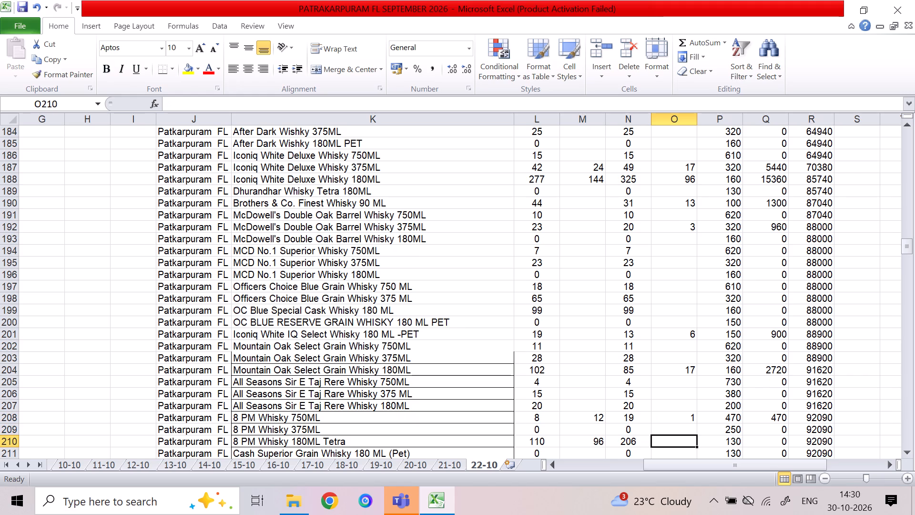
text(51)
key(Down)
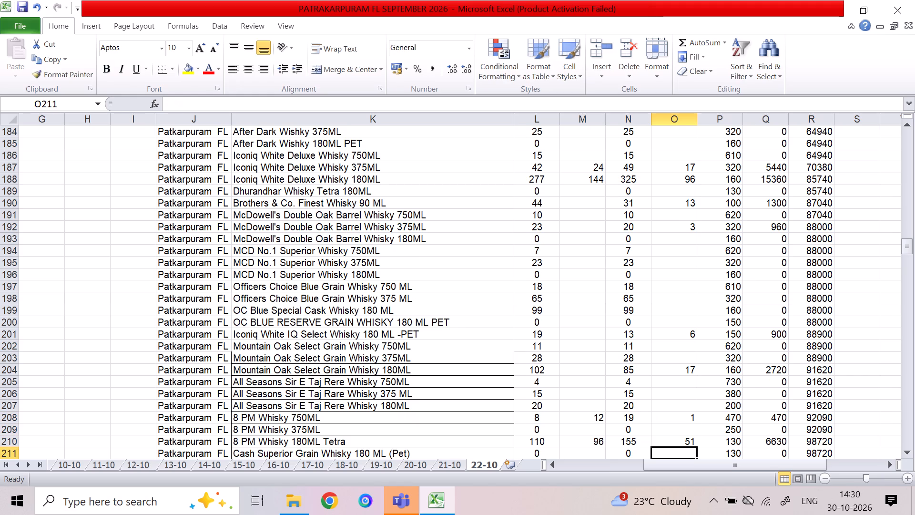
Enter a column O sold quantity of 39 for Officers Choice Whisky 180ML.
key(Down)
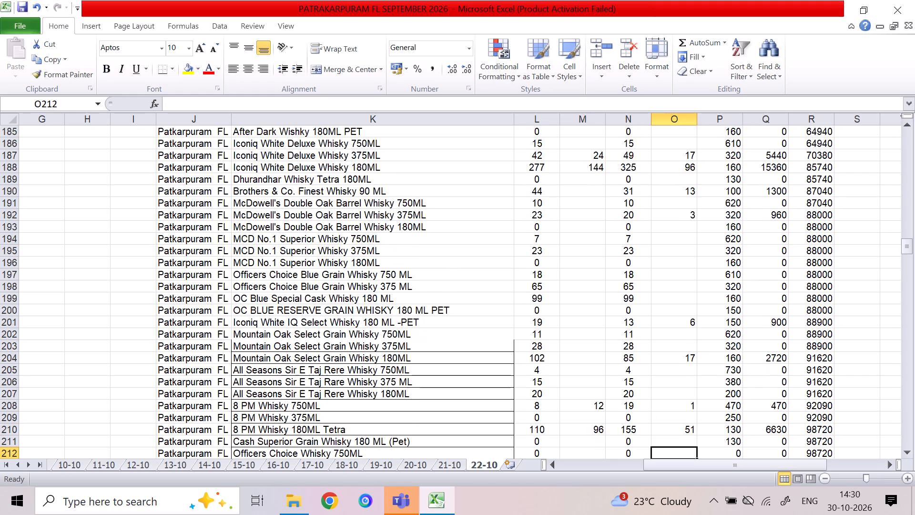
key(Down)
key(Down)
key(Down)
key(Up)
text(39)
key(Down)
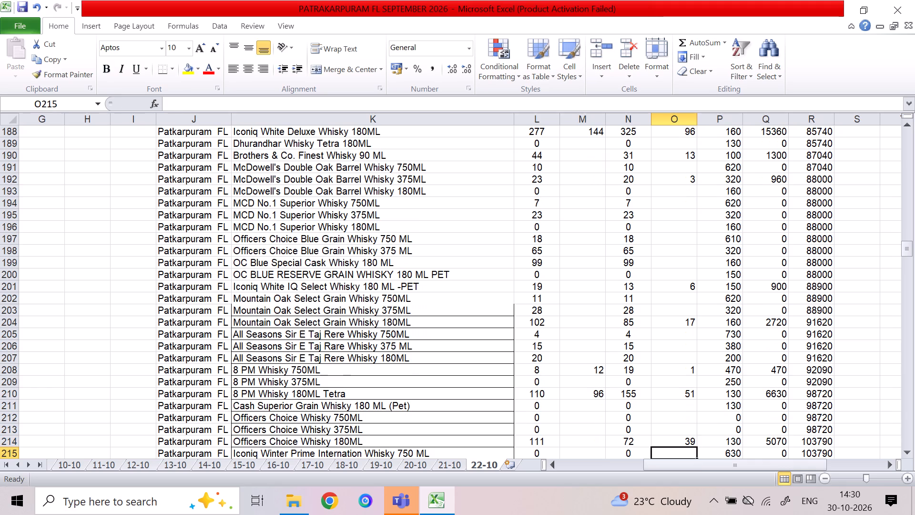
Look through the whisky rows below Officers Choice Whisky 180ML, down through the single malt and Scotch items.
key(Down)
key(Down)
key(Down)
key(Right)
key(Down)
key(Right)
key(Down)
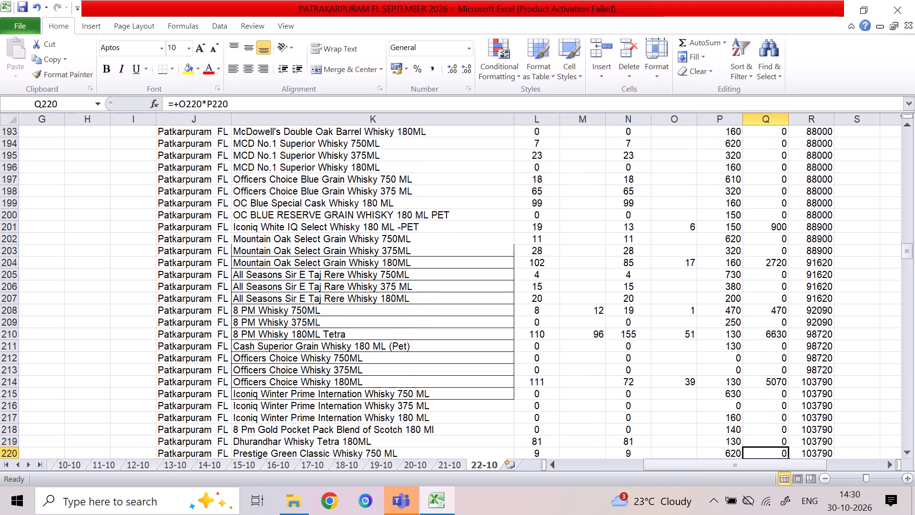
key(Right)
key(Down)
key(Right)
key(Down)
key(Right)
key(Down)
key(Down)
key(Down)
key(Down)
key(Down)
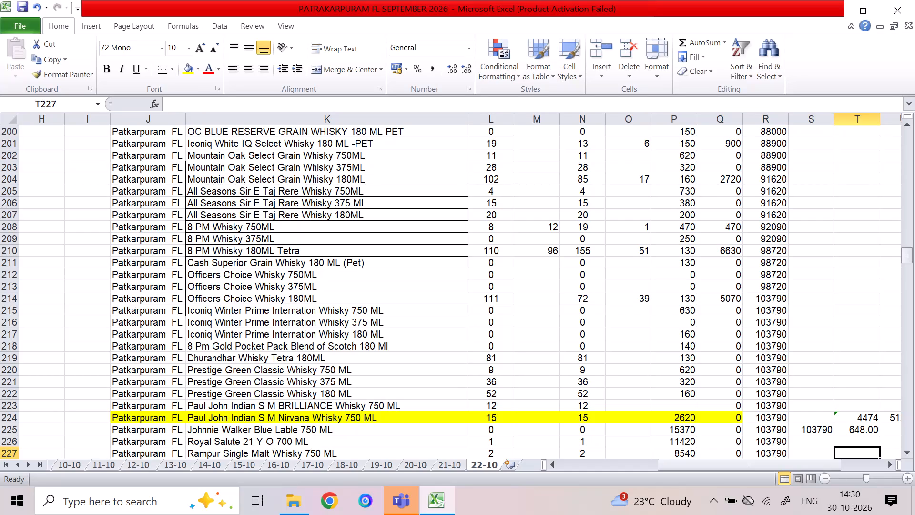
key(Left)
key(Left)
key(Left)
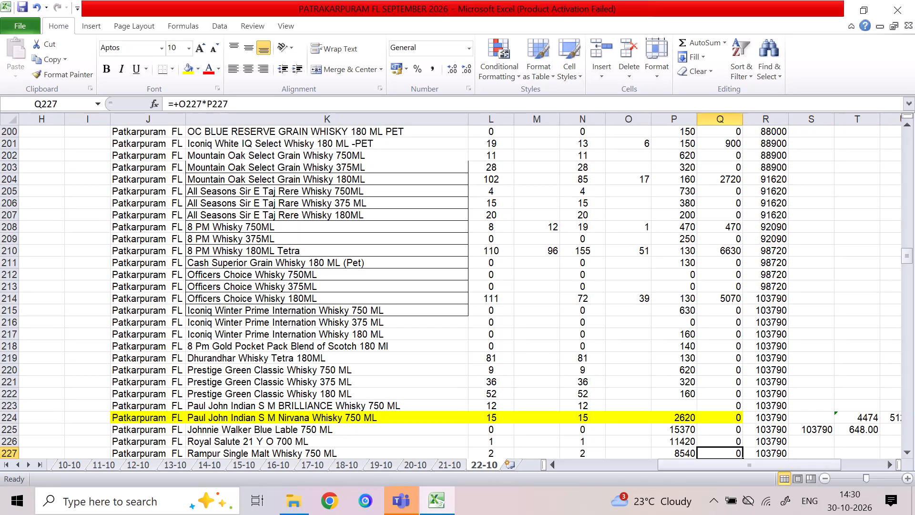
key(Left)
key(Left)
key(Right)
key(Down)
key(Down)
key(Down)
key(Down)
key(Down)
key(Down)
key(Down)
key(Down)
key(Down)
key(Down)
key(Down)
key(Down)
key(Down)
key(Down)
key(Down)
key(Down)
key(Down)
key(Down)
key(Down)
key(Down)
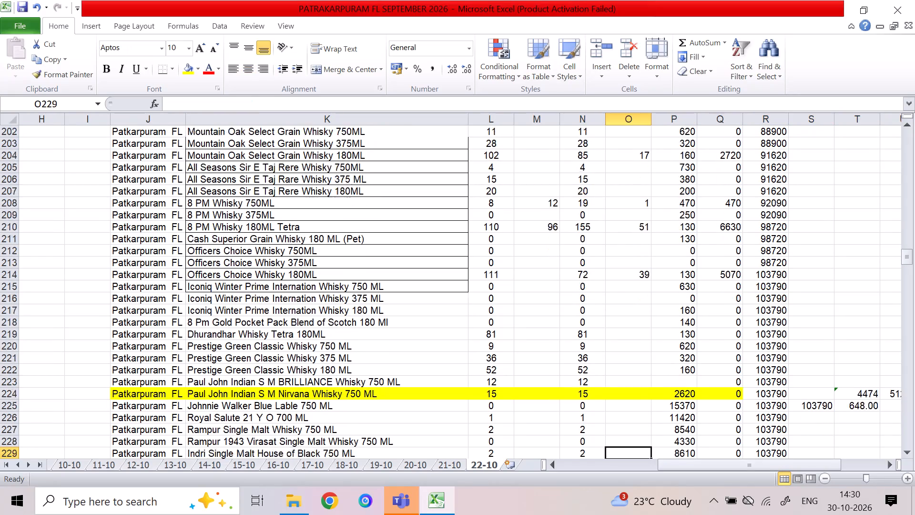
key(Up)
key(Up)
key(Up)
key(Up)
key(Up)
key(Up)
key(Up)
key(Up)
key(Up)
key(Up)
key(Up)
key(Up)
key(Up)
key(Up)
key(Up)
key(Up)
key(Up)
key(Up)
key(Up)
key(Up)
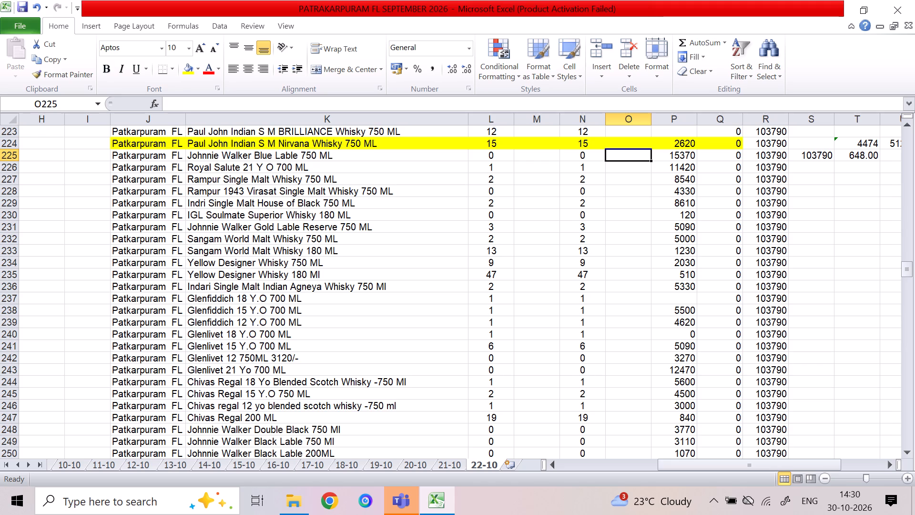
Enter a column O sold quantity of 1 for Yellow Designer Whisky 180 Ml.
key(Down)
key(Down)
key(Down)
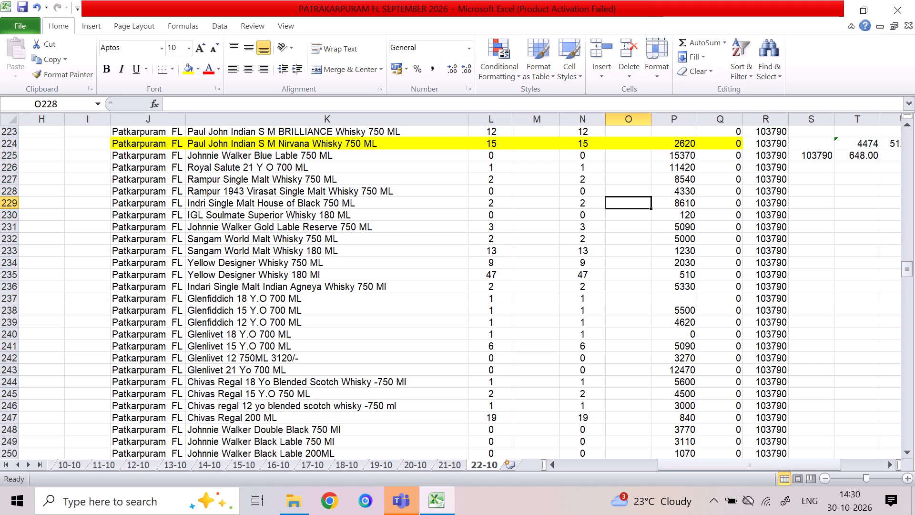
key(Down)
key(Down)
key(Down)
key(Down)
key(Down)
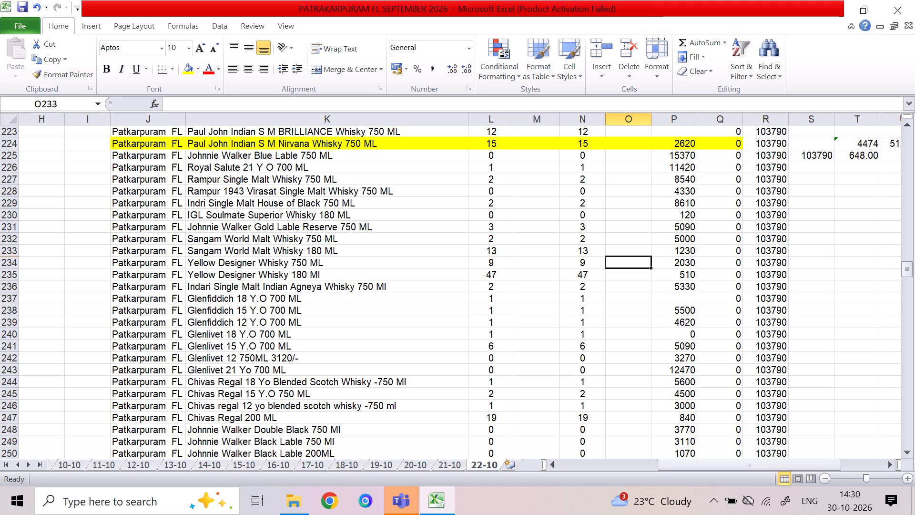
key(Down)
key(1)
key(Down)
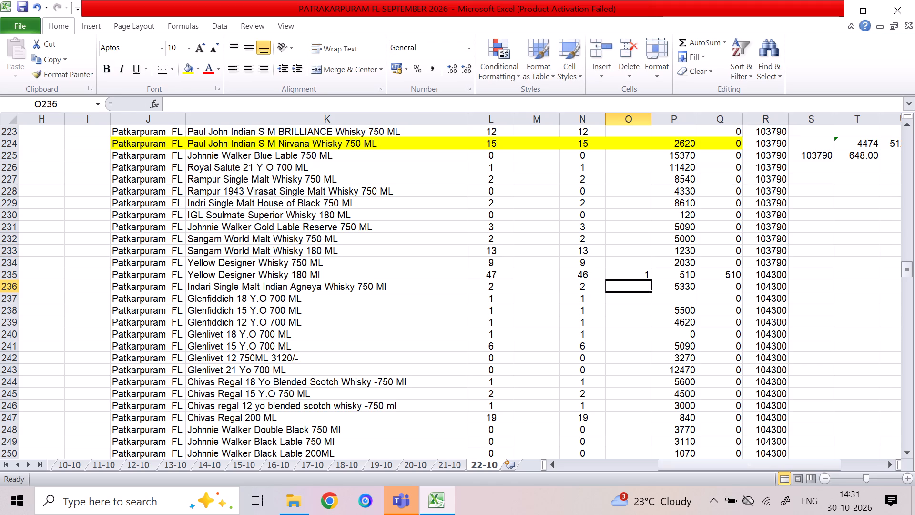
Enter a column O sold quantity of 1 for Glenlivet 15 Y.O 700 ML.
key(Down)
key(Down)
key(Down)
key(Down)
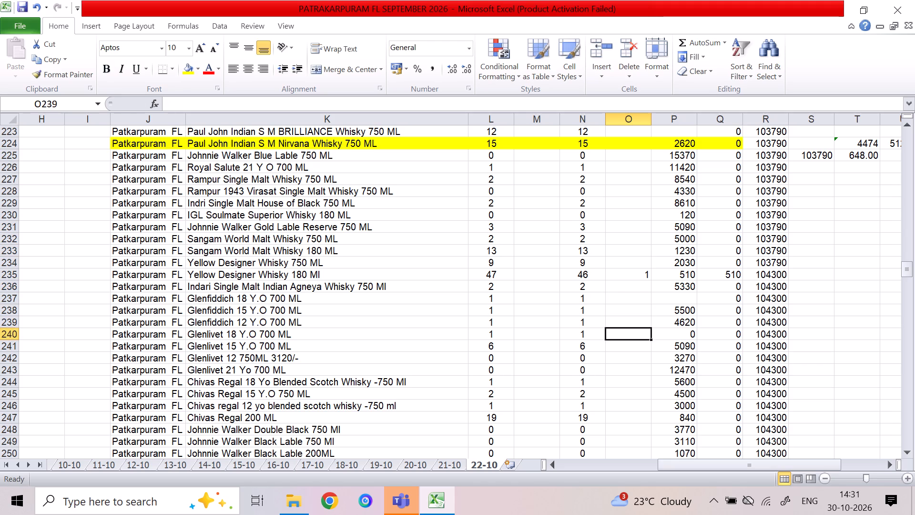
key(Down)
key(1)
key(Down)
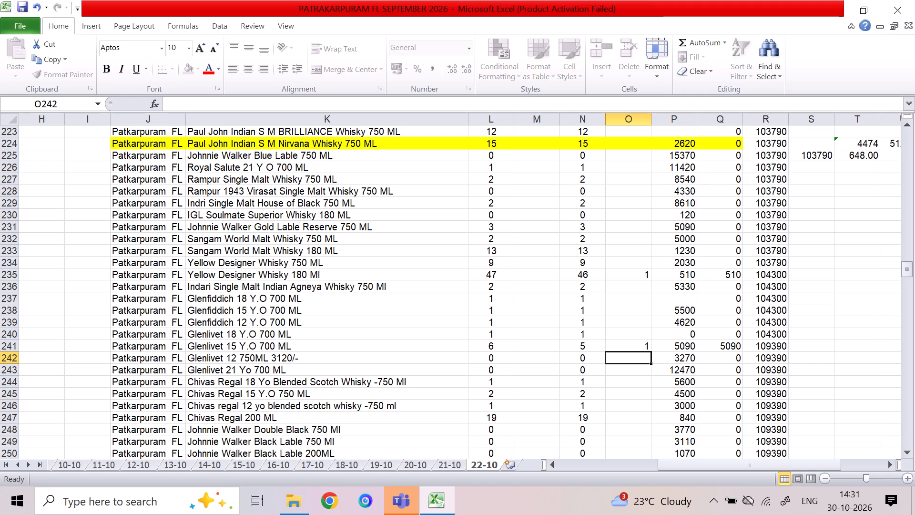
Enter a column M addition of 4 for Jack Daniels 750 Ml.
key(Down)
key(Down)
key(Down)
key(Down)
key(Down)
key(Down)
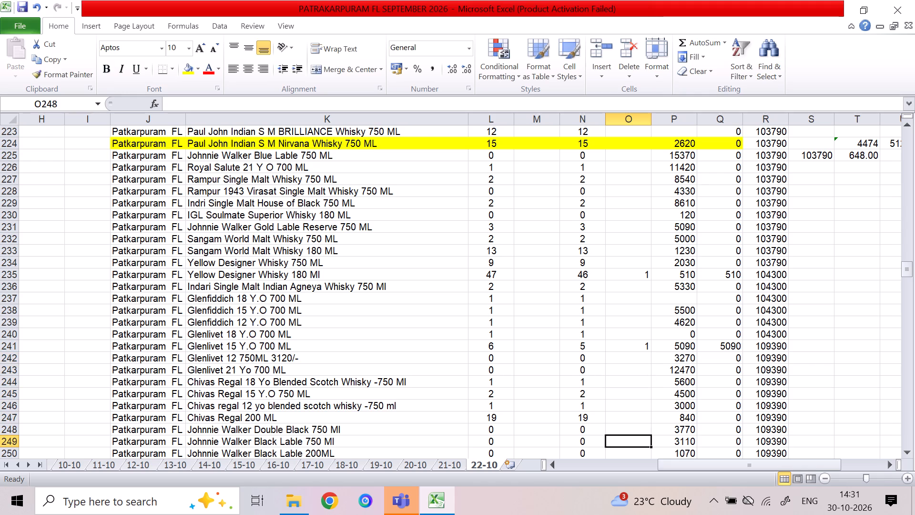
key(Down)
key(Down)
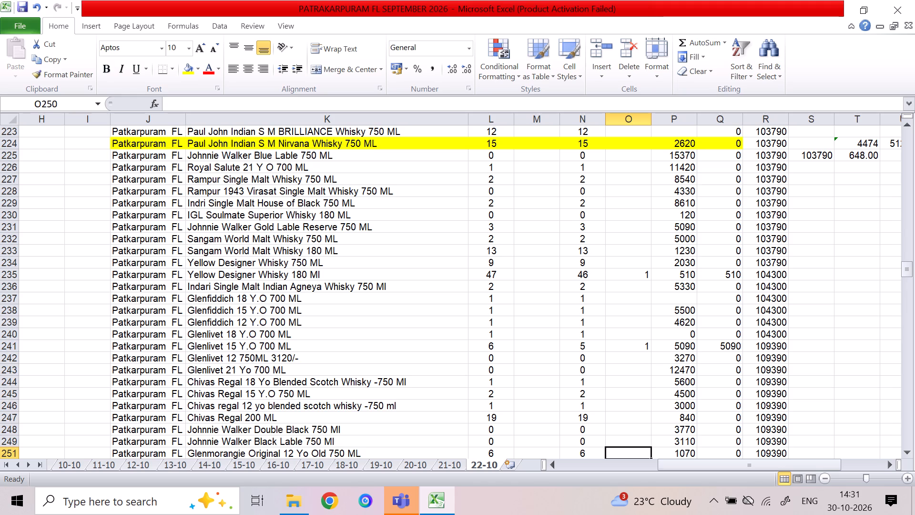
key(Down)
key(Down)
key(Down)
key(Down)
key(Down)
key(Down)
key(Down)
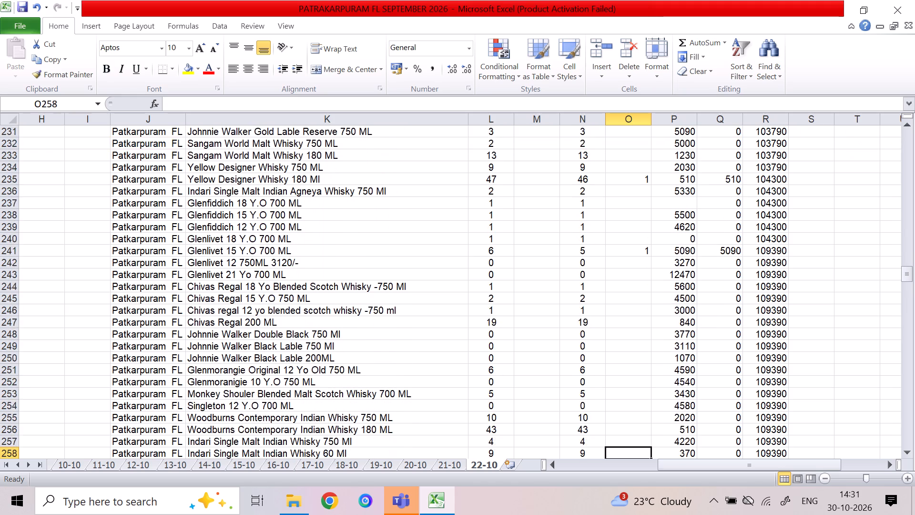
key(Down)
key(Down)
key(Down)
key(Down)
key(Down)
key(Down)
key(Down)
key(Down)
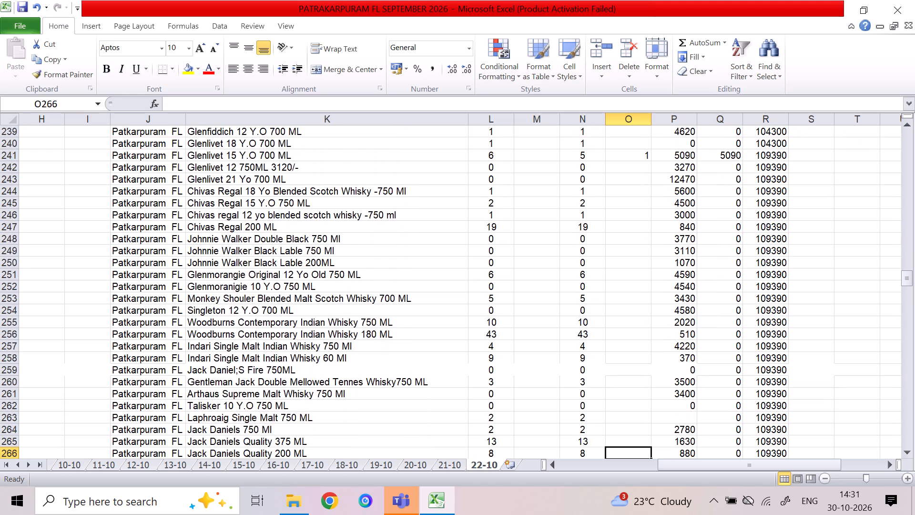
key(Up)
key(Up)
key(Up)
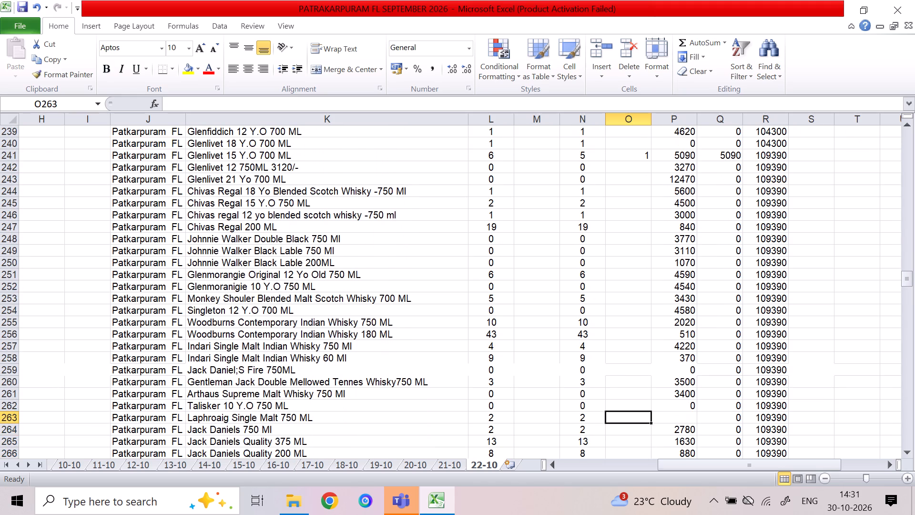
key(Left)
key(Left)
key(Left)
key(Left)
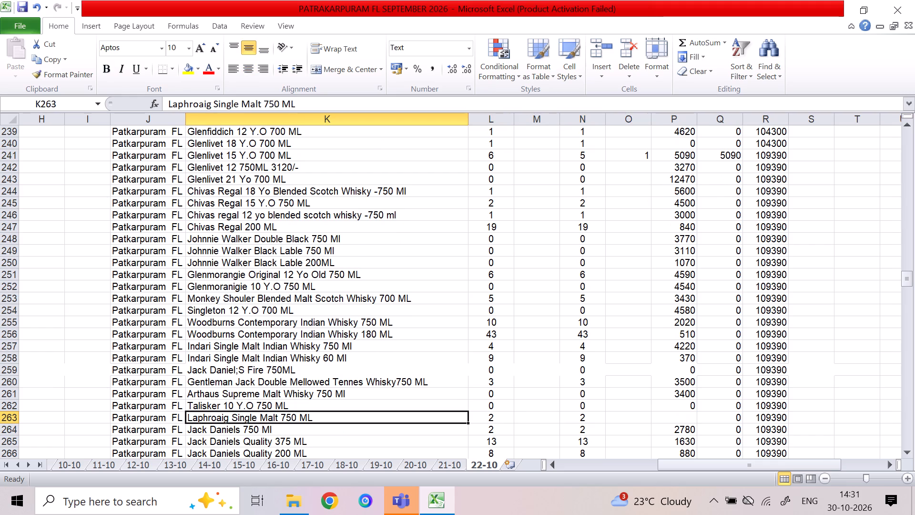
key(Down)
key(Down)
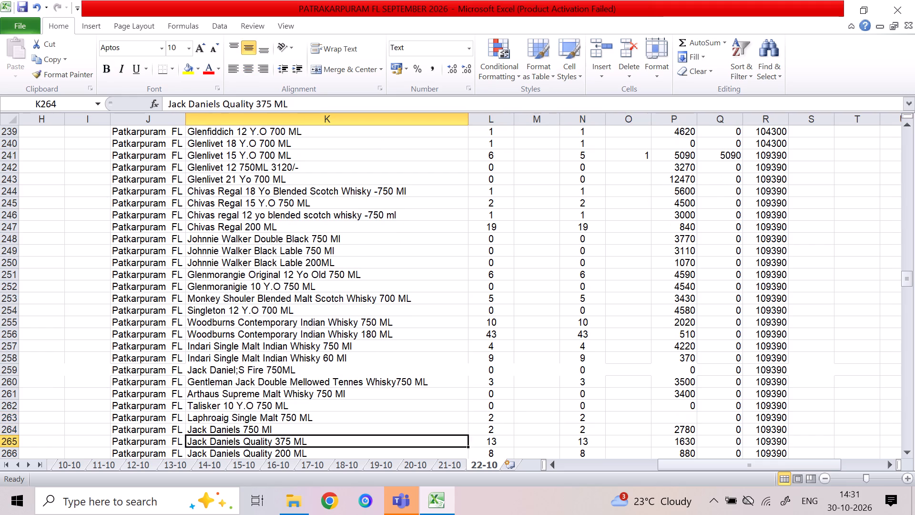
key(Up)
key(Right)
key(Right)
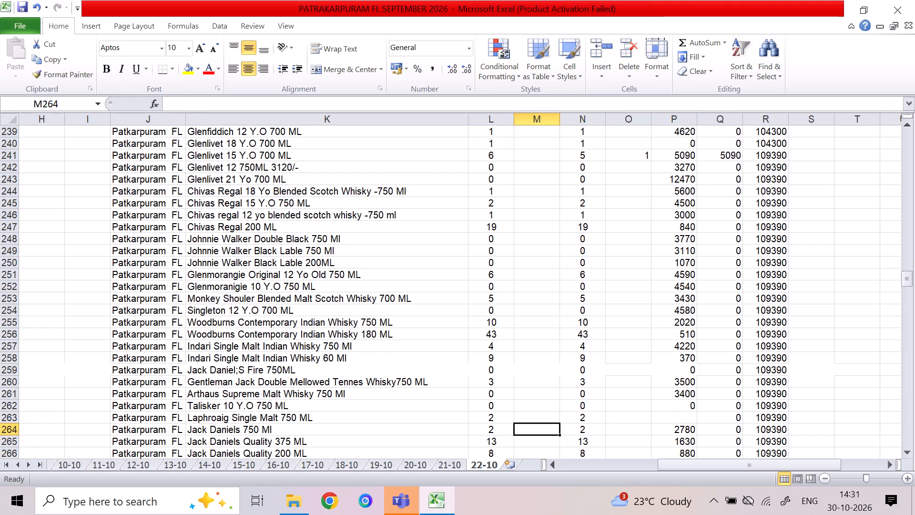
key(Right)
key(Left)
key(4)
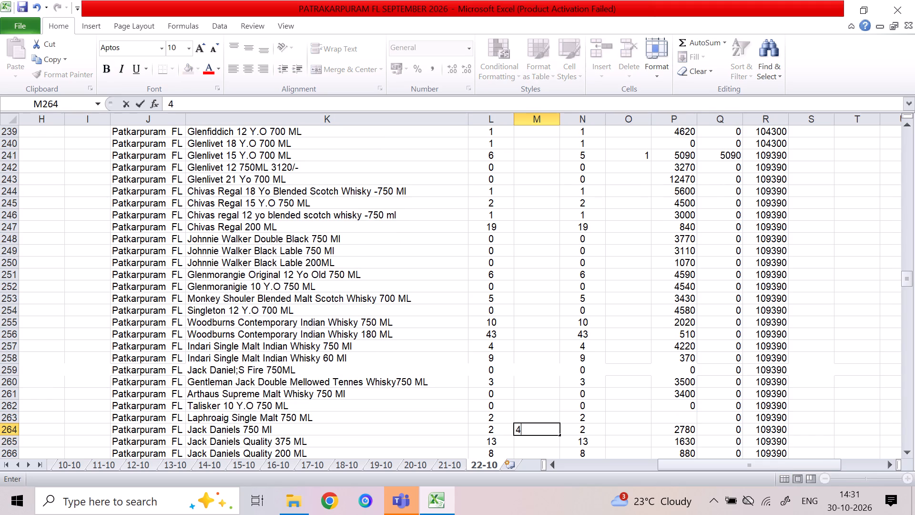
key(Down)
Commit the column M addition of 4 for Jack Daniels 750 Ml and move to that item's column O cell.
key(Up)
key(Right)
key(Right)
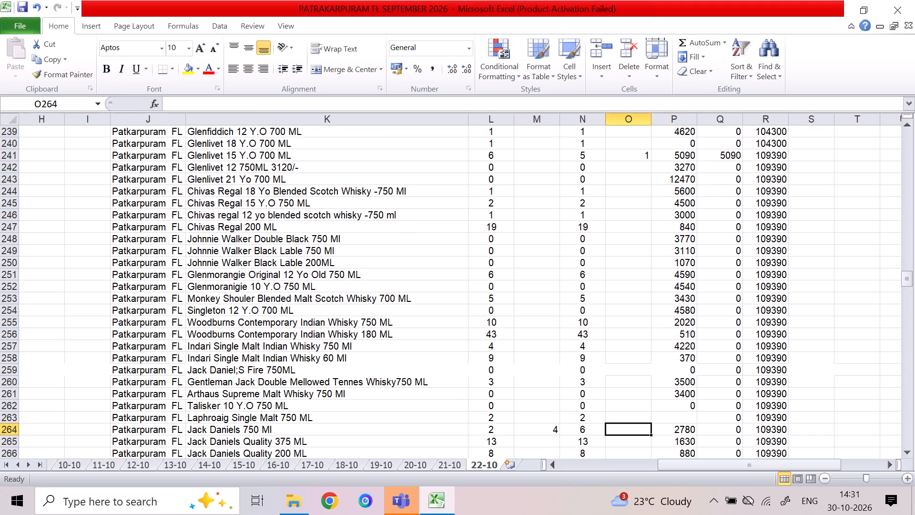
Look through the rows below Jack Daniels 750 Ml, from Jack Daniels Quality 375 ML to Aodh Irish Whisky, and locate THE GLEN GRANT ARBORAILS 700 ML.
key(Down)
key(Down)
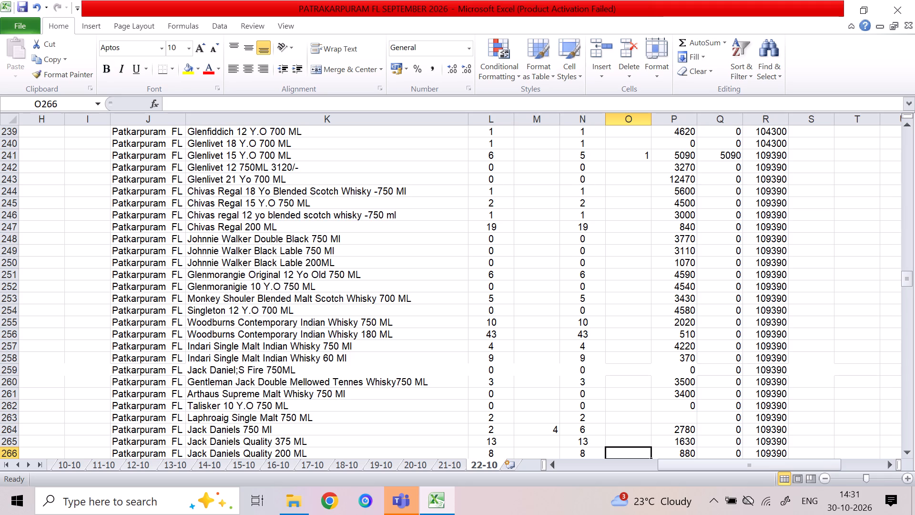
key(Down)
key(Down)
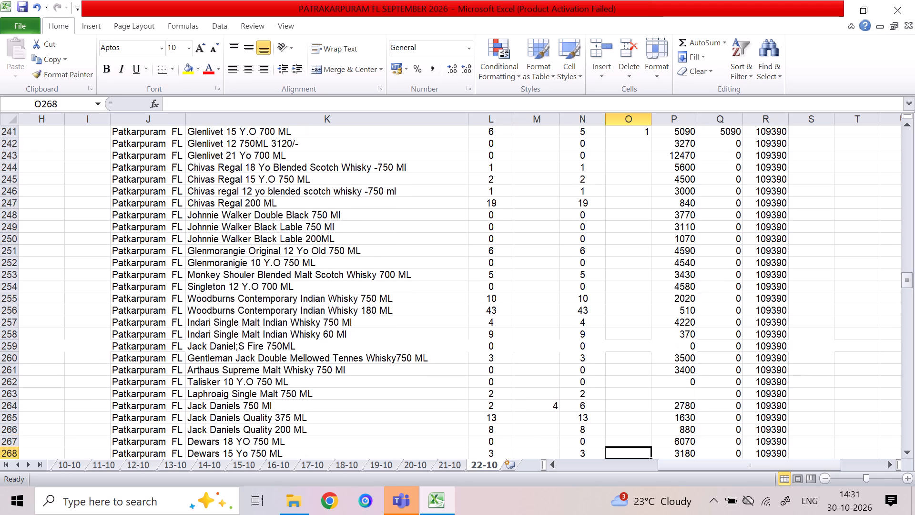
key(Down)
key(Down)
key(Down)
key(Down)
key(Down)
key(Down)
key(Up)
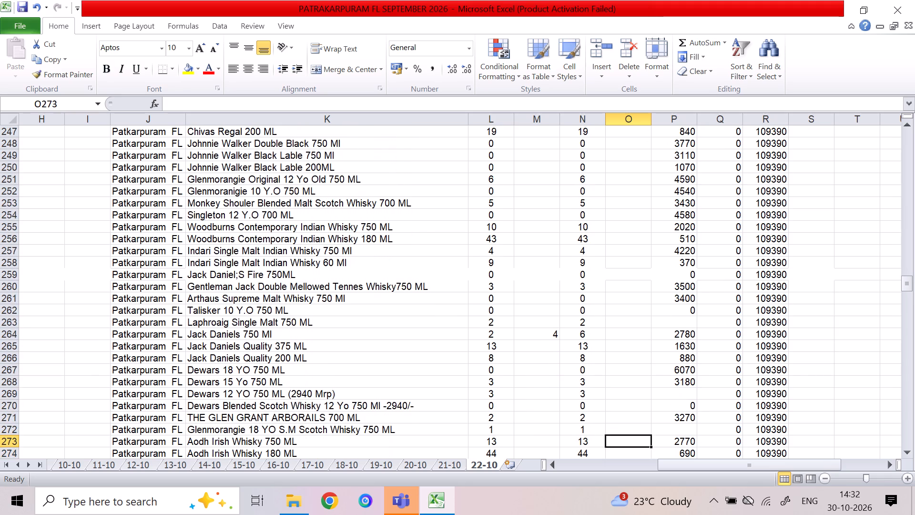
key(Up)
key(Up)
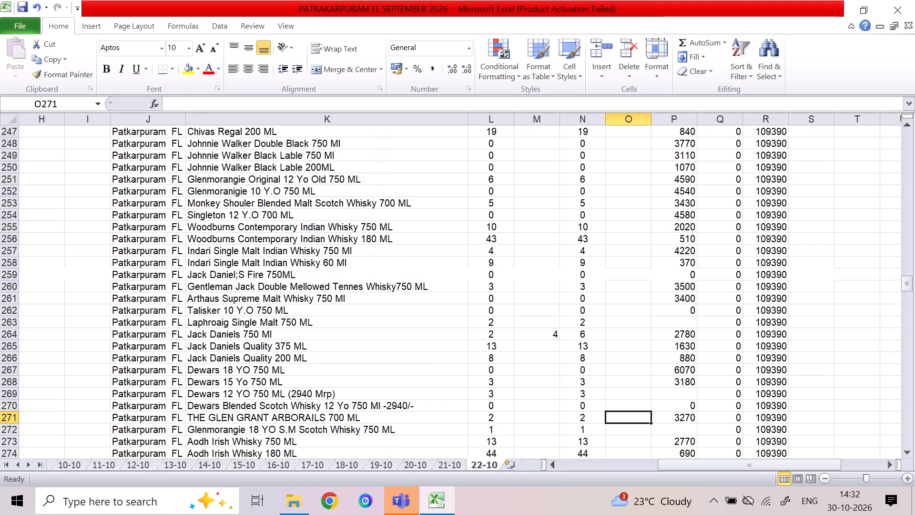
key(Left)
key(Left)
key(Left)
key(Left)
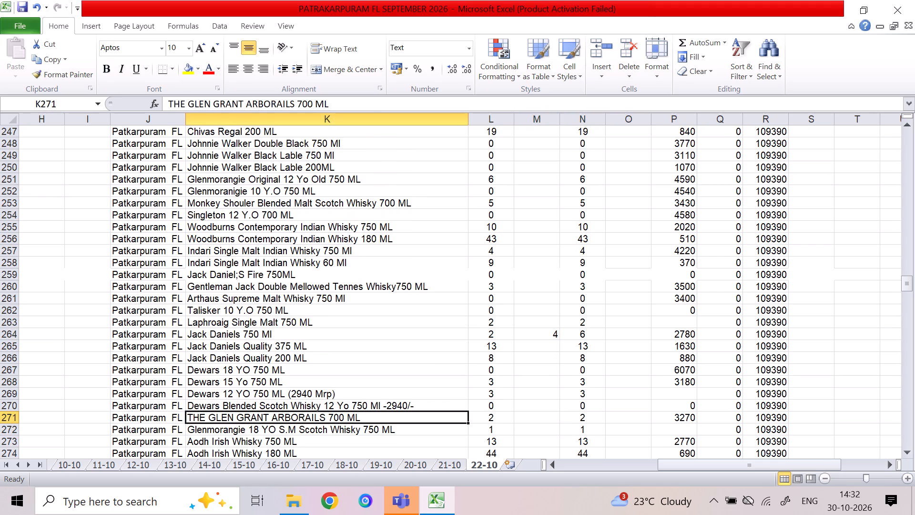
Look through the Irish and Scotch whisky rows below Glen Grant Arborails, down to Jack Daniels Quality Tennessee Whisky 1000 ML and the Jaisalmer gins.
key(Down)
key(Down)
key(Down)
key(Down)
key(Down)
key(Down)
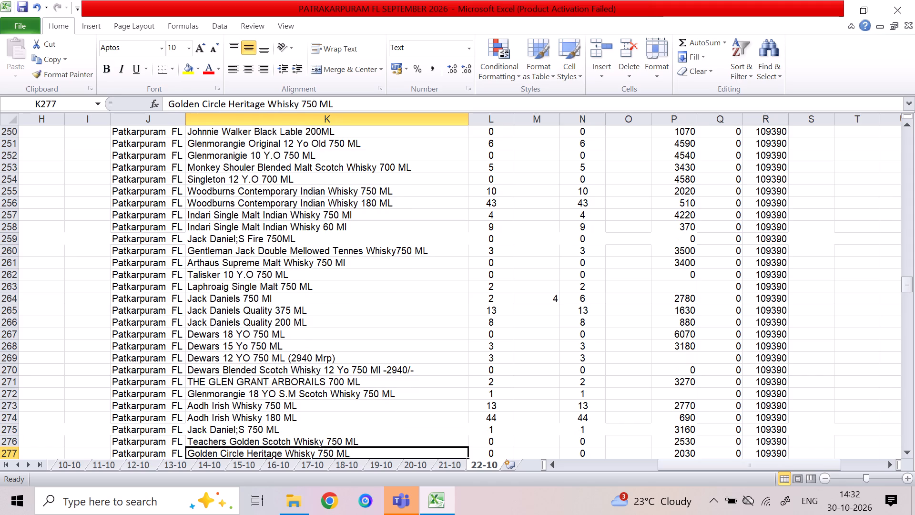
key(Down)
key(Down)
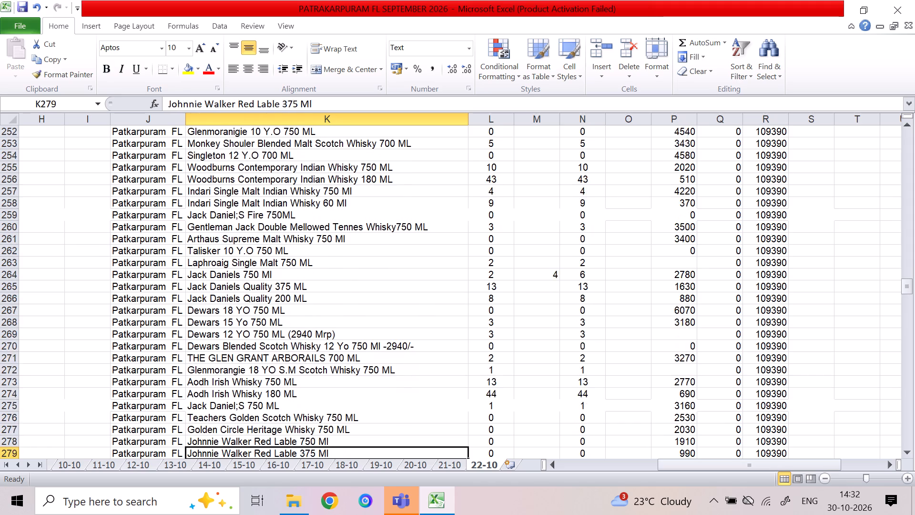
key(Down)
key(Down)
key(Down)
key(Down)
key(Down)
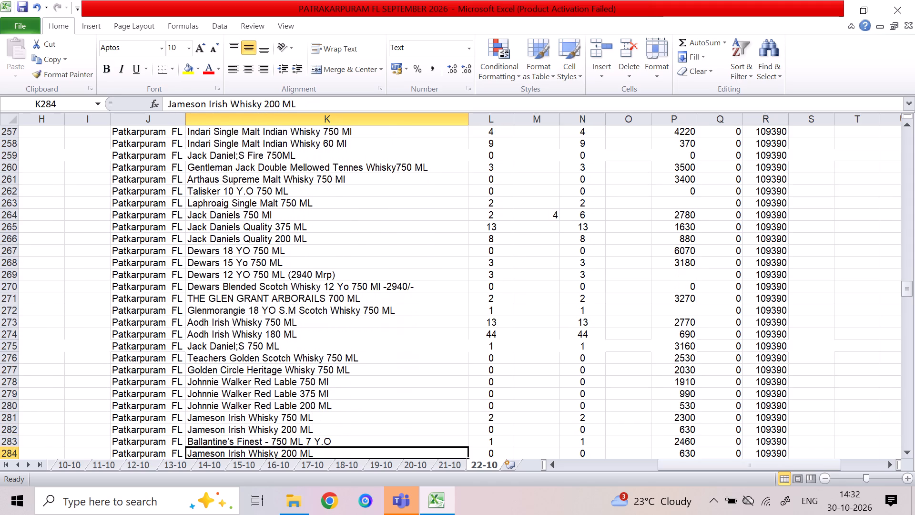
key(Down)
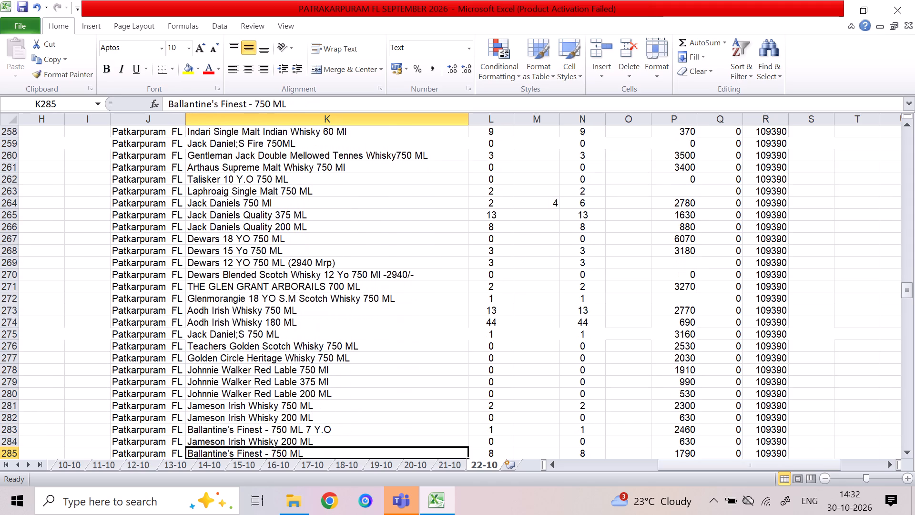
key(Down)
key(Down)
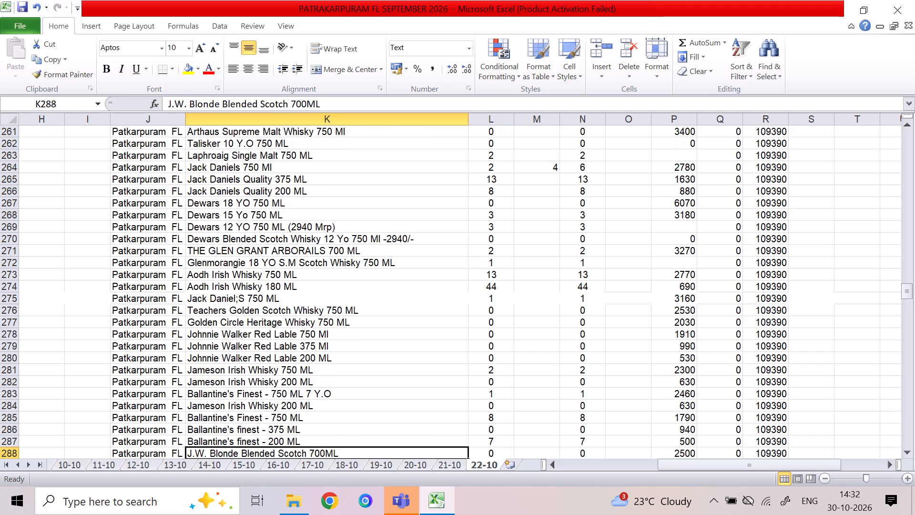
key(Down)
key(Down)
key(Down)
key(Down)
key(Down)
key(Down)
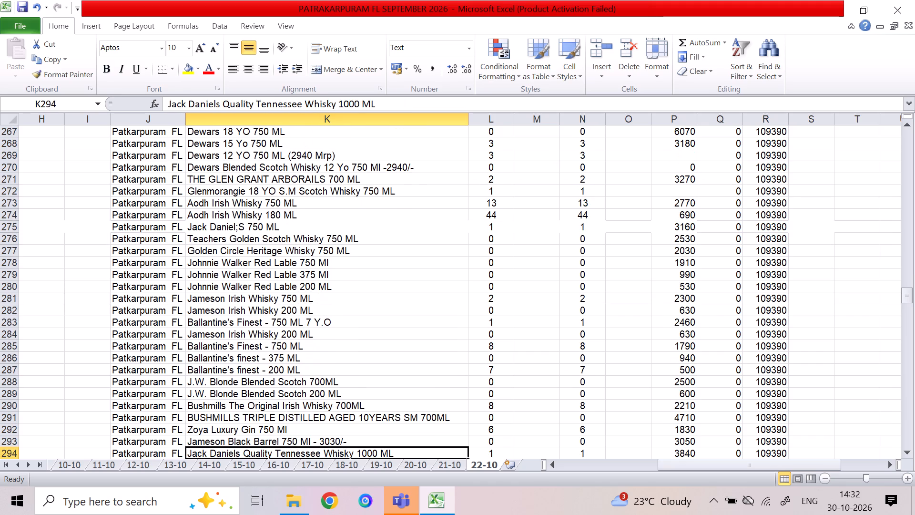
key(Right)
key(Right)
key(Right)
key(Right)
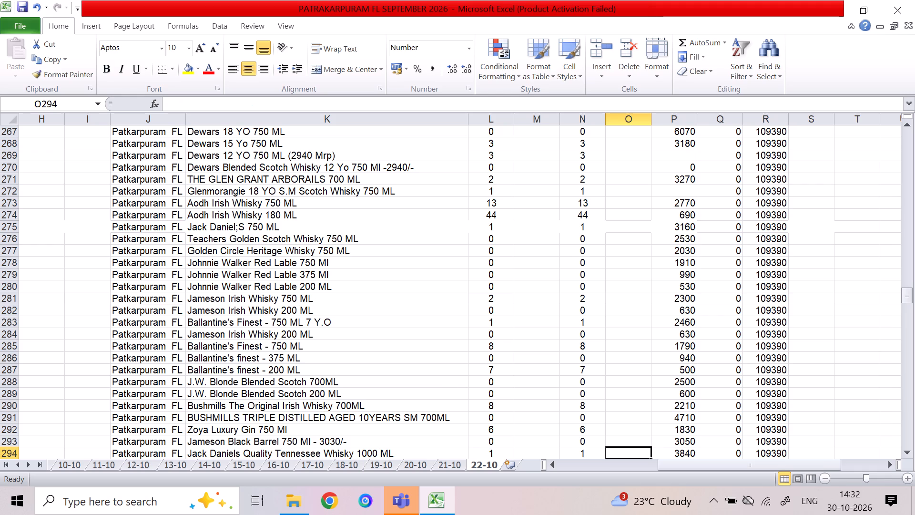
key(Down)
key(Down)
key(Down)
key(Up)
key(Up)
key(Up)
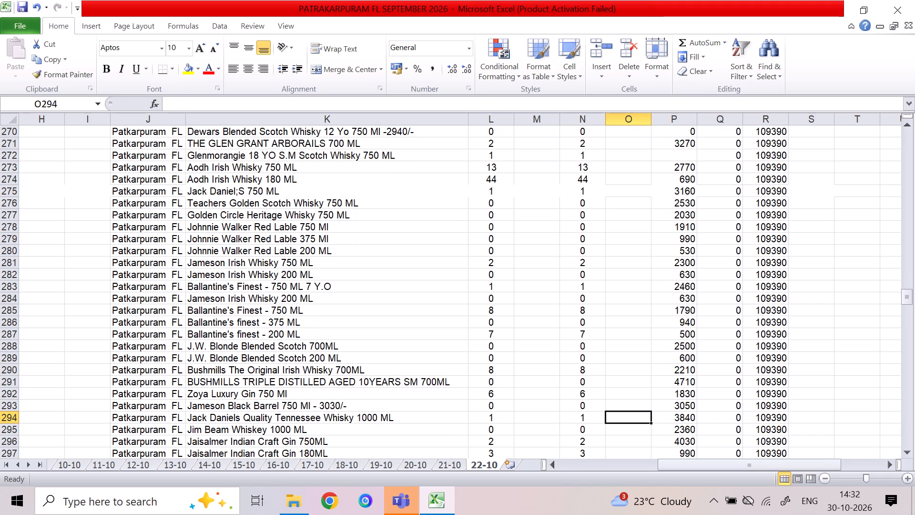
Examine the item names from Jack Daniels Quality Tennessee Whisky 1000 ML through the gins and liqueurs to the Morpheus Blue Xo Brandy rows.
key(Left)
key(Left)
key(Left)
key(Left)
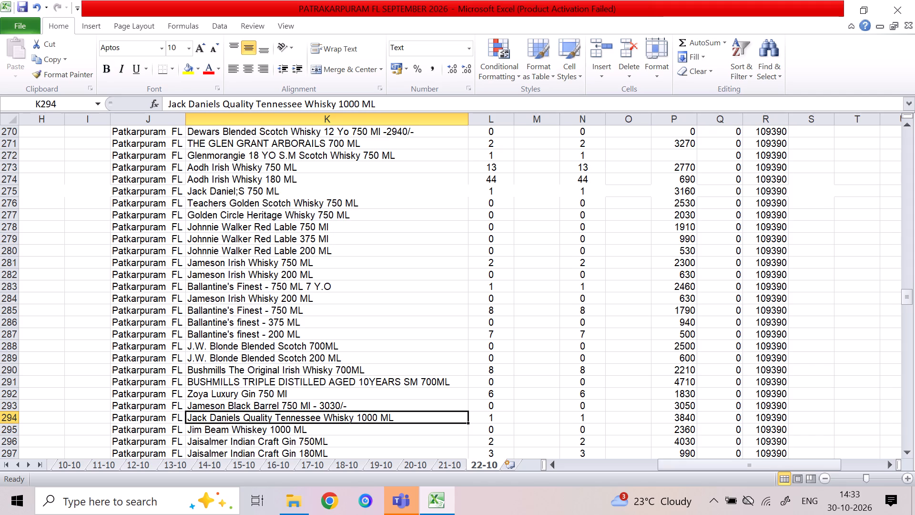
key(Down)
key(Down)
key(Down)
key(Down)
key(Down)
key(Down)
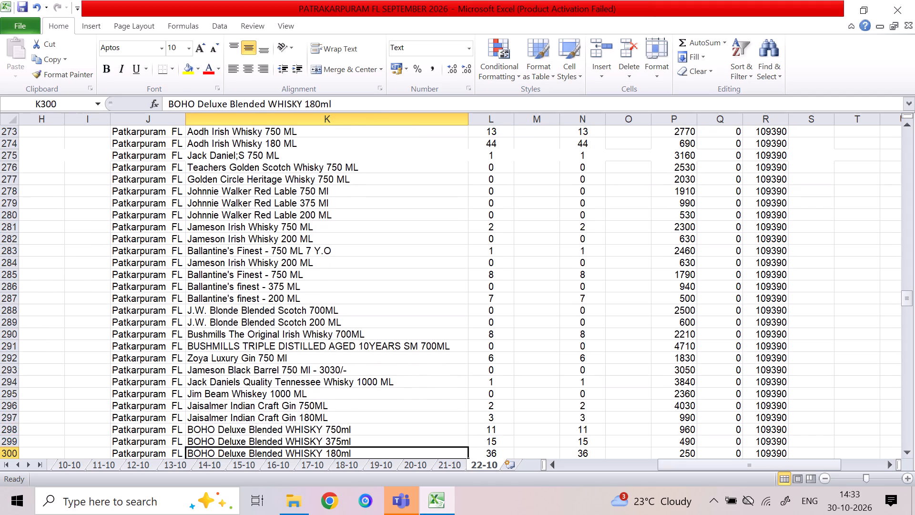
key(Down)
key(Down)
key(Down)
key(Down)
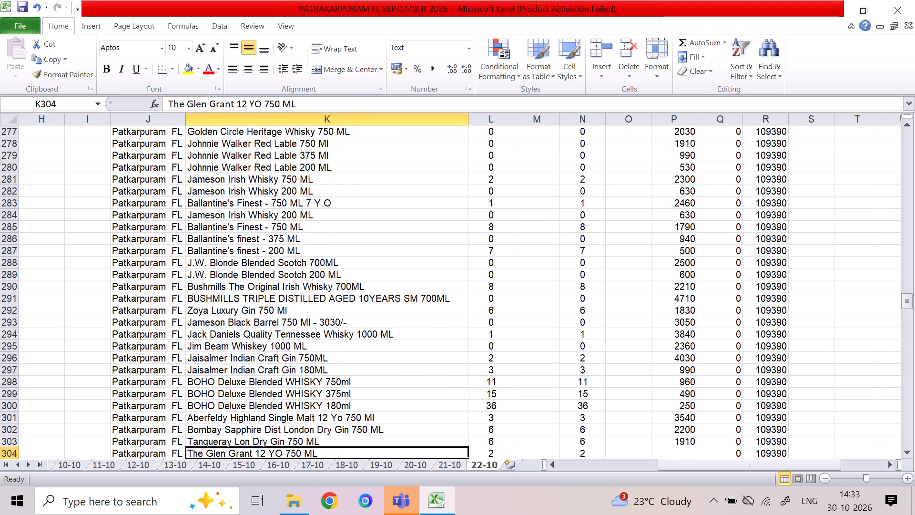
key(Down)
key(Down)
key(Down)
key(Down)
key(Down)
key(Down)
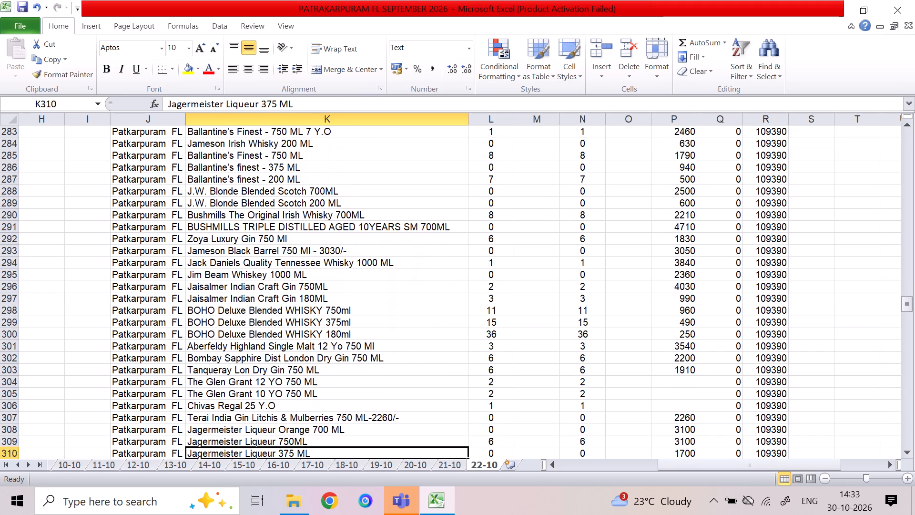
key(Down)
key(Down)
key(Down)
key(Down)
key(Down)
key(Down)
key(Down)
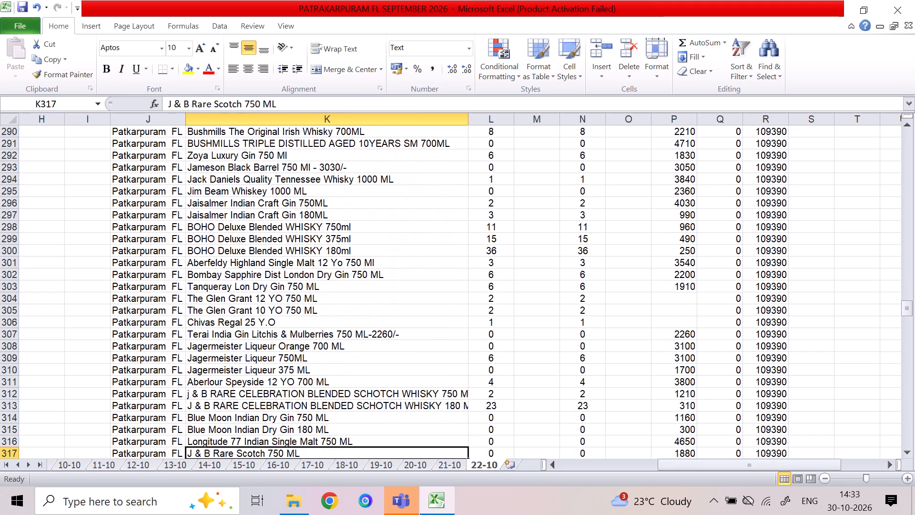
key(Down)
key(Down)
key(Down)
key(Down)
key(Down)
key(Down)
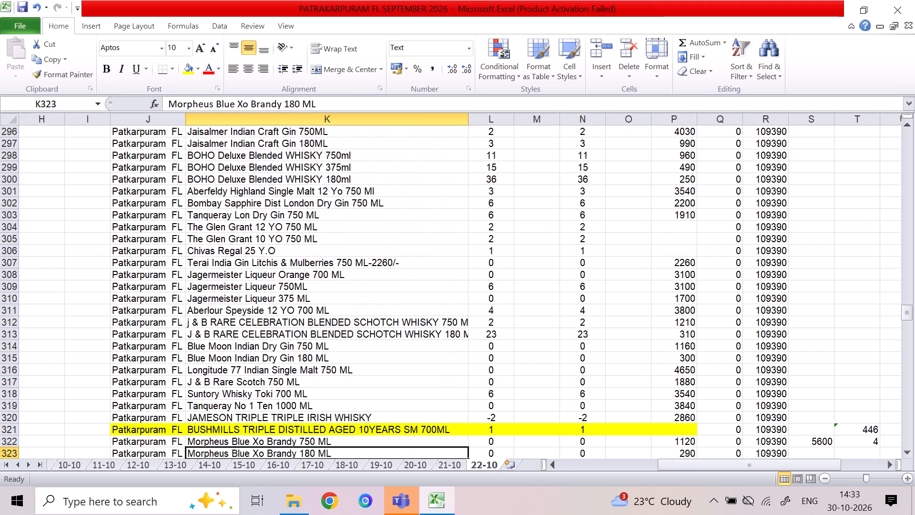
key(Down)
key(Down)
Look back up the item list from the Morpheus Blue Xo Brandy rows to Officers Choice Whisky 180ML.
key(Up)
key(Up)
key(Up)
key(Up)
key(Up)
key(Up)
key(Up)
key(Up)
key(Up)
key(Up)
key(Up)
key(Up)
key(Up)
key(Up)
key(Up)
key(Up)
key(Up)
key(Up)
key(Up)
key(Up)
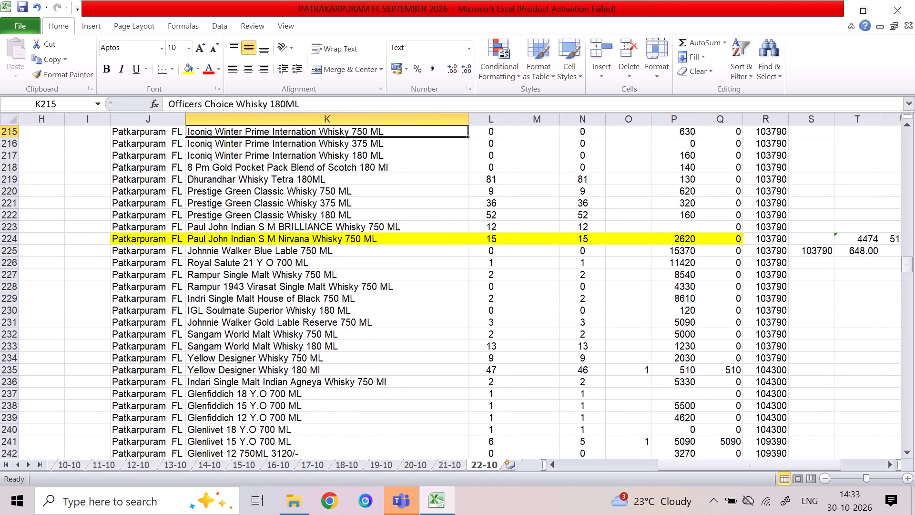
Examine the whisky rows from Officers Choice Whisky 180ML down to Glenlivet 18 Y.O 700 ML.
key(Down)
key(Down)
key(Down)
key(Down)
key(Down)
key(Down)
key(Down)
key(Down)
key(Down)
key(Down)
key(Down)
key(Down)
key(Down)
key(Down)
key(Down)
key(Down)
key(Down)
key(Down)
key(Down)
key(Down)
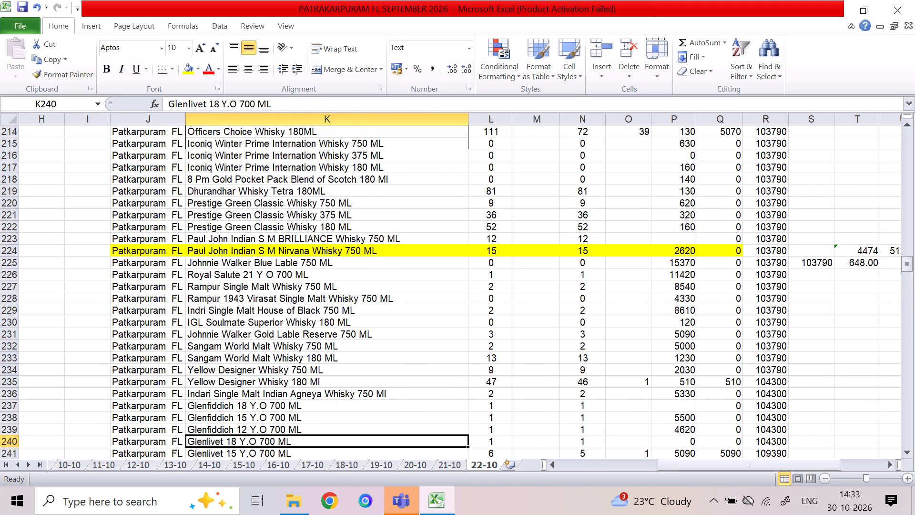
Examine the rows from Glenlivet 15 Y.O 700 ML through the Chivas Regal and Johnnie Walker items to Jack Daniels Quality 375 ML.
key(Down)
key(Down)
key(Down)
key(Down)
key(Down)
key(Down)
key(Down)
key(Down)
key(Down)
key(Down)
key(Down)
key(Down)
key(Down)
key(Down)
key(Down)
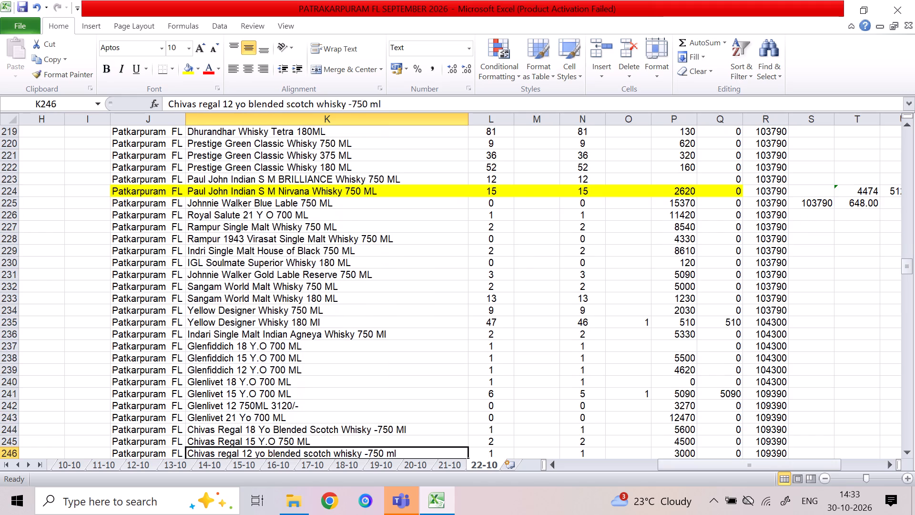
key(Down)
key(Down)
key(Down)
key(Down)
key(Down)
key(Down)
key(Down)
key(Down)
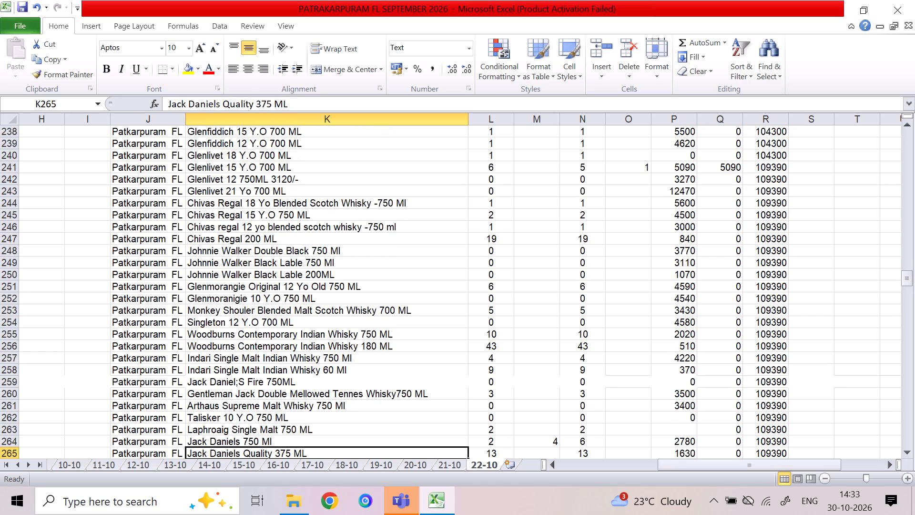
Check the Dewars, Glen Grant and Aodh rows down to Golden Circle Heritage Whisky, ending back at Jack Daniel;S 750 ML.
key(Down)
key(Down)
key(Down)
key(Down)
key(Down)
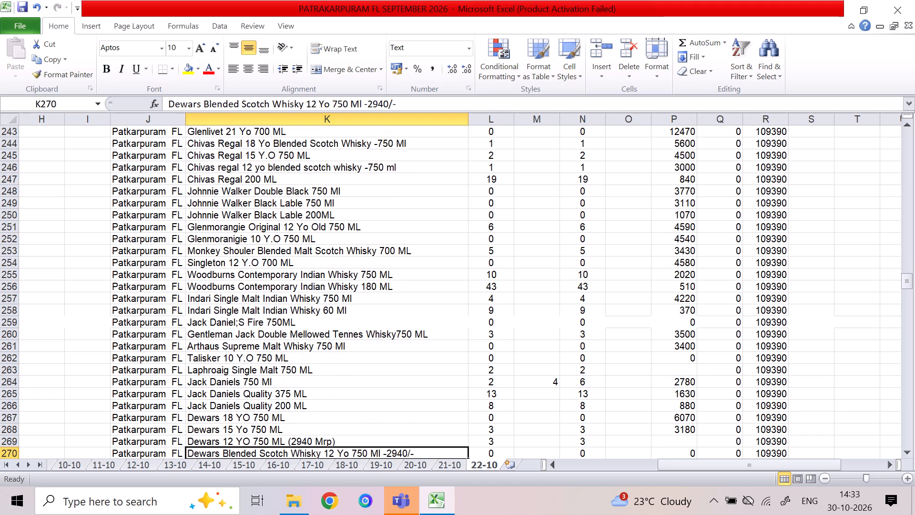
key(Down)
key(Down)
key(Down)
key(Down)
key(Down)
key(Down)
key(Down)
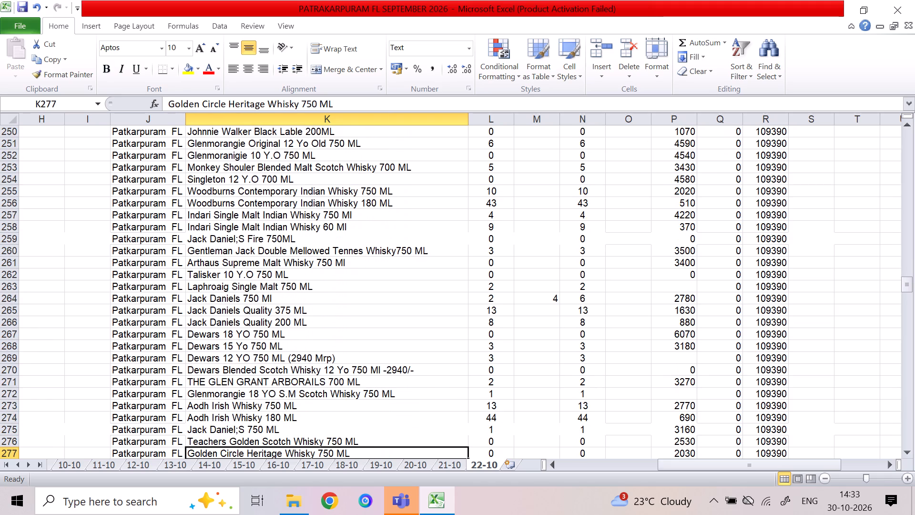
key(Up)
key(Up)
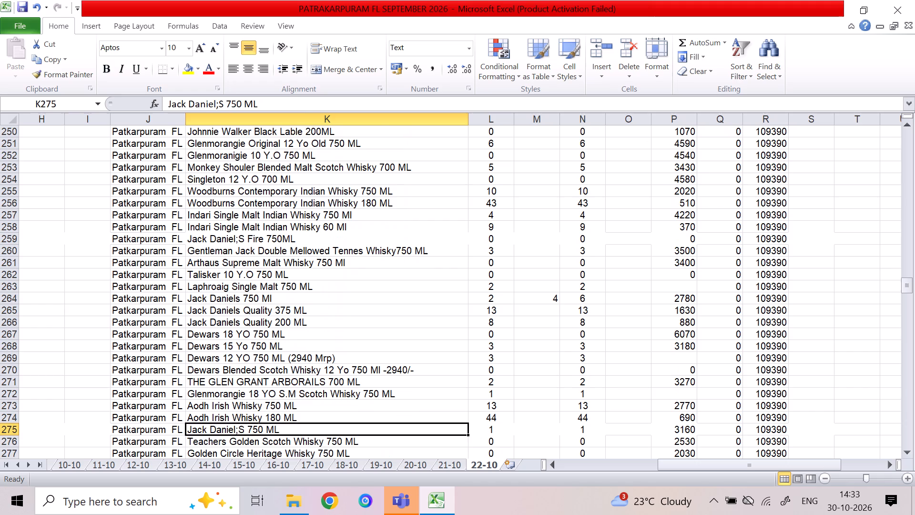
Examine the rows from Teachers Golden Scotch Whisky through the Jameson and Ballantine's items to BOHO Deluxe Blended WHISKY 750ml.
key(Down)
key(Down)
key(Down)
key(Down)
key(Down)
key(Down)
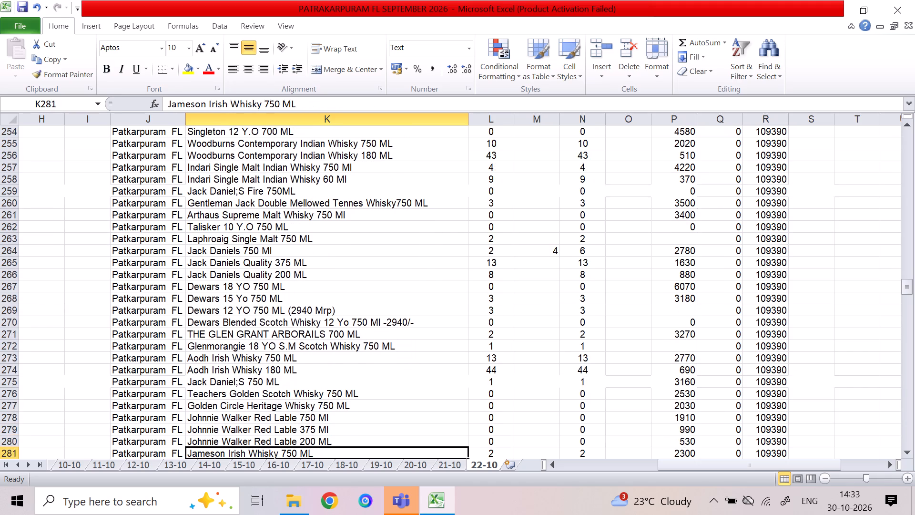
key(Down)
key(Down)
key(Down)
key(Down)
key(Down)
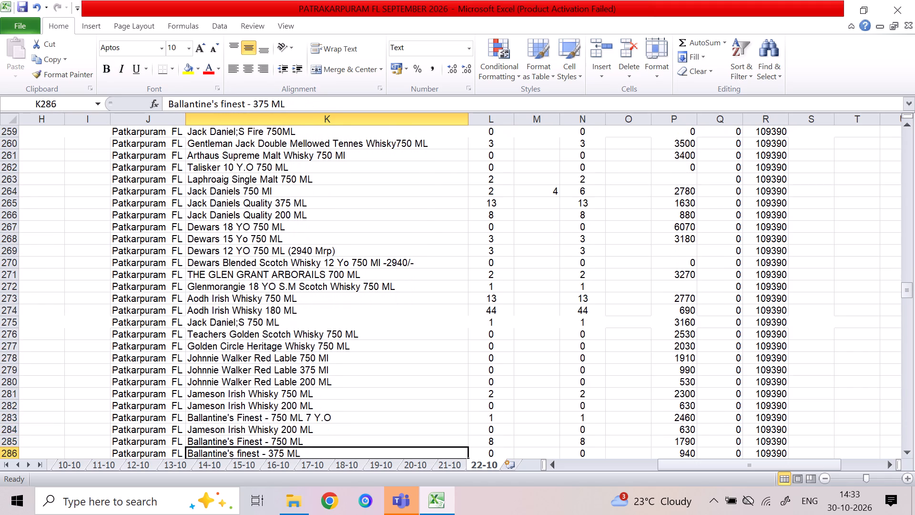
key(Down)
key(Down)
key(Down)
key(Down)
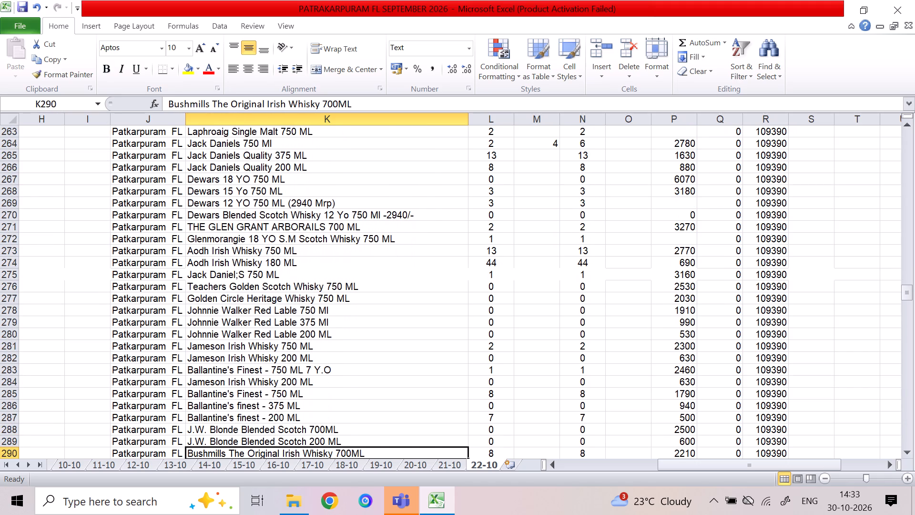
key(Down)
key(Down)
key(Down)
key(Down)
key(Down)
key(Down)
key(Down)
key(Down)
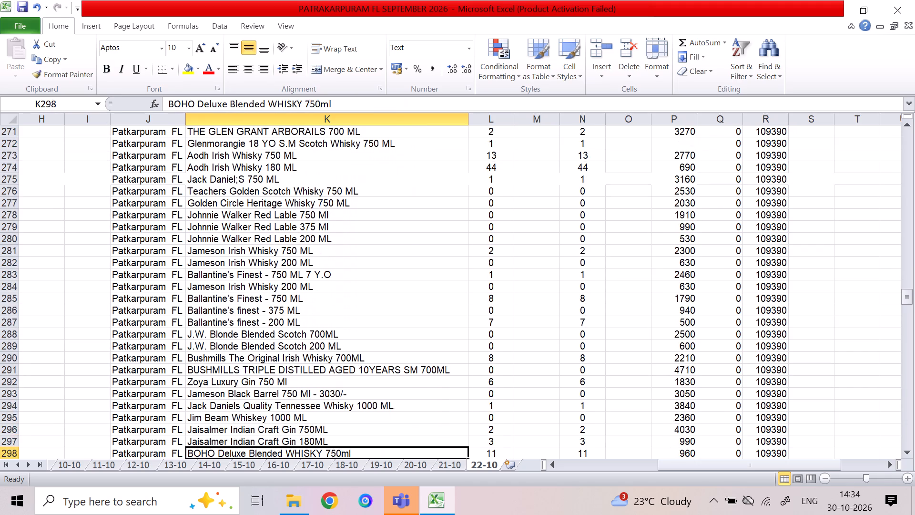
Examine the remaining whisky, gin and liqueur rows from BOHO Deluxe Blended WHISKY 375ml down to Morpheus Blue Xo Brandy 750 ML.
key(Down)
key(Down)
key(Down)
key(Down)
key(Down)
key(Down)
key(Down)
key(Down)
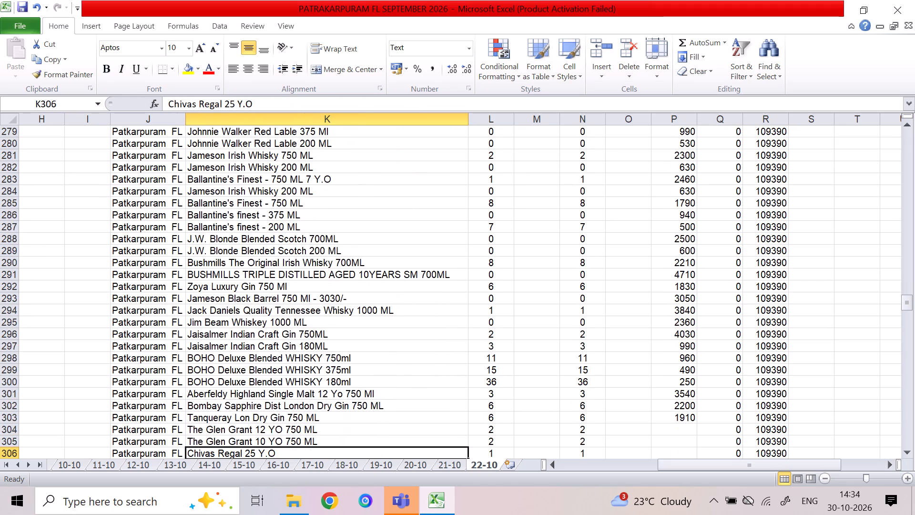
key(Down)
key(Down)
key(Down)
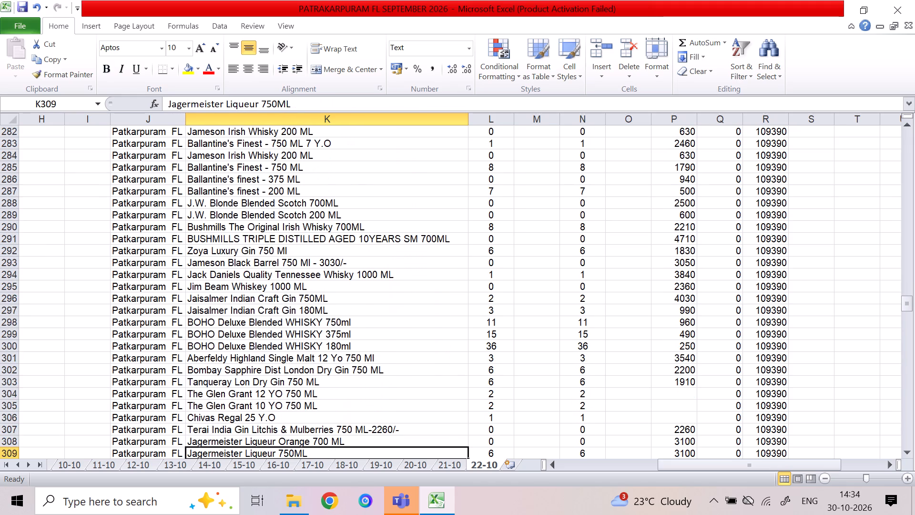
key(Down)
key(Down)
key(Down)
key(Down)
key(Down)
key(Down)
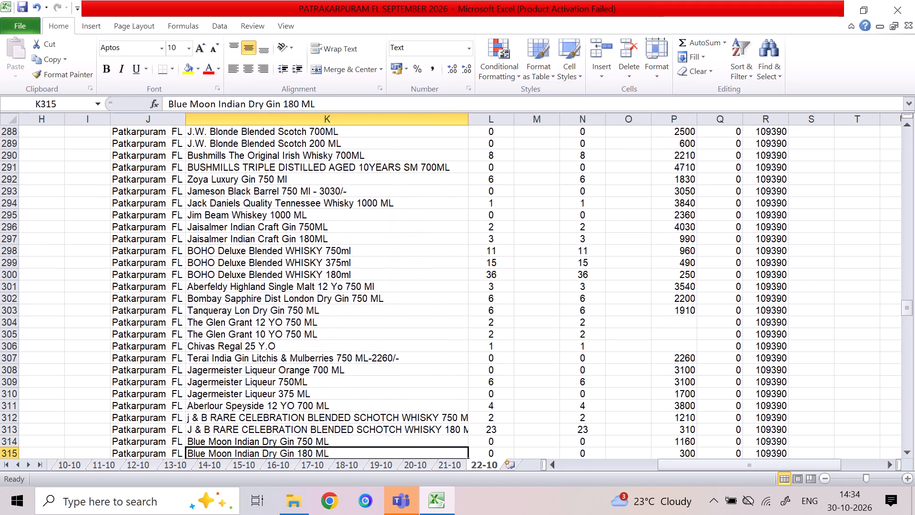
key(Down)
key(Down)
key(Down)
key(Down)
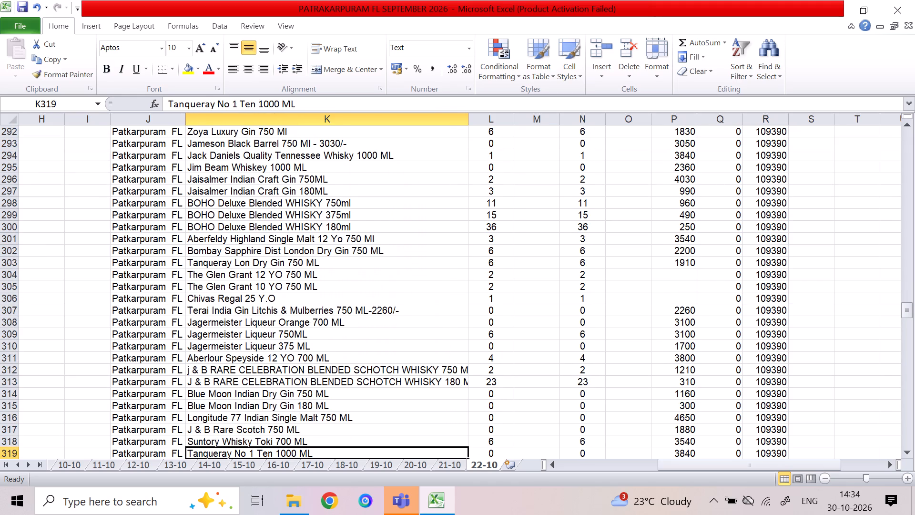
key(Down)
key(Down)
key(Down)
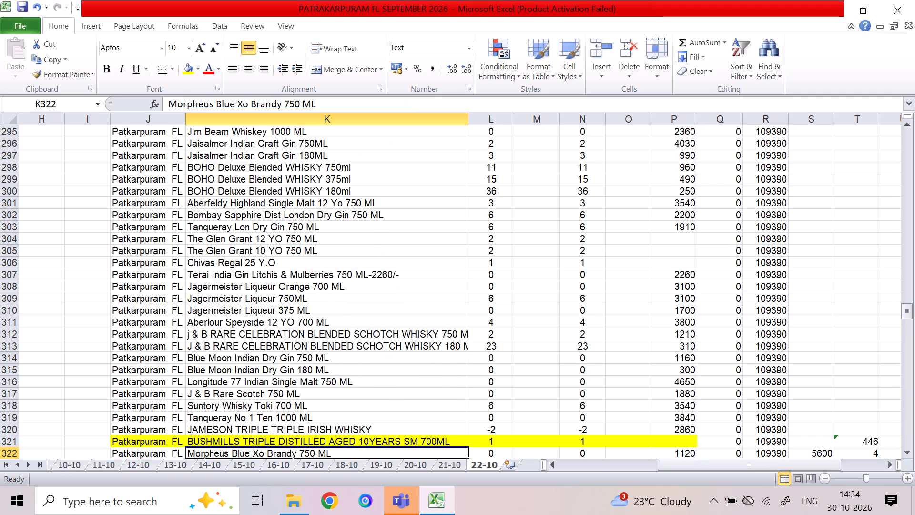
Look back up the list to Indari Single Malt Indian Whisky 60 Ml and recheck the rows down to Jack Daniels Quality 375 ML.
key(Up)
key(Up)
key(Up)
key(Up)
key(Up)
key(Up)
key(Up)
key(Up)
key(Up)
key(Up)
key(Up)
key(Up)
key(Up)
key(Up)
key(Up)
key(Up)
key(Up)
key(Up)
key(Up)
key(Up)
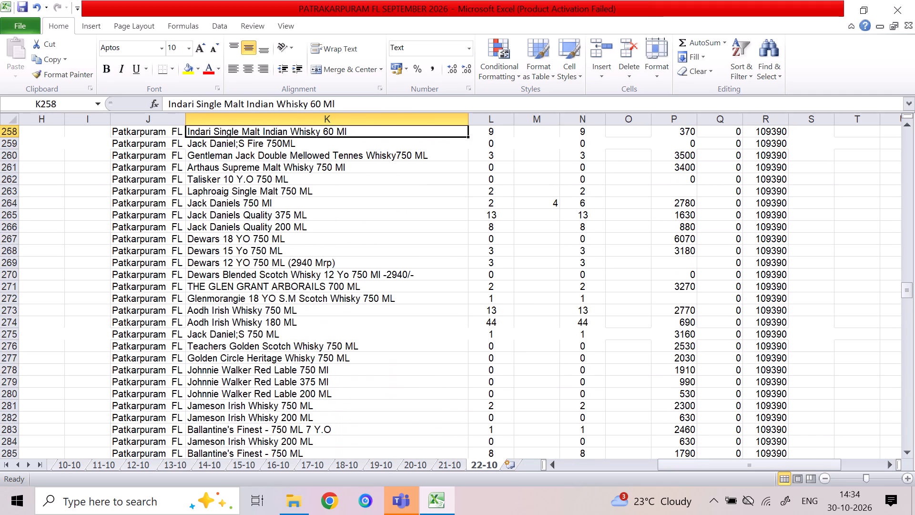
key(Down)
key(Down)
key(Down)
key(Down)
key(Down)
key(Down)
key(Down)
key(Down)
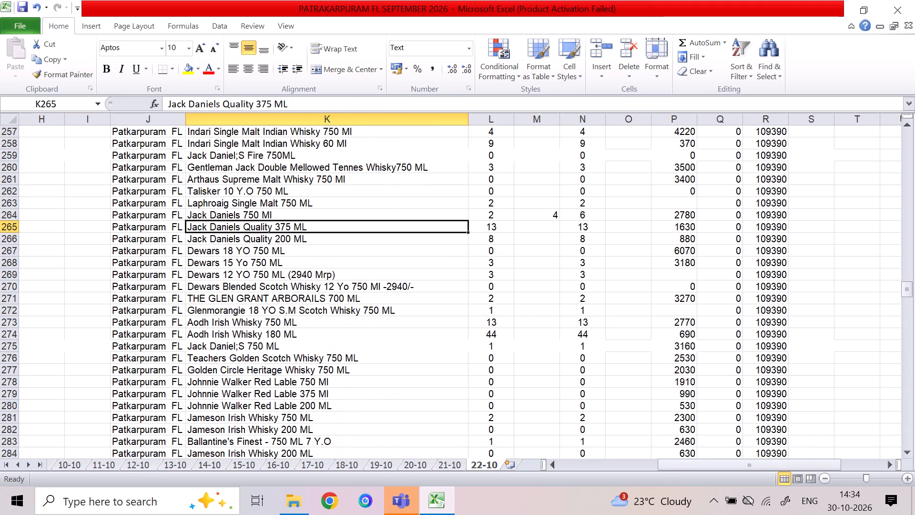
Look back up the item list from Jack Daniels Quality 375 ML to the Iconiq Winter Prime Internation Whisky rows.
key(Up)
key(Up)
key(Up)
key(Up)
key(Up)
key(Up)
key(Up)
key(Up)
key(Up)
key(Up)
key(Up)
key(Up)
key(Up)
key(Up)
key(Up)
key(Up)
key(Up)
key(Up)
key(Up)
key(Up)
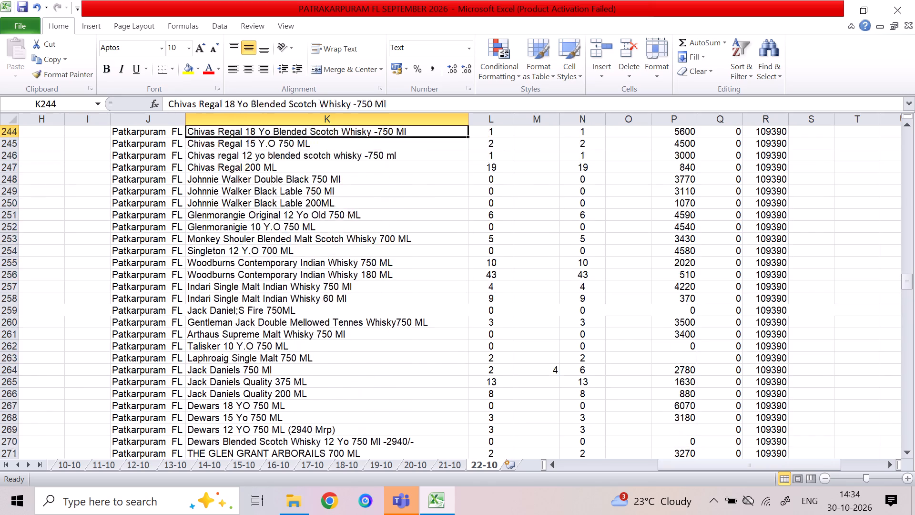
key(Up)
key(Up)
key(Up)
key(Up)
key(Up)
key(Up)
key(Up)
key(Up)
key(Up)
key(Up)
key(Up)
key(Up)
key(Up)
key(Up)
key(Up)
key(Up)
key(Up)
key(Up)
key(Up)
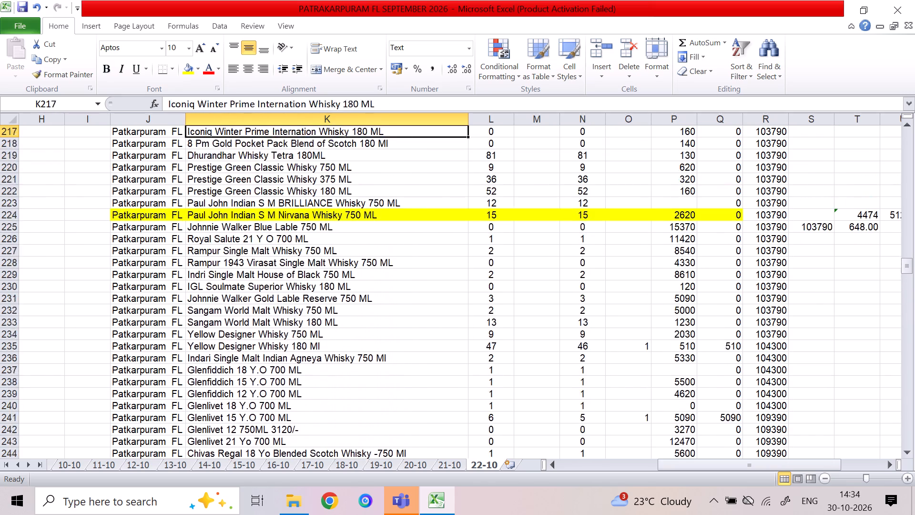
Check the column O sold quantities from Iconiq Winter Prime Internation Whisky 750 ML down to Yellow Designer Whisky 180 Ml.
key(Down)
key(Down)
key(Down)
key(Right)
key(Right)
key(Right)
key(Right)
key(Right)
key(Down)
key(Down)
key(Down)
key(Down)
key(Down)
key(Down)
key(Down)
key(Down)
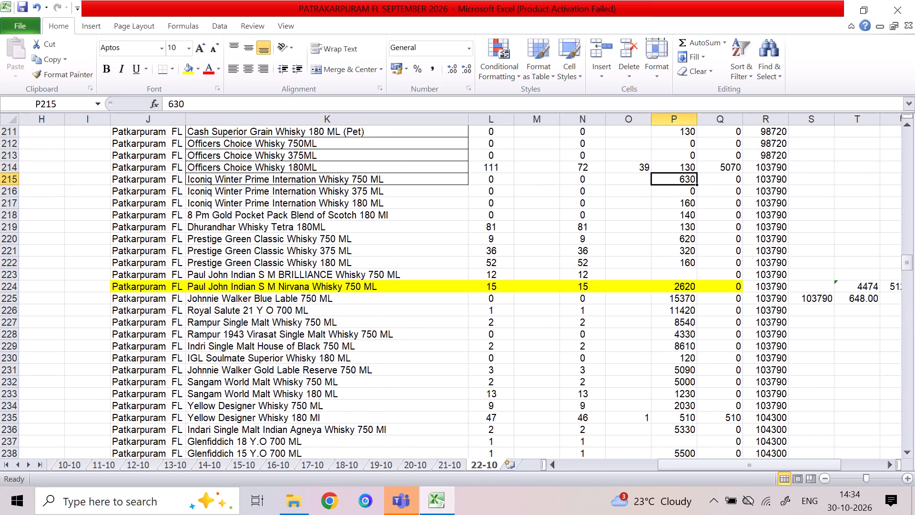
key(Left)
key(Down)
key(Down)
key(Down)
key(Down)
key(Down)
key(Down)
key(Down)
key(Down)
key(Down)
key(Down)
key(Down)
key(Down)
key(Down)
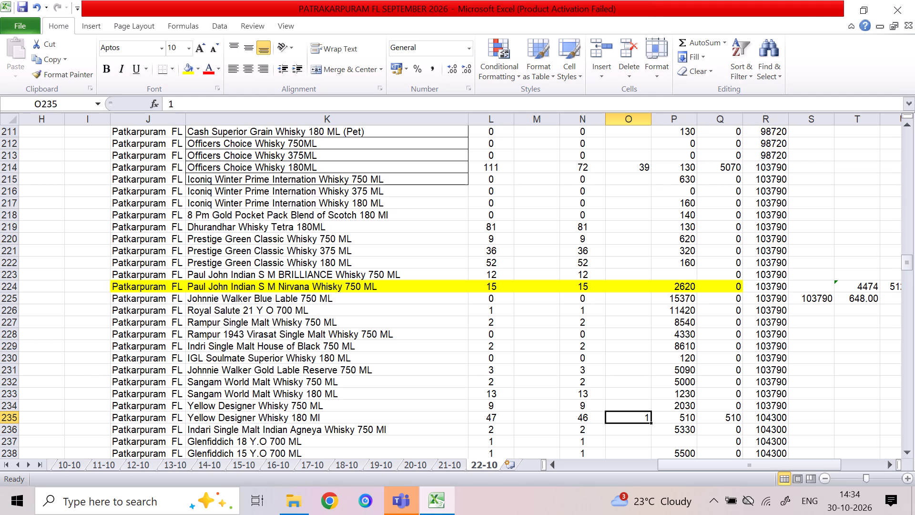
Check the column O sold quantities from Yellow Designer Whisky 180 Ml through the Glenlivet and Chivas rows to Dewars 18 YO 750 ML.
key(Down)
key(Down)
key(Down)
key(Down)
key(Down)
key(Down)
key(Down)
key(Down)
key(Down)
key(Down)
key(Down)
key(Down)
key(Down)
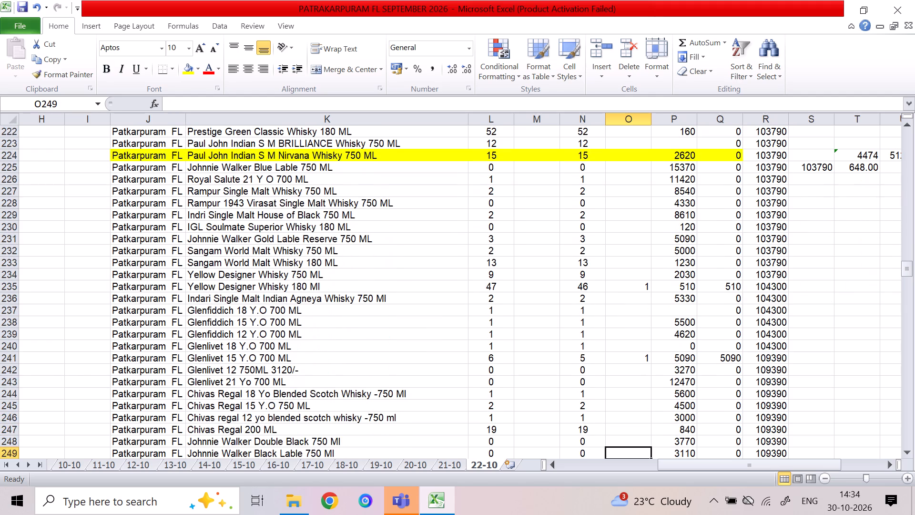
key(Down)
key(Down)
key(Down)
key(Down)
key(Down)
key(Down)
key(Down)
key(Down)
key(Down)
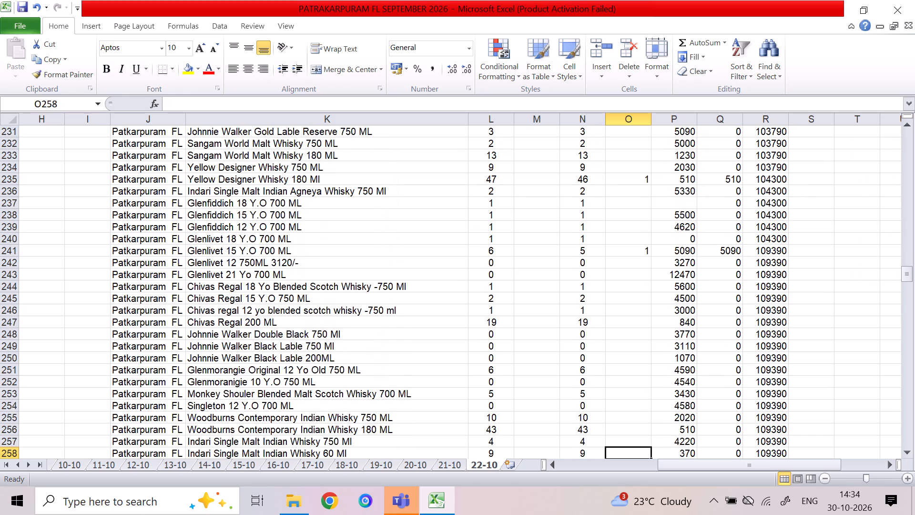
key(Down)
key(Down)
key(Down)
key(Down)
key(Down)
key(Down)
key(Down)
key(Down)
key(Down)
key(Down)
key(Down)
key(Down)
key(Down)
key(Down)
key(Down)
key(Down)
key(Down)
key(Down)
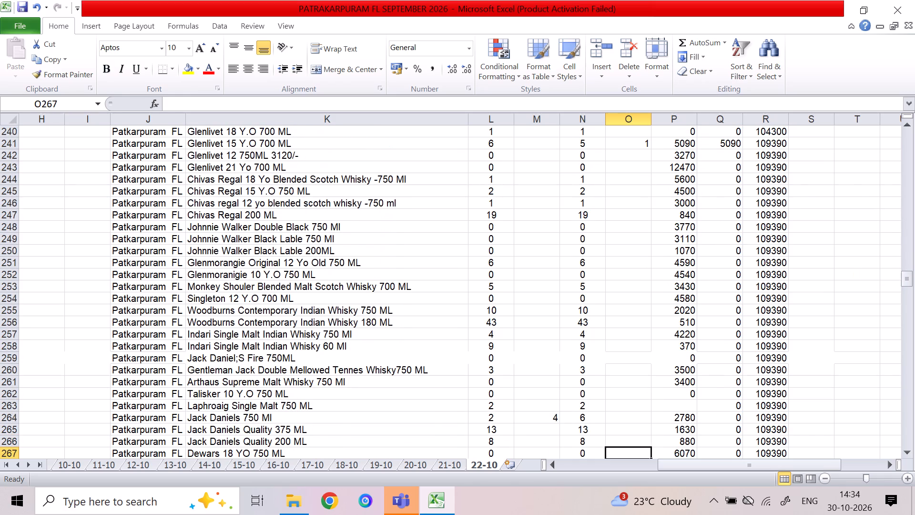
Examine the column O entries from Dewars 18 YO 750 ML through the Jameson and Ballantine's rows to Zoya Luxury Gin 750 Ml.
key(Down)
key(Down)
key(Down)
key(Down)
key(Down)
key(Down)
key(Down)
key(Down)
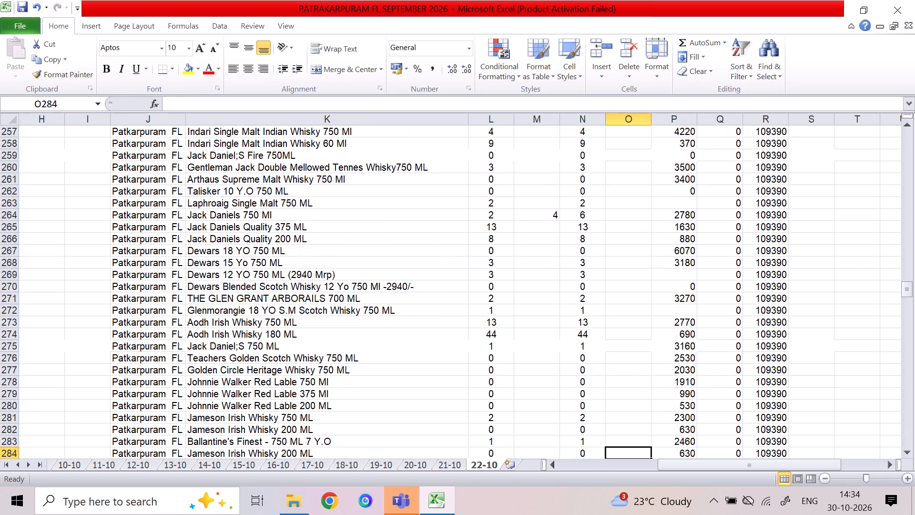
key(Down)
key(Down)
key(Down)
key(Down)
key(Down)
key(Down)
key(Down)
key(Down)
Enter a sold quantity of 4 in column O for Ballantine's finest - 200 ML.
key(Up)
key(Up)
key(Up)
key(Up)
key(Up)
key(Up)
key(Up)
key(Up)
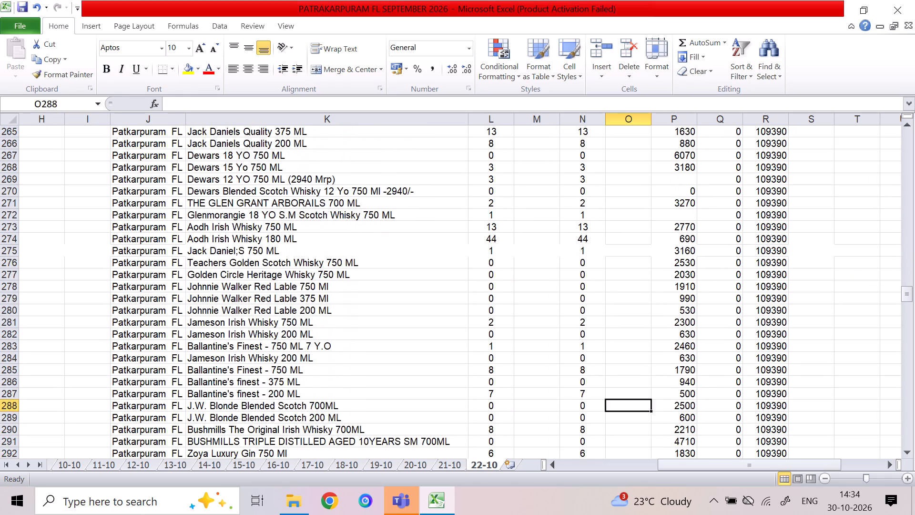
key(Left)
key(Down)
key(Left)
key(Left)
key(Left)
key(Left)
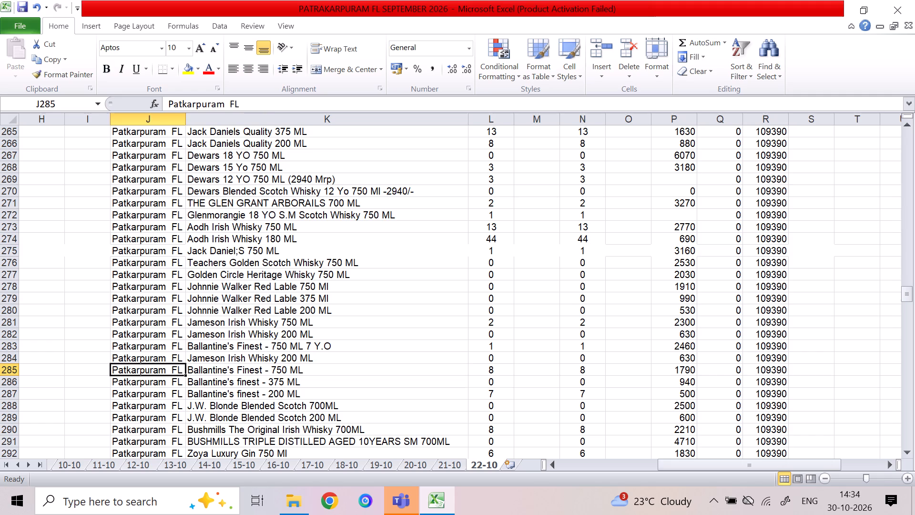
key(Right)
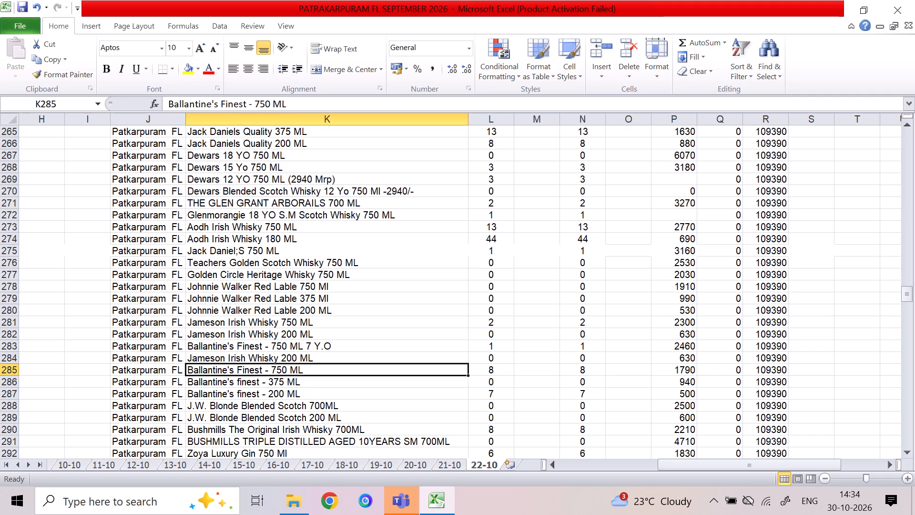
key(Right)
key(Right)
key(Right)
key(Right)
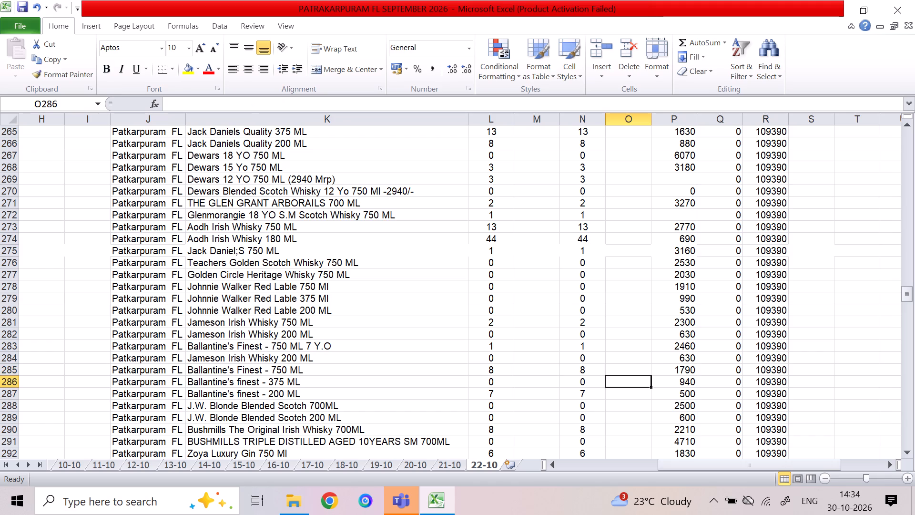
key(Down)
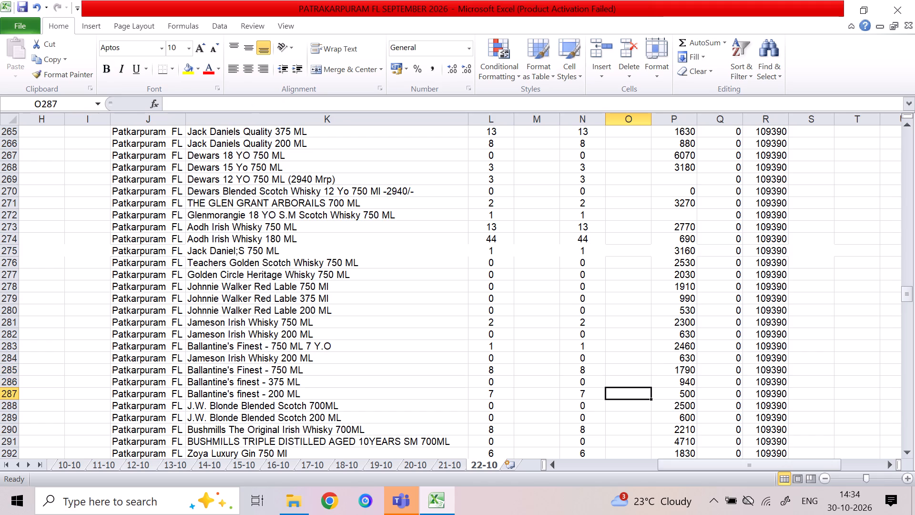
key(4)
key(Down)
key(Up)
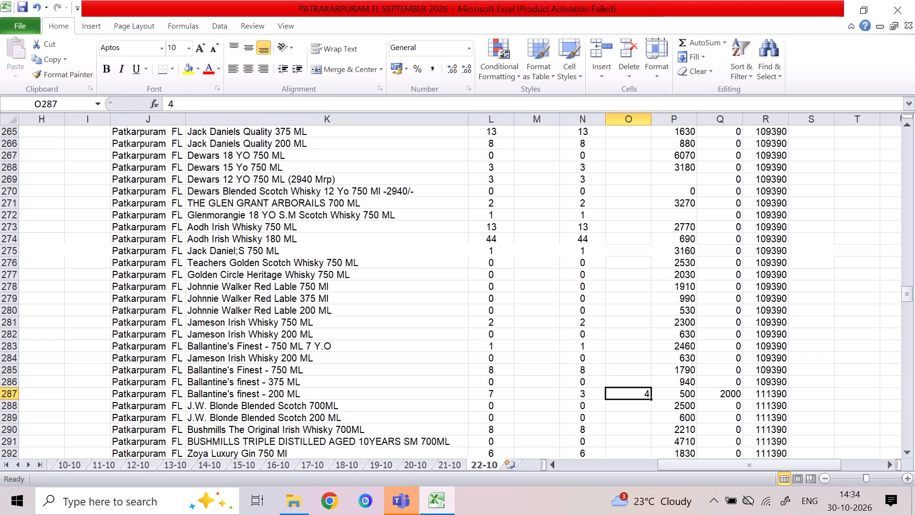
Look back up the item rows from Ballantine's finest - 200 ML to find the Jack Daniel;S 750 ML row.
key(Up)
key(Up)
key(Left)
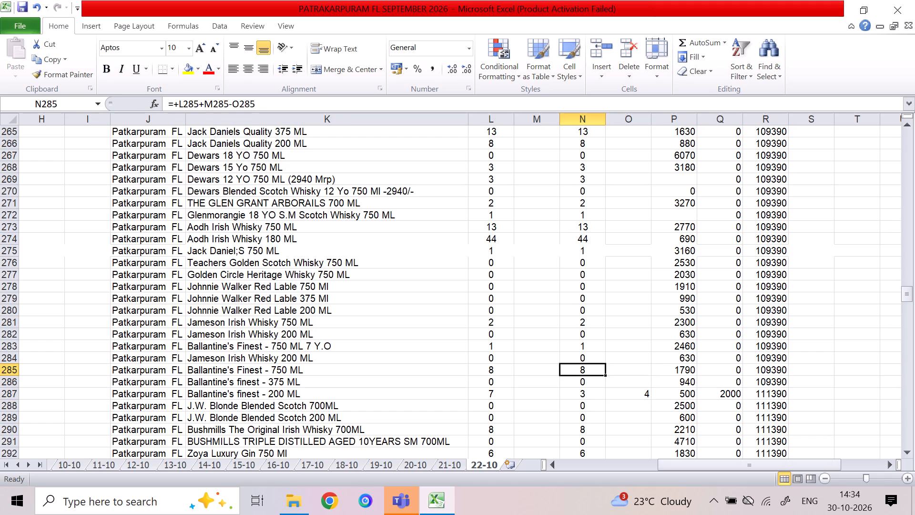
key(Up)
key(Left)
key(Left)
key(Left)
key(Left)
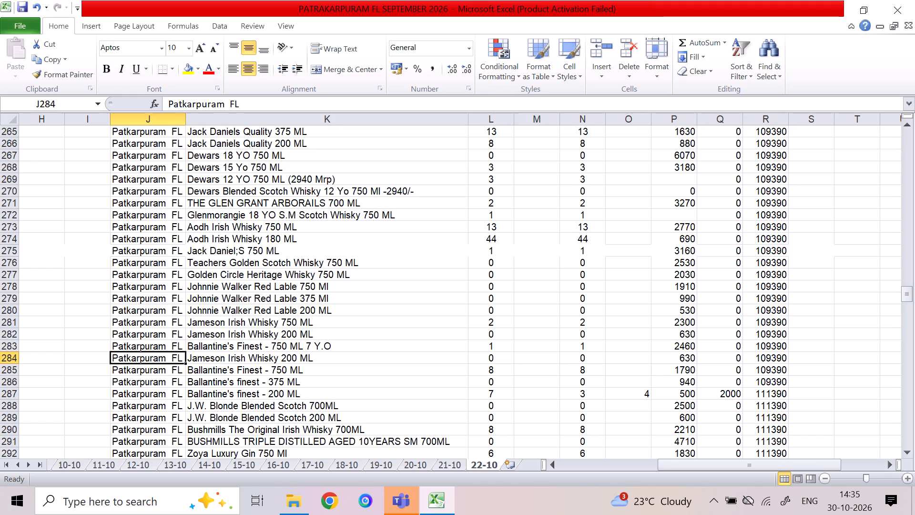
key(Right)
key(Up)
key(Up)
key(Up)
key(Up)
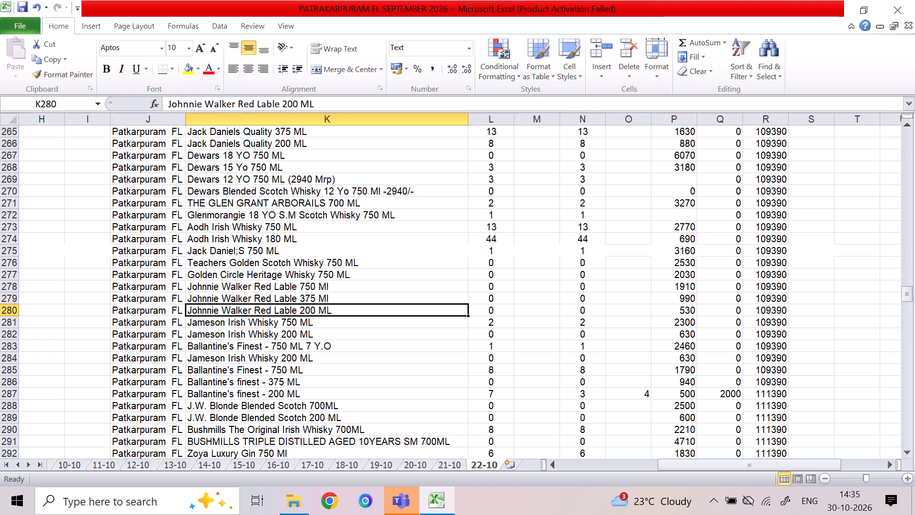
key(Up)
key(Up)
key(Up)
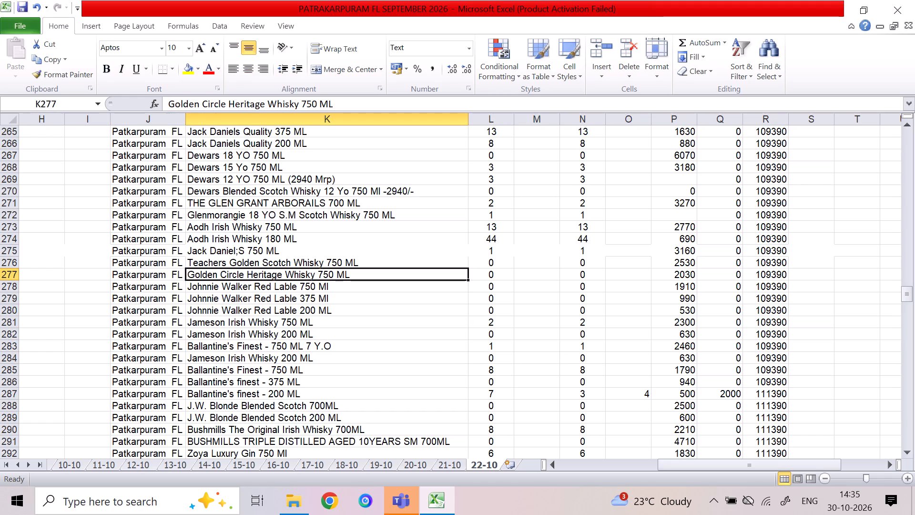
key(Up)
key(Up)
key(Right)
key(Right)
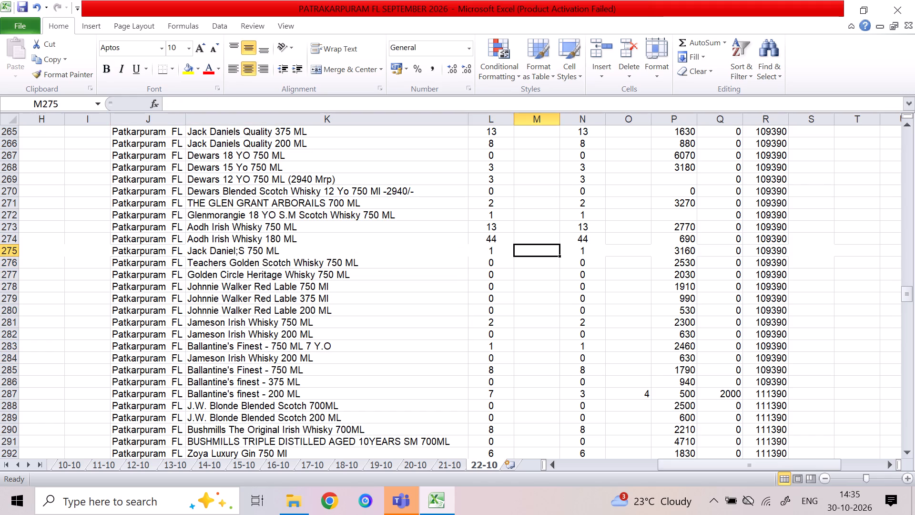
key(Left)
key(Left)
key(Right)
key(Right)
key(Right)
key(Right)
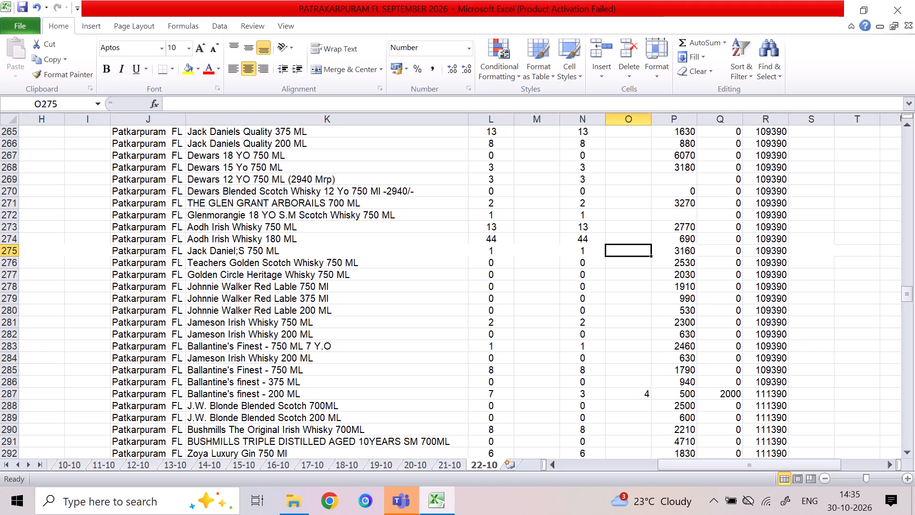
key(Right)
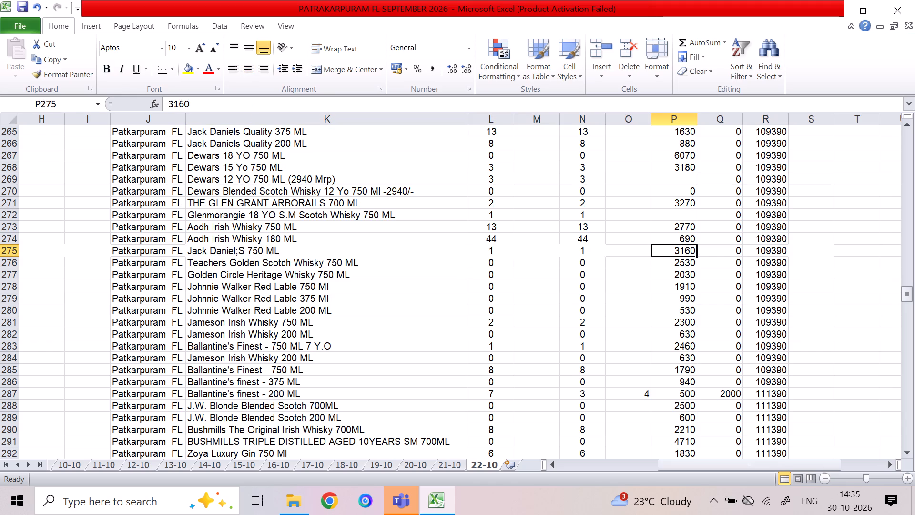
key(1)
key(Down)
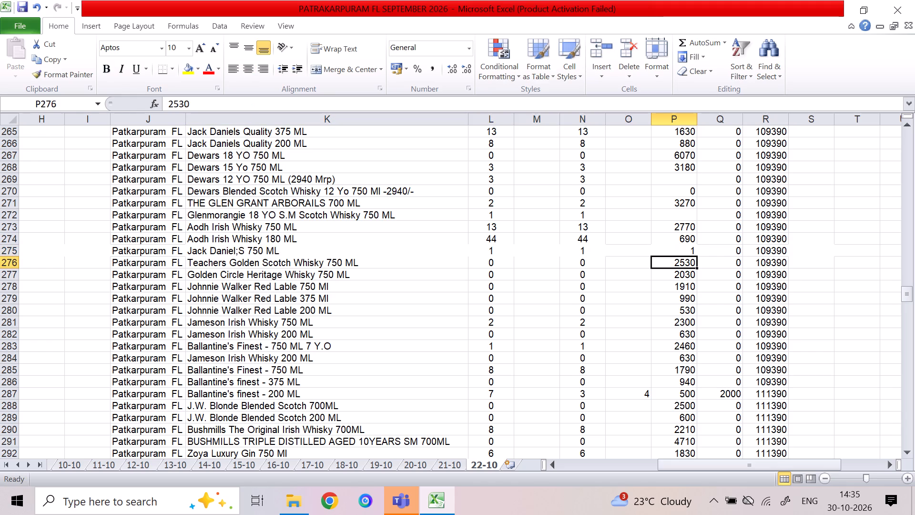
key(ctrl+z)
Enter a sold quantity of 1 in column O for Jack Daniel;S 750 ML.
key(Left)
key(1)
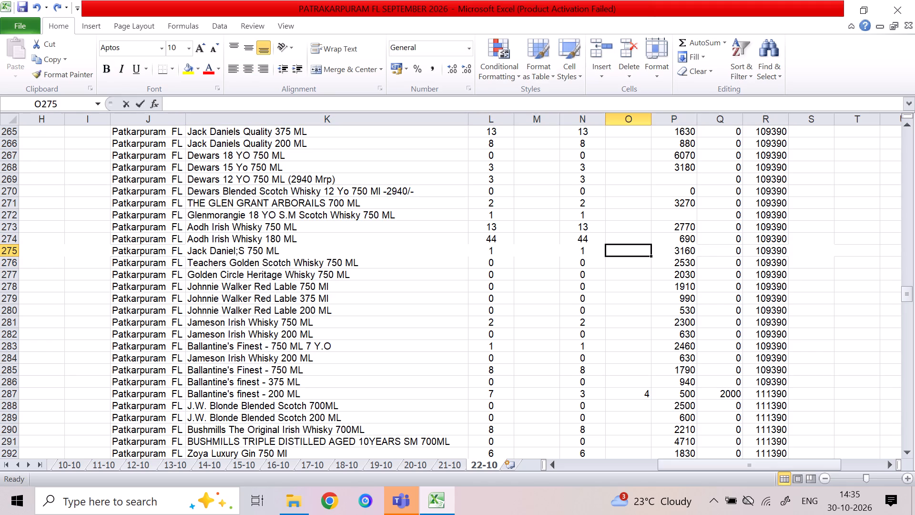
key(Down)
Enter a sold quantity of 1 in column O for BOHO Deluxe Blended WHISKY 180ml.
key(Down)
key(Down)
key(Down)
key(Down)
key(Down)
key(Down)
key(Down)
key(Down)
key(Down)
key(Down)
key(Down)
key(Down)
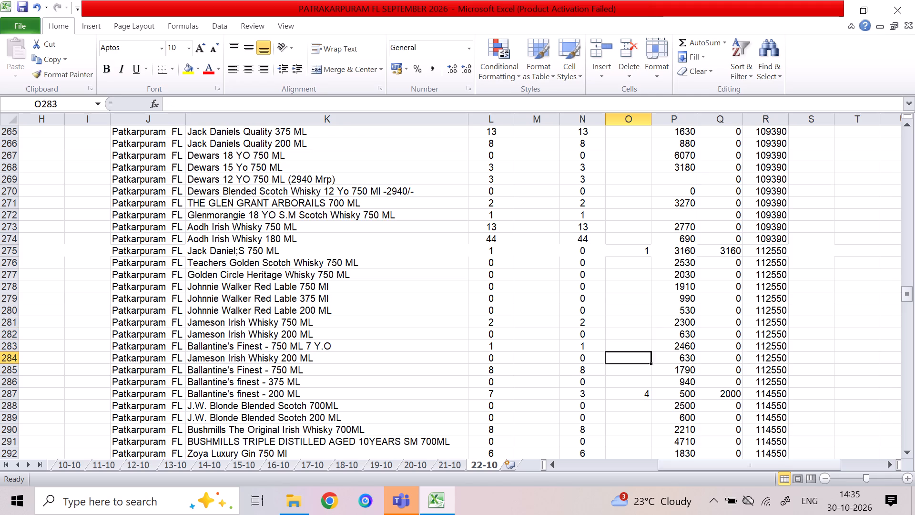
key(Down)
key(Down)
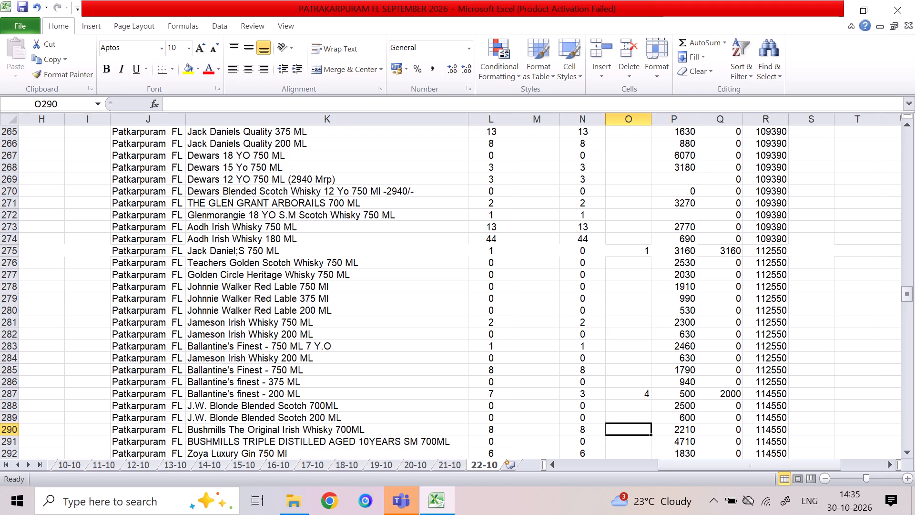
key(Down)
key(Down)
key(Down)
key(Down)
key(Down)
key(Down)
key(Down)
key(Down)
key(Down)
key(Down)
key(Down)
key(Down)
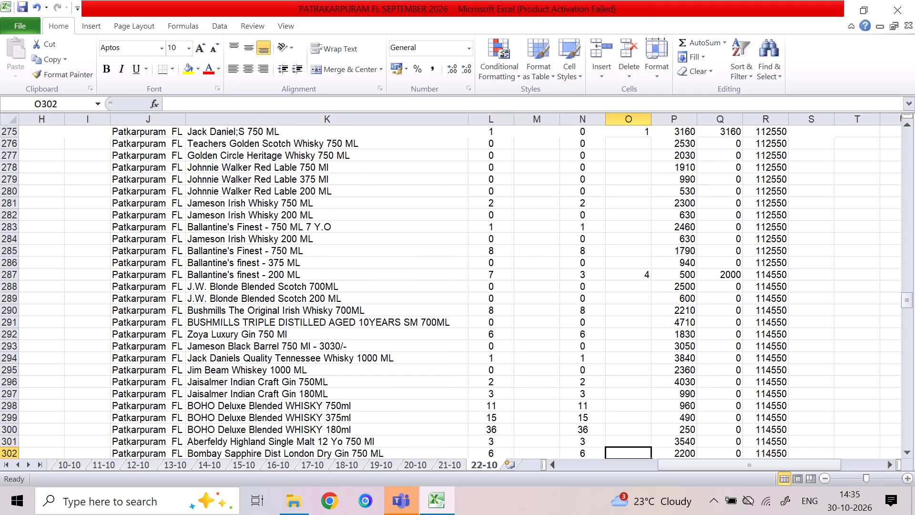
key(Up)
key(Up)
key(Up)
key(1)
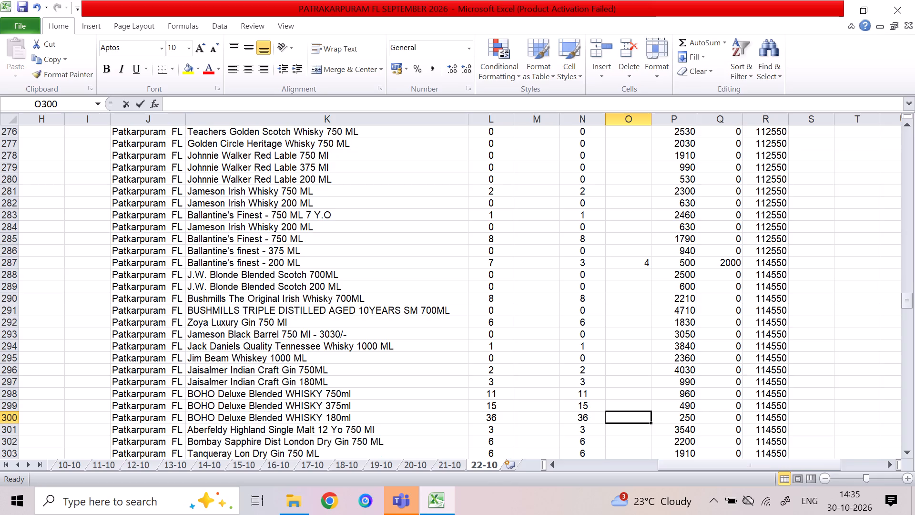
key(Down)
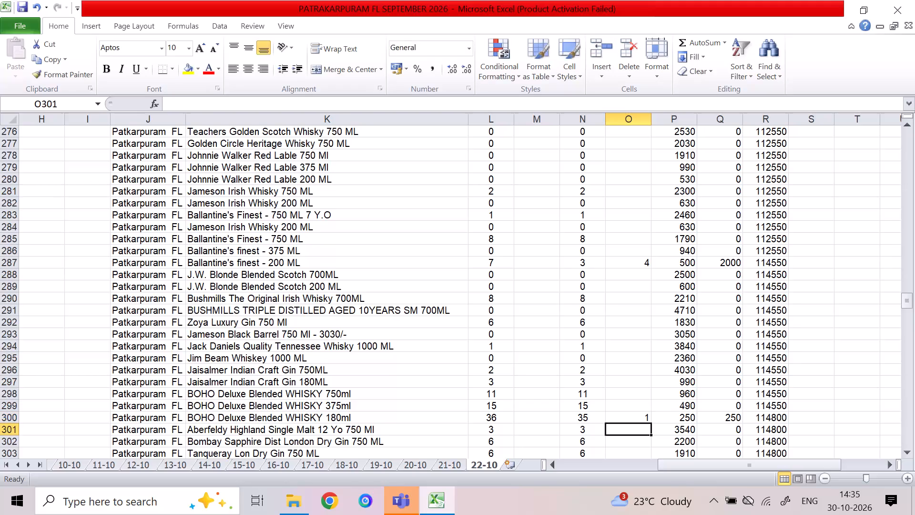
Enter an addition of 12 in column M for Jagermeister Liqueur 375 ML.
key(Down)
key(Down)
key(Down)
key(Down)
key(Down)
key(Down)
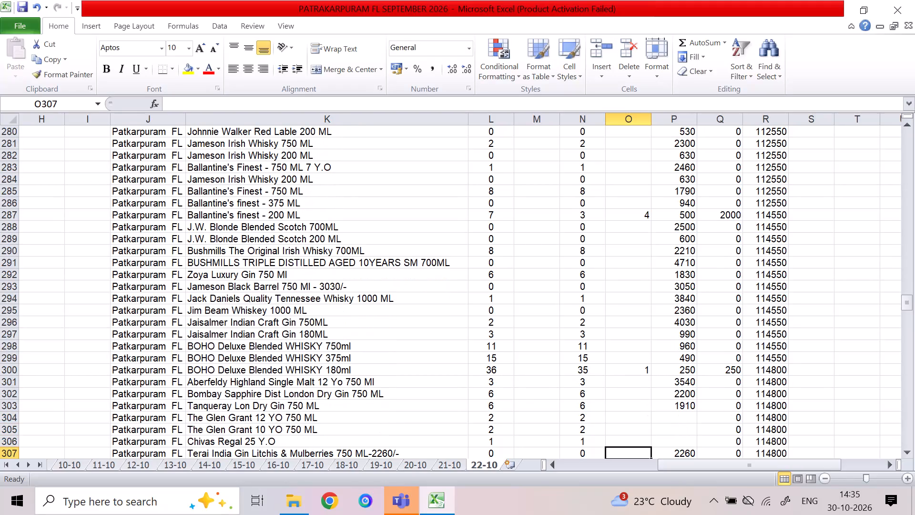
key(Down)
key(Down)
key(Down)
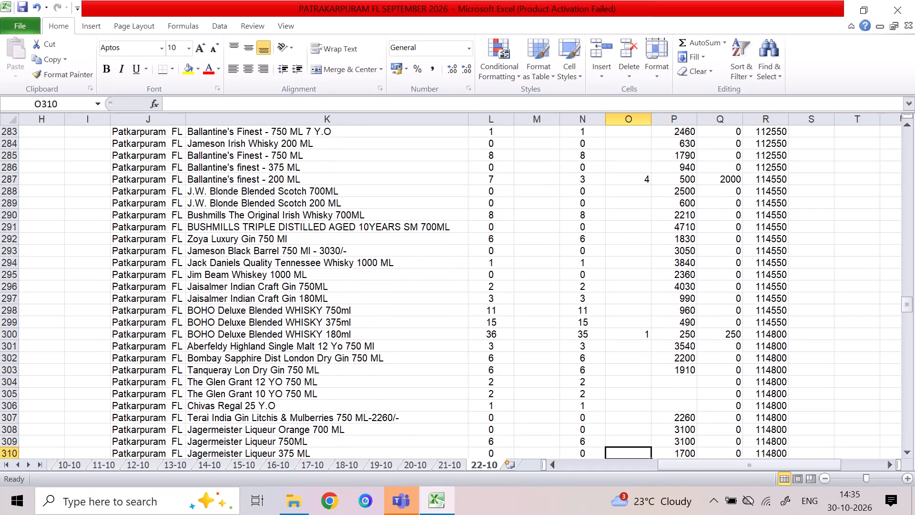
key(Down)
key(Down)
key(Up)
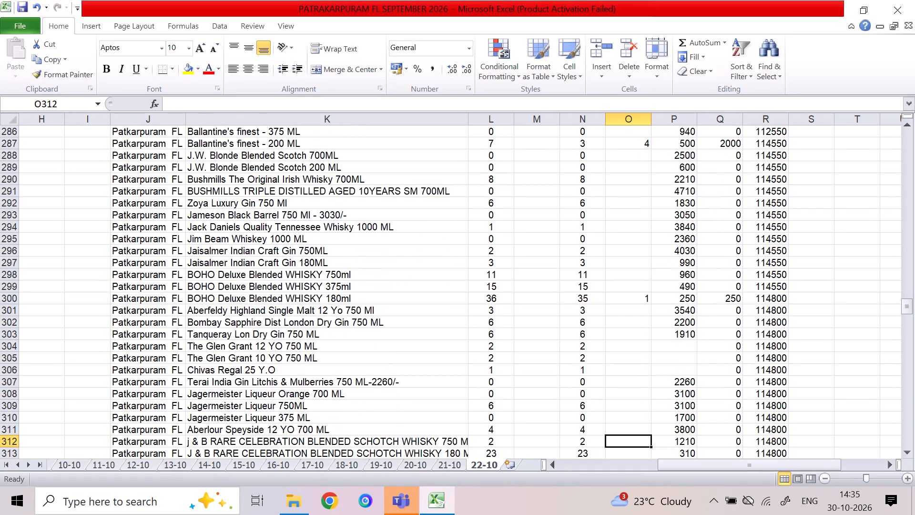
key(Left)
key(Up)
key(Up)
key(Up)
key(Up)
key(Left)
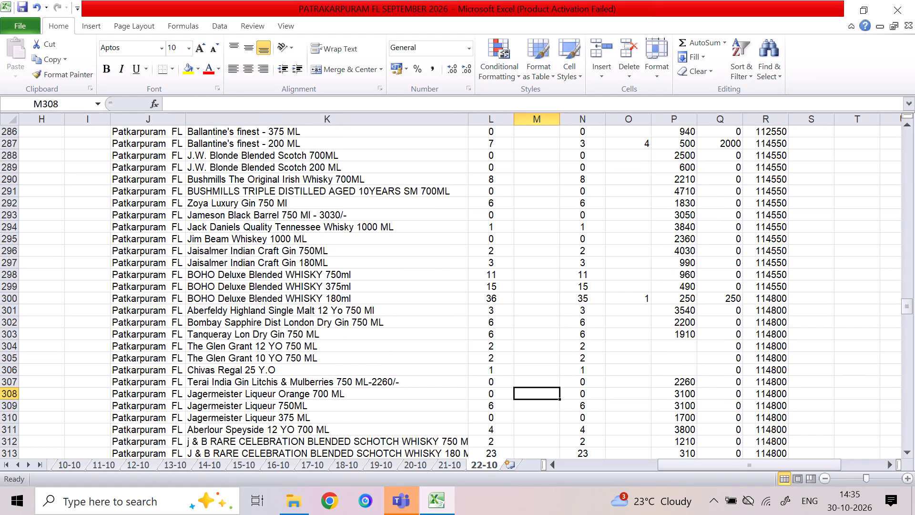
key(Down)
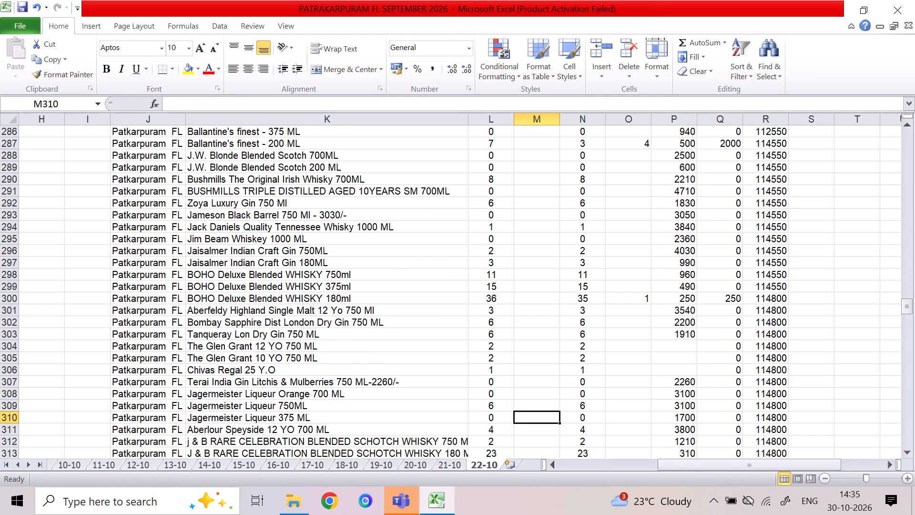
text(12)
key(Down)
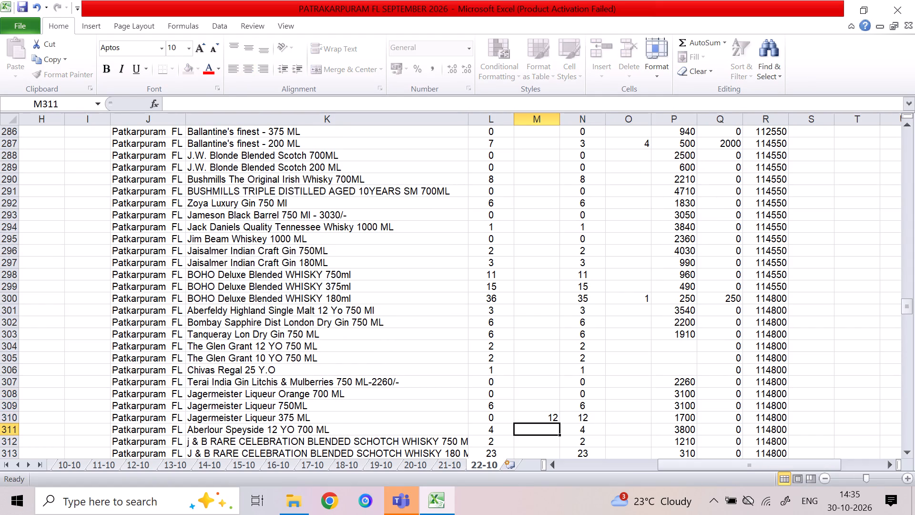
Check the column O entries from Aberlour Speyside 12 YO 700 ML down to Morpheus Blue Xo Brandy 180 ML and back up through the Jagermeister rows.
key(Right)
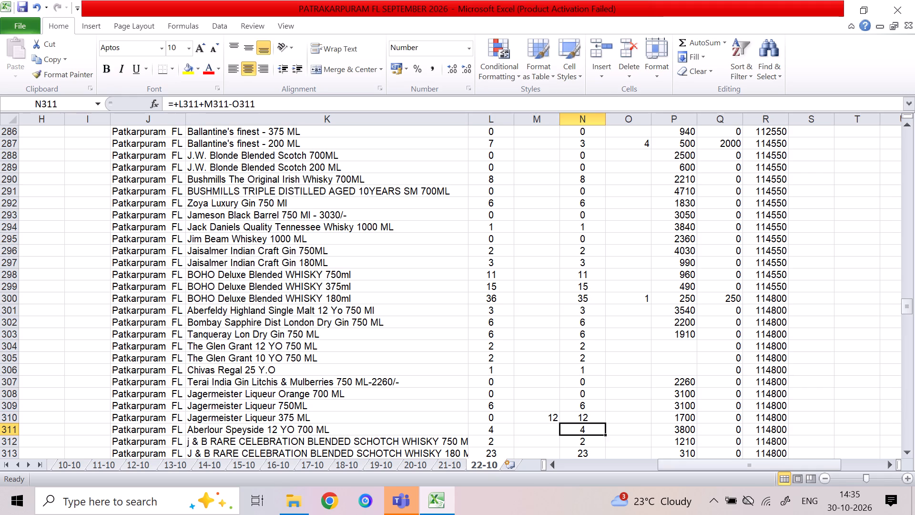
key(Right)
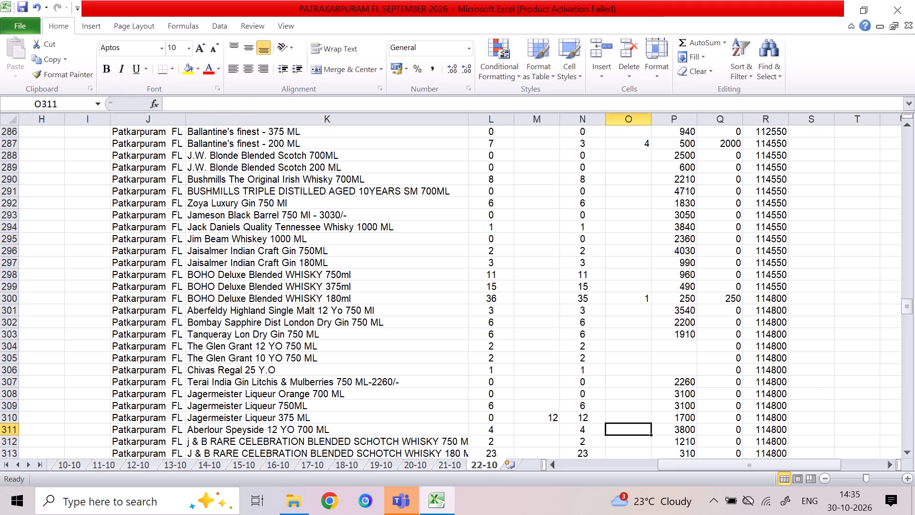
key(Down)
key(Down)
key(Down)
key(Down)
key(Down)
key(Down)
key(Down)
key(Down)
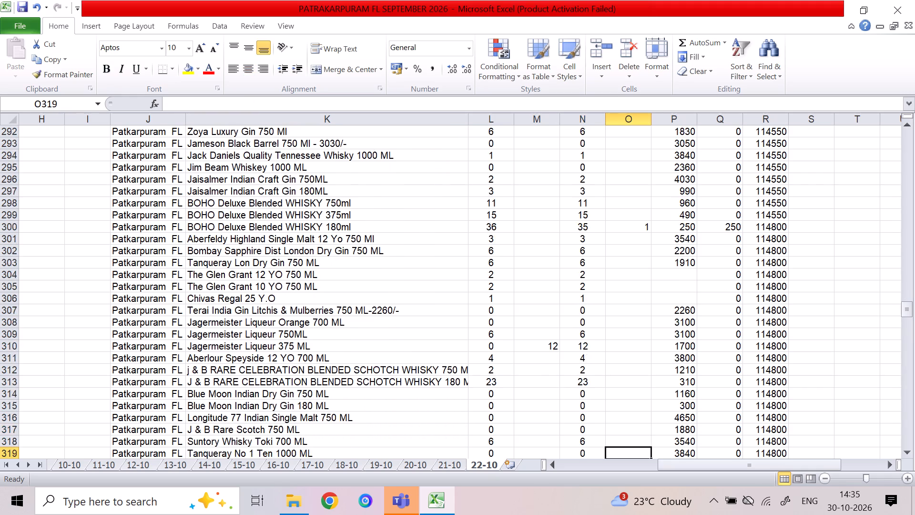
key(Down)
key(Down)
key(Down)
key(Down)
key(Up)
key(Up)
key(Up)
key(Up)
key(Up)
key(Up)
key(Up)
key(Up)
key(Up)
key(Up)
key(Up)
key(Up)
key(Up)
key(Up)
key(Up)
key(Up)
key(Up)
key(Up)
key(Up)
key(Up)
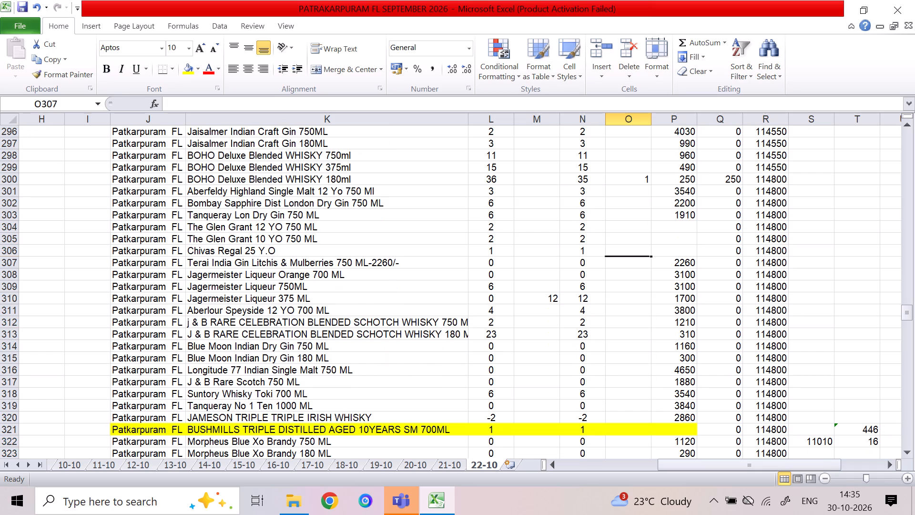
key(Down)
key(Down)
key(Down)
key(Down)
key(Down)
key(Down)
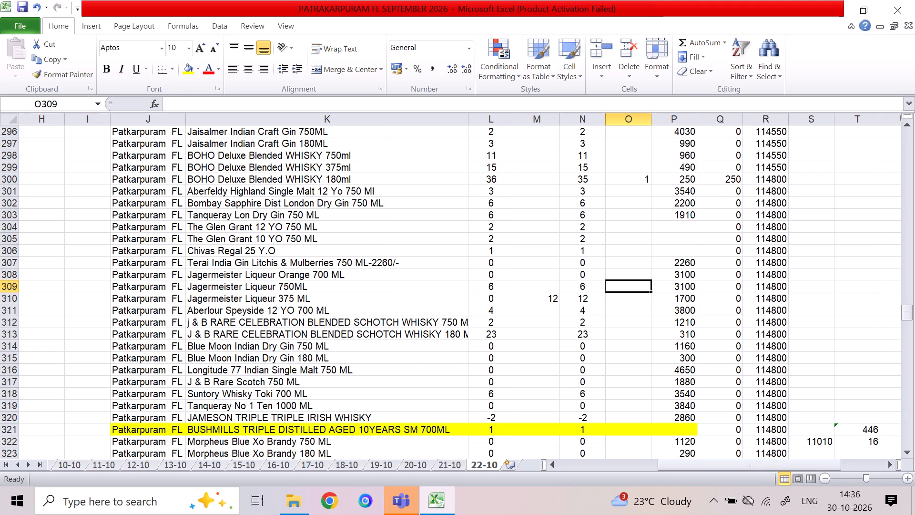
Enter an addition of 12 in column M for J & B RARE CELEBRATION BLENDED SCHOTCH WHISKY 750 ML.
key(Down)
key(Left)
key(Left)
key(Down)
key(Down)
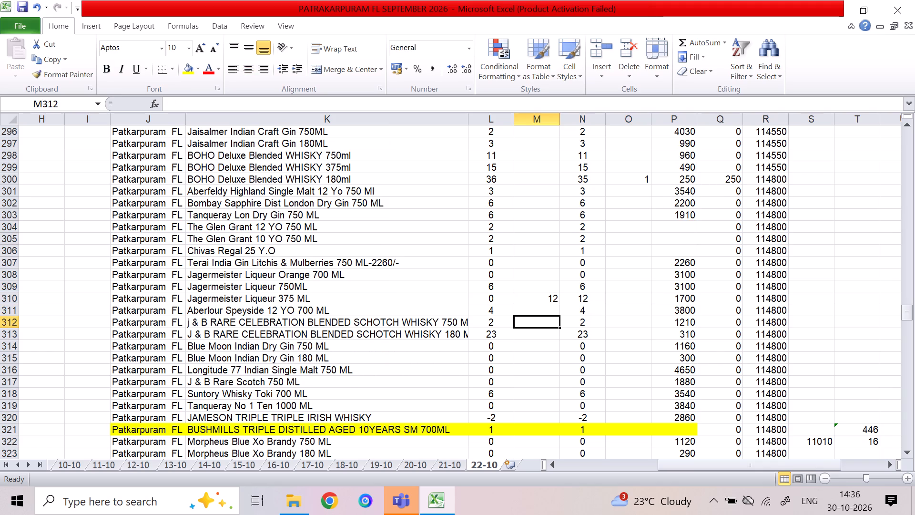
text(12)
key(Right)
Enter sold quantities in column O for J & B RARE CELEBRATION BLENDED SCHOTCH WHISKY: 1 for 750 ML and 9 for 180 ML.
key(Right)
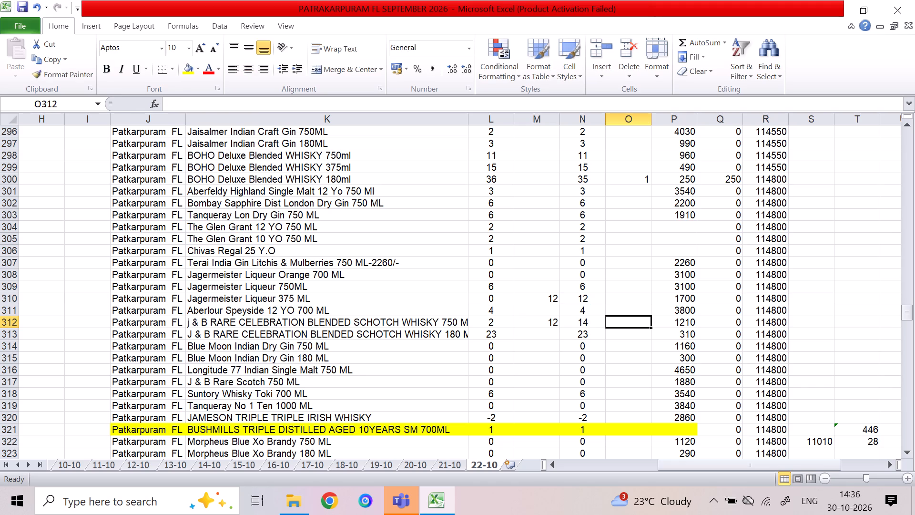
key(1)
key(Down)
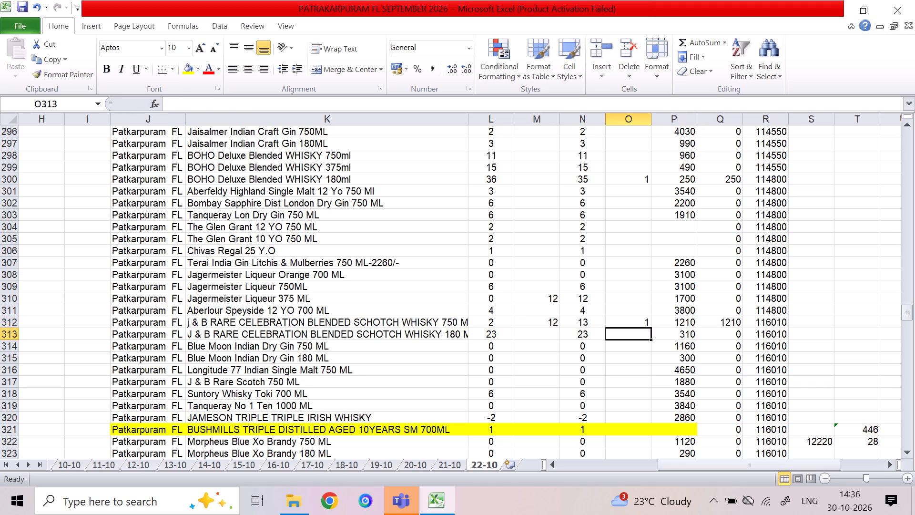
key(9)
key(Right)
key(Left)
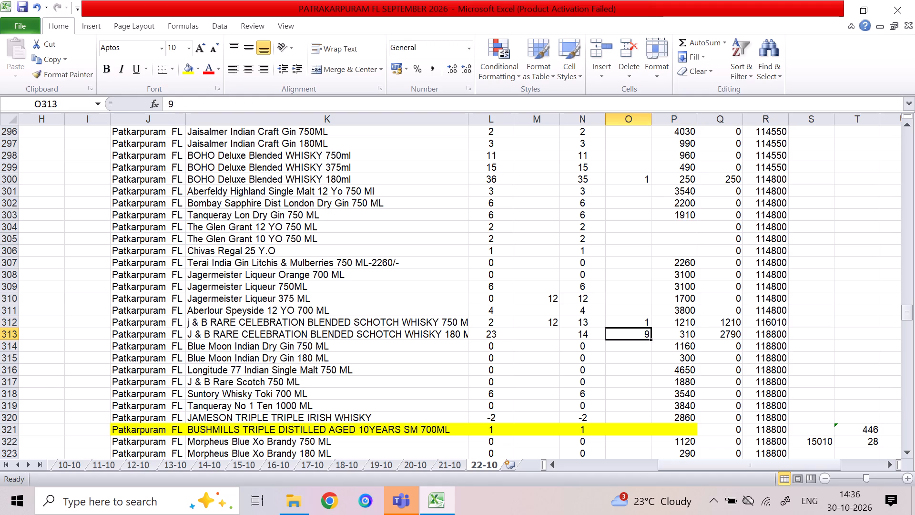
Enter a sold quantity of 1 in column O for Suntory Whisky Toki 700 ML.
key(Down)
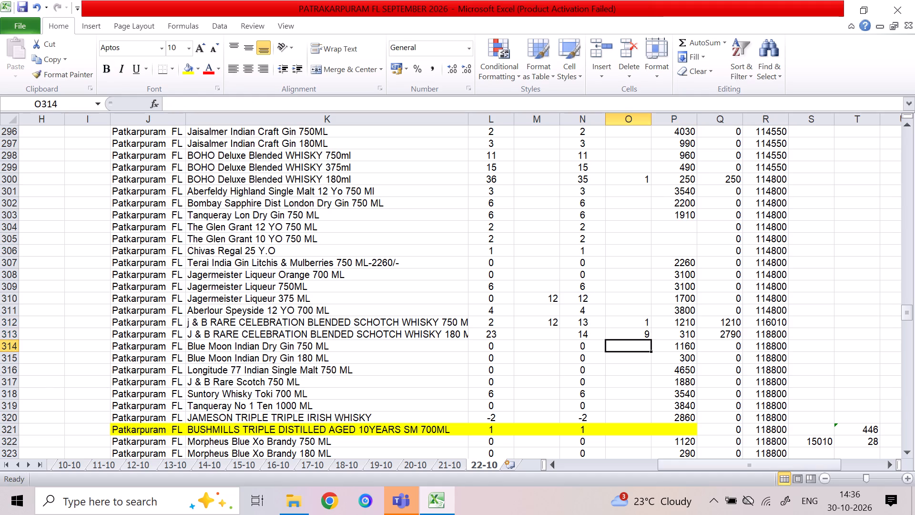
key(Down)
key(Down)
key(Down)
key(Down)
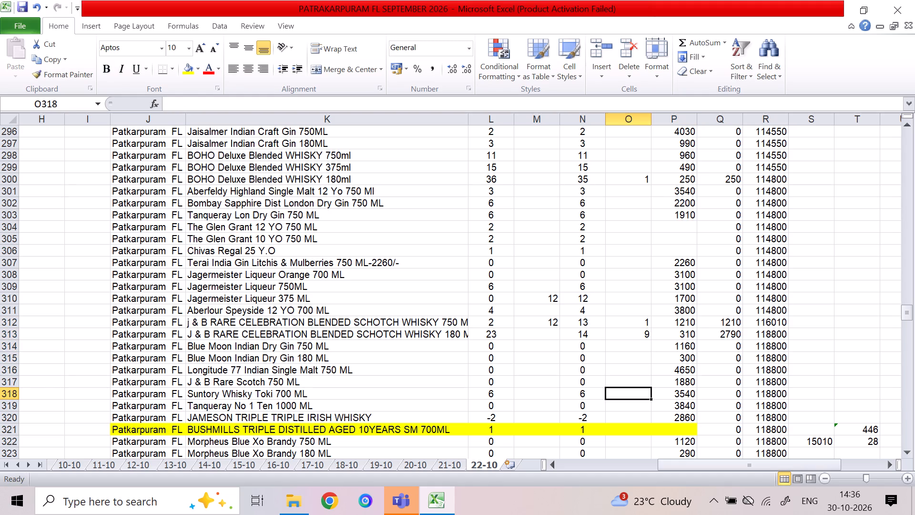
key(1)
key(Down)
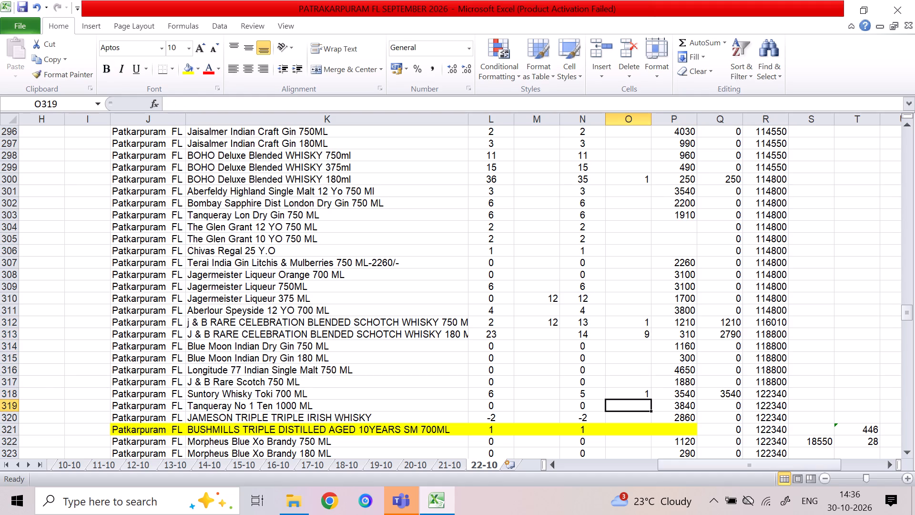
Check the rows from Tanqueray No 1 Ten 1000 ML through the Morpheus brandies to BACARDI SUPER CLASSIC GUAVA RUM 375 ML.
key(Down)
key(Down)
key(Down)
key(Down)
key(Down)
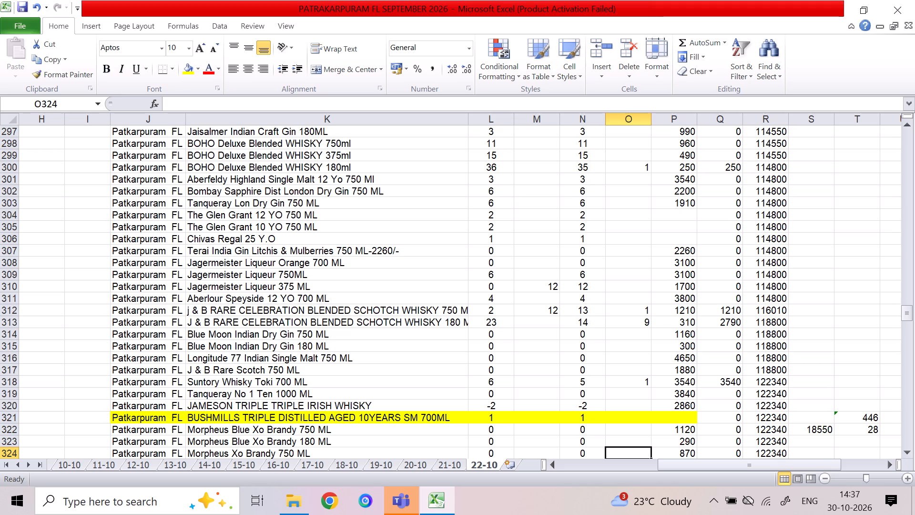
key(Up)
key(Left)
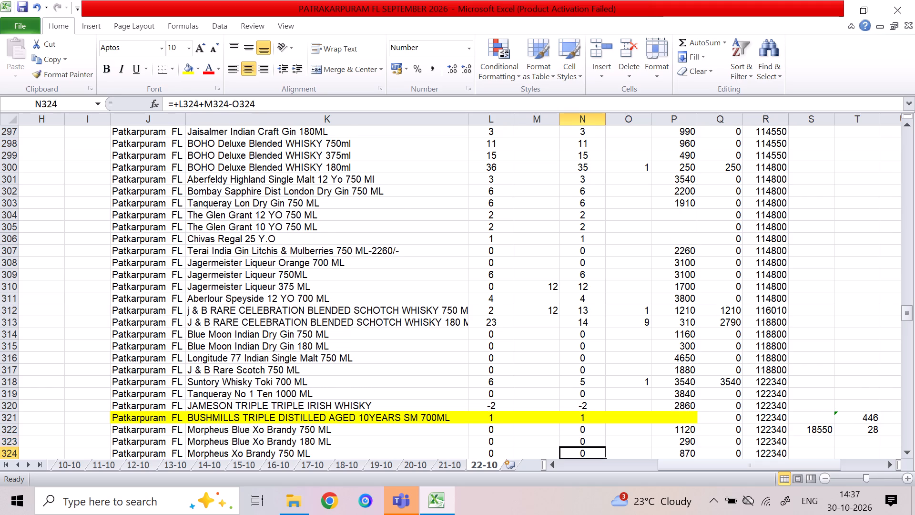
key(Down)
key(Down)
key(Down)
key(Down)
key(Down)
key(Up)
key(Right)
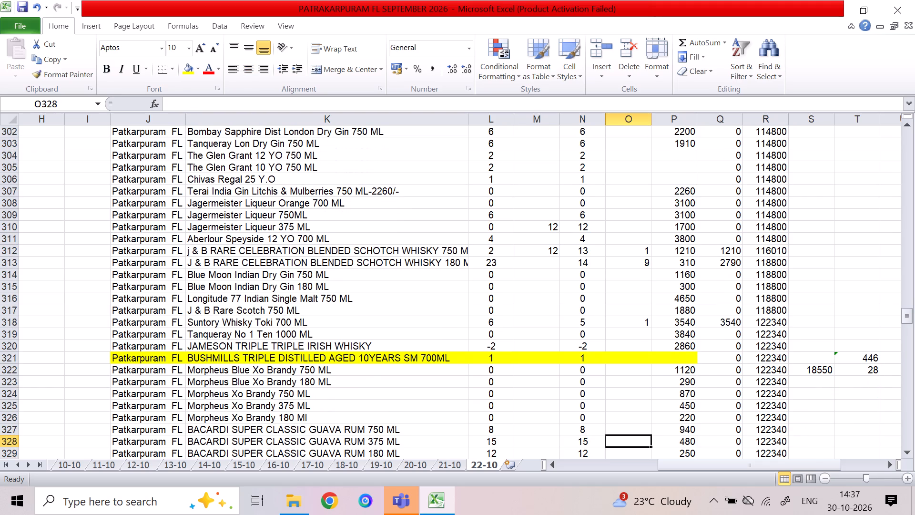
Enter a sold quantity of 1 in column O for BACARDI SUPER CLASSIC GUAVA RUM 180 ML.
key(1)
key(Down)
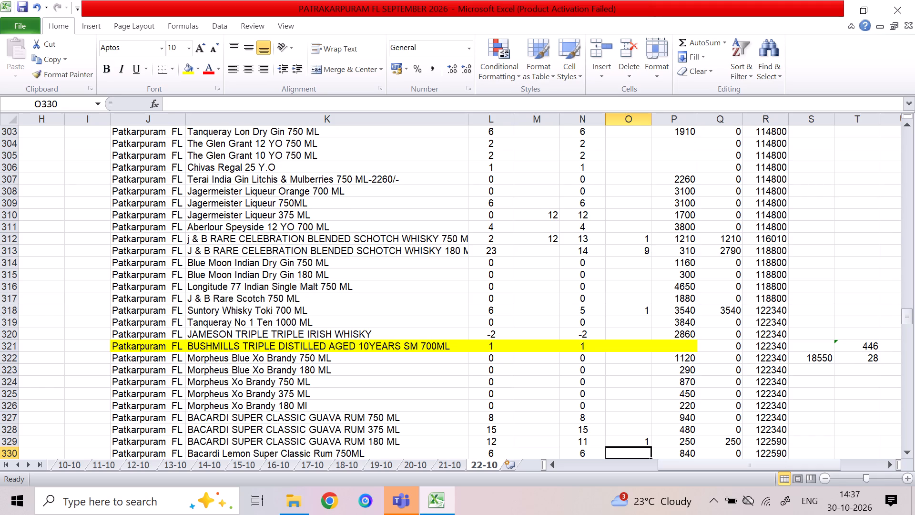
Enter sold quantities in column O for Bacardi Lemon Super Classic Rum: 2 for 375ML and 7 for 180ML.
key(Down)
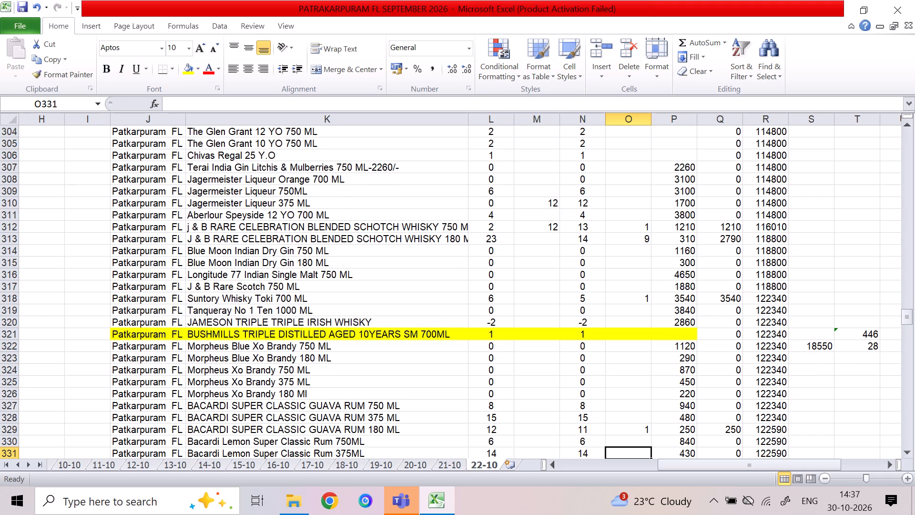
key(Up)
key(Up)
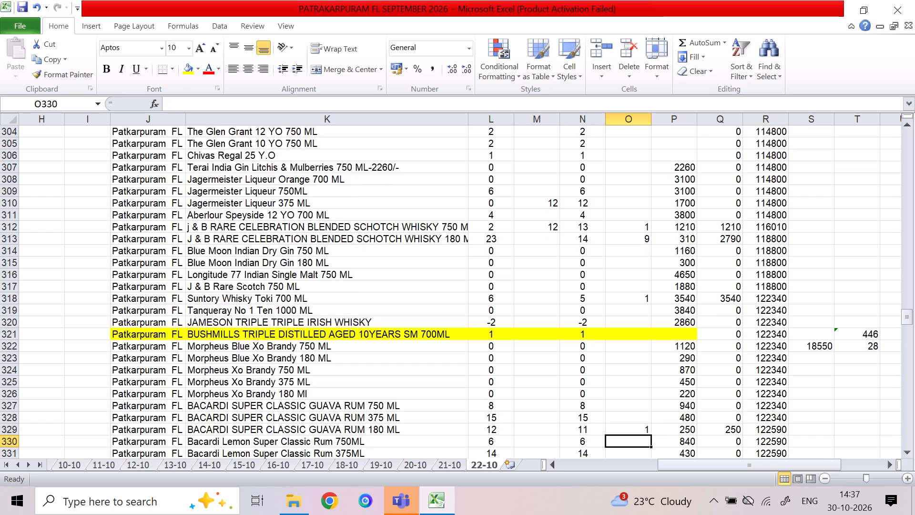
key(Down)
key(2)
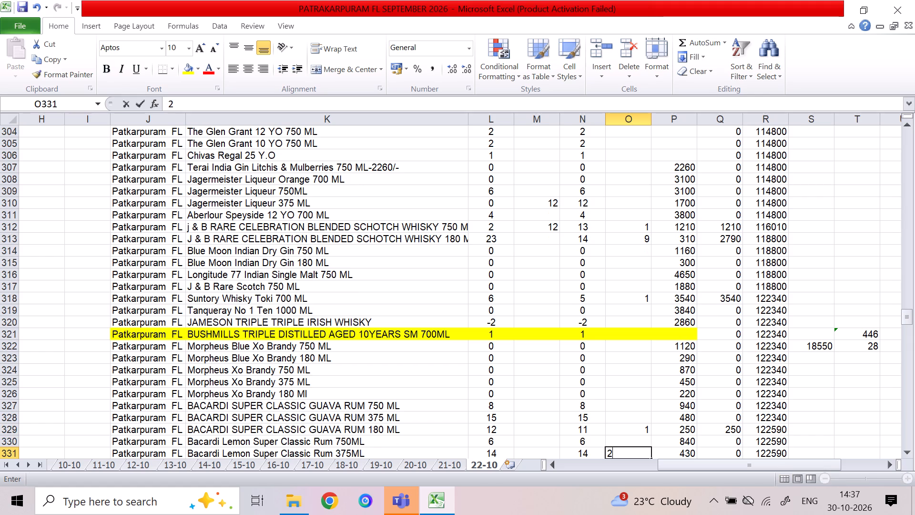
key(Down)
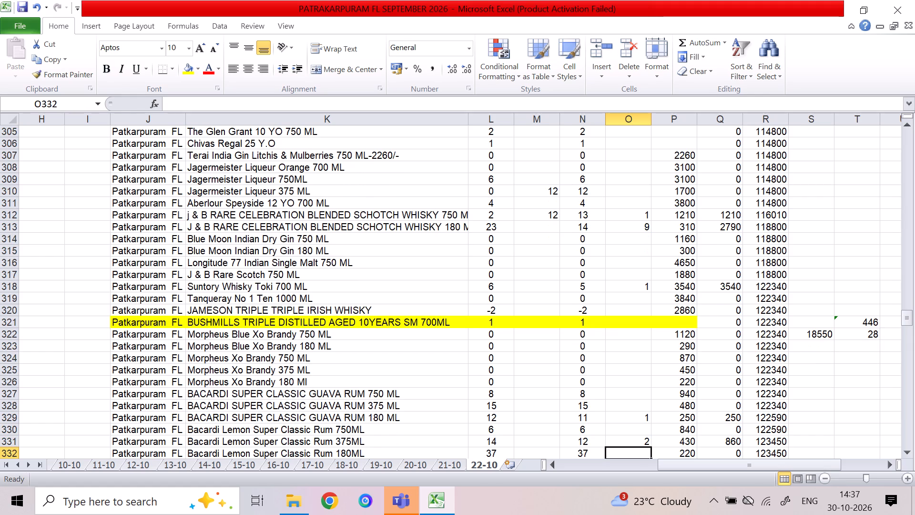
key(7)
key(Down)
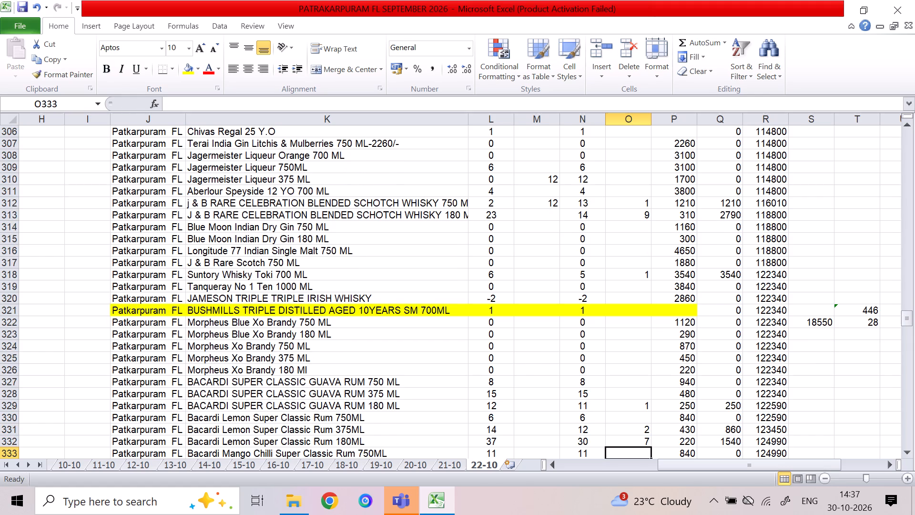
Enter a sold quantity of 1 in column O for both Bacardi Mango Chilli Super Classic Rum 375ML and 180ML.
key(Down)
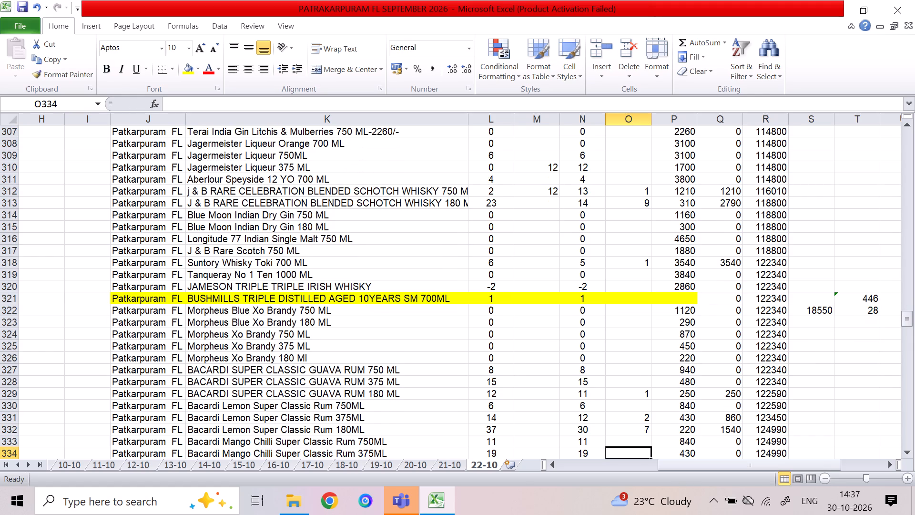
key(1)
key(Down)
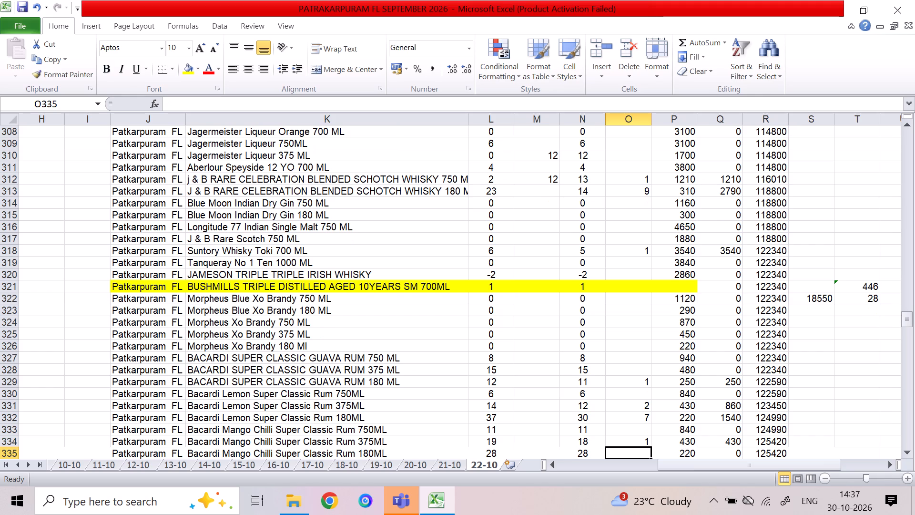
key(1)
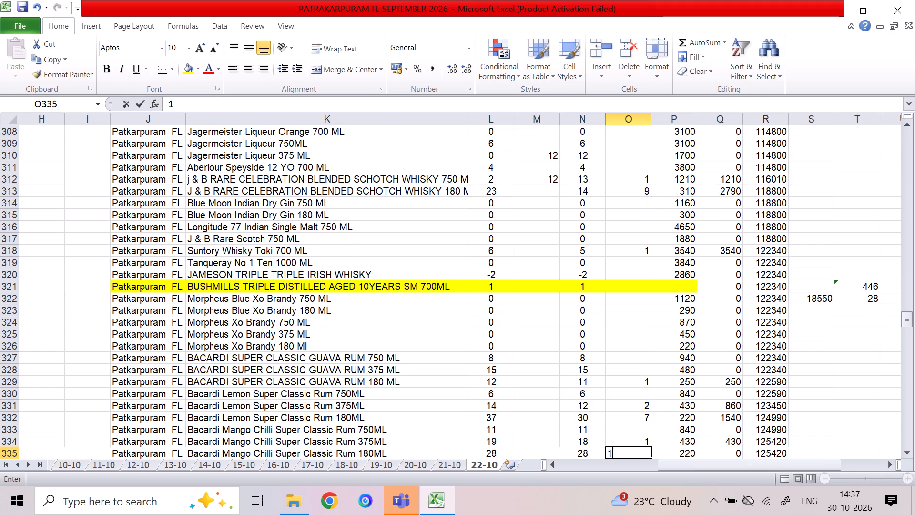
key(Down)
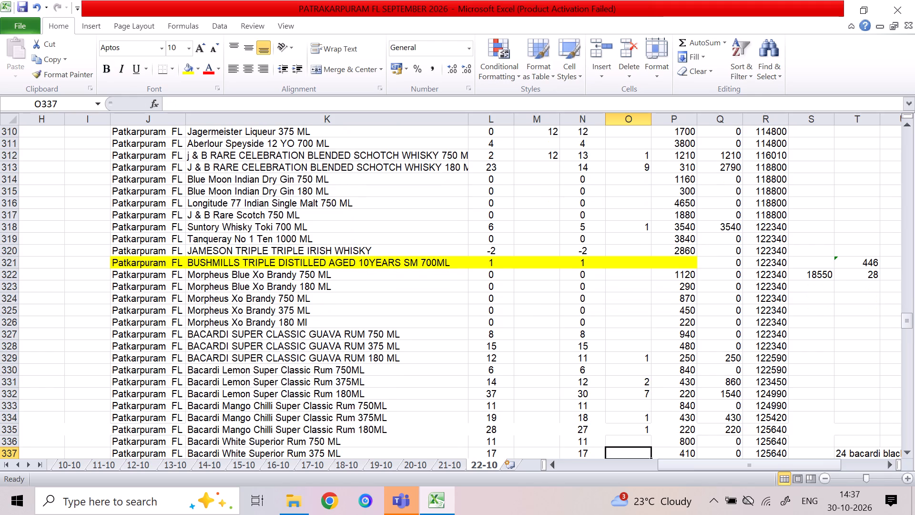
Enter a sold quantity of 1 in column O for Black by Bacardi Super Classic Rum 375 ML.
key(Down)
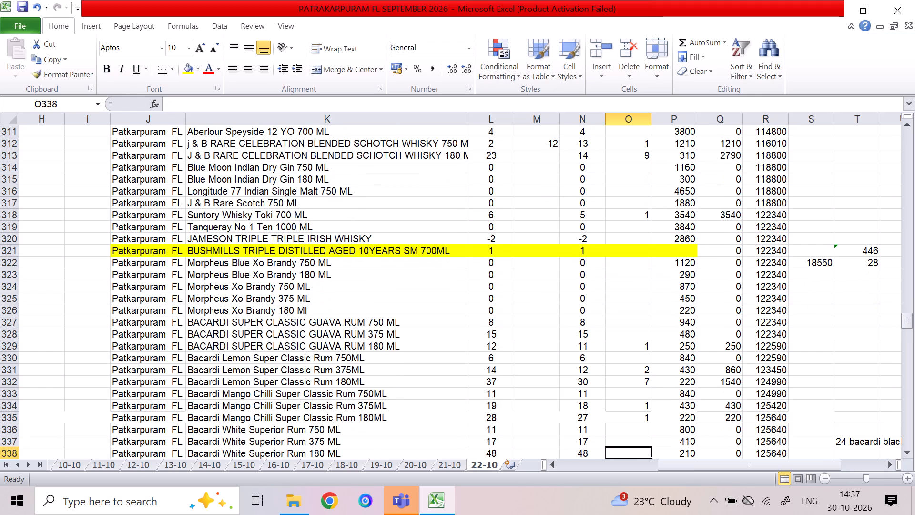
key(Down)
key(Down)
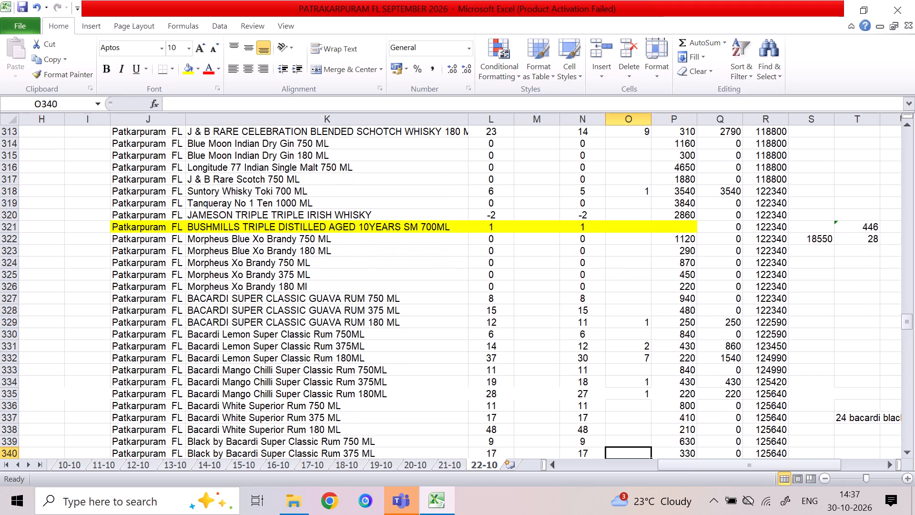
key(1)
key(Down)
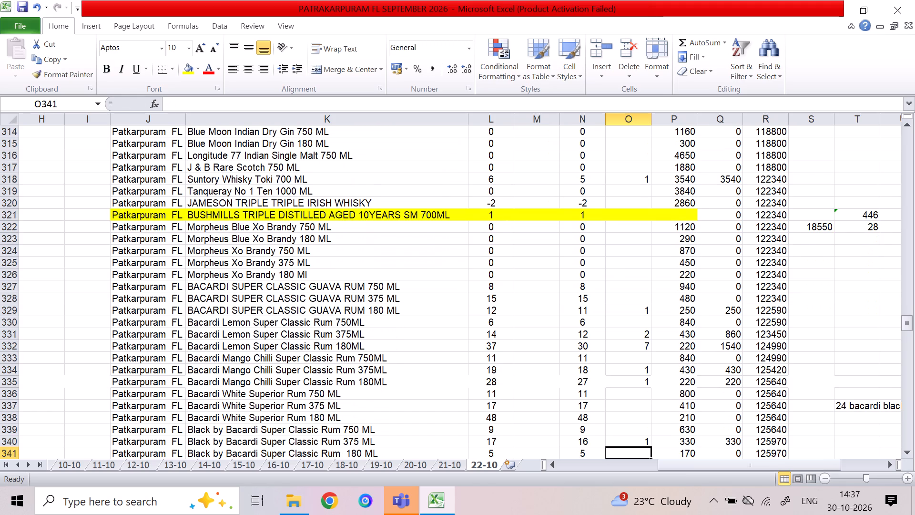
Enter an addition of 48 in column M for Black by Bacardi Super Classic Rum 180 ML.
key(Down)
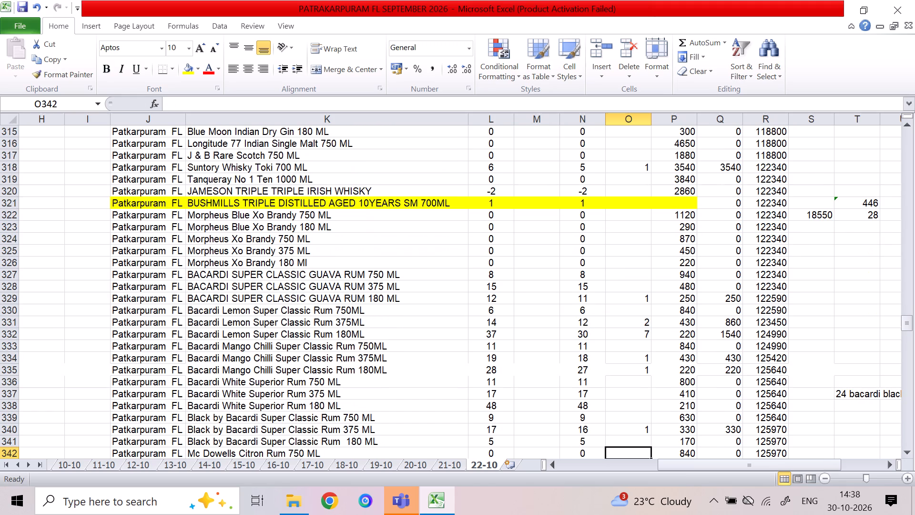
key(Up)
key(Up)
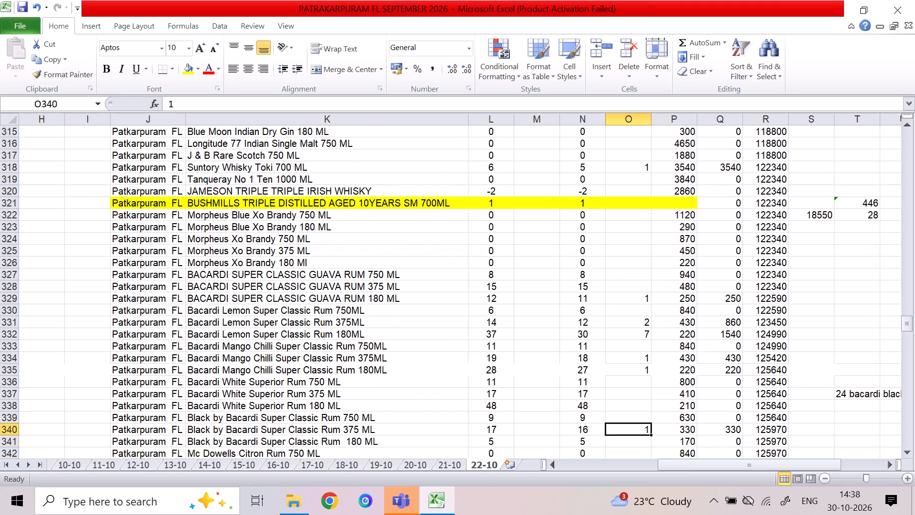
key(Down)
key(Left)
key(Left)
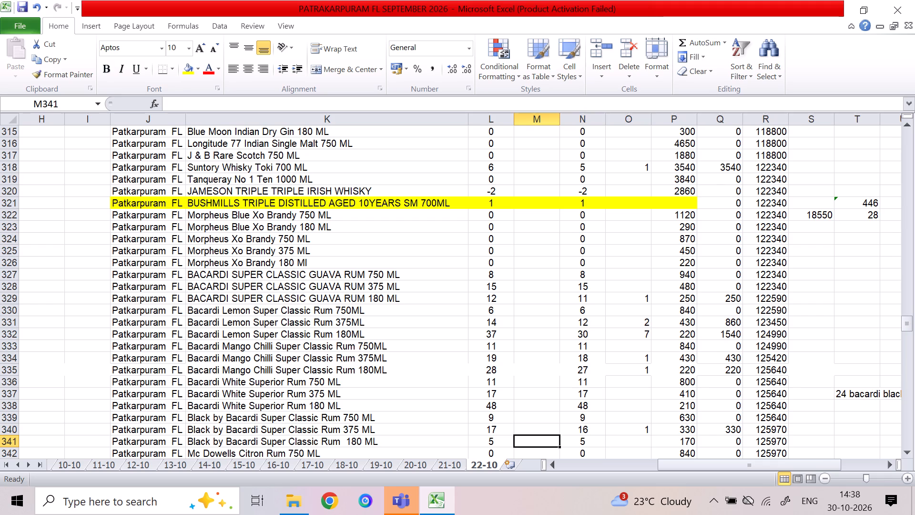
text(48)
key(Right)
key(Right)
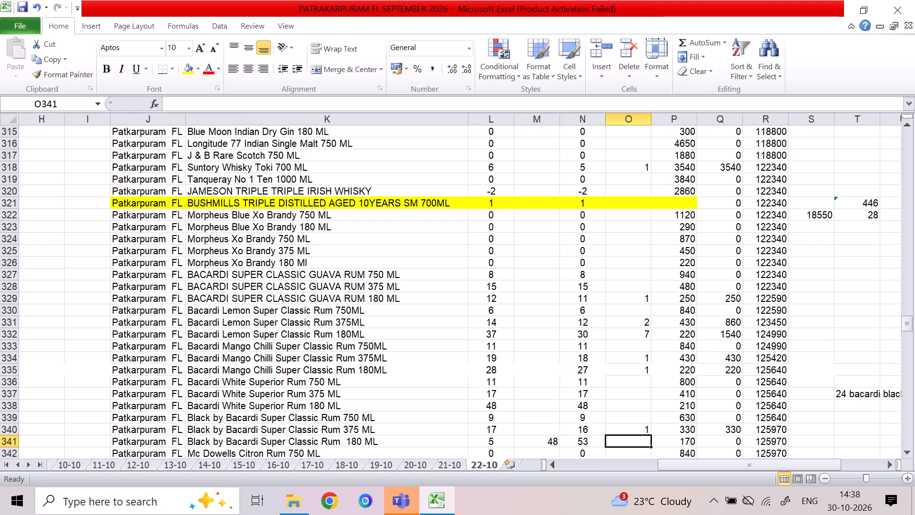
Enter a sold quantity of 1 in column O for Old Monk Coffee Flavoured Rum 375 ML.
key(Down)
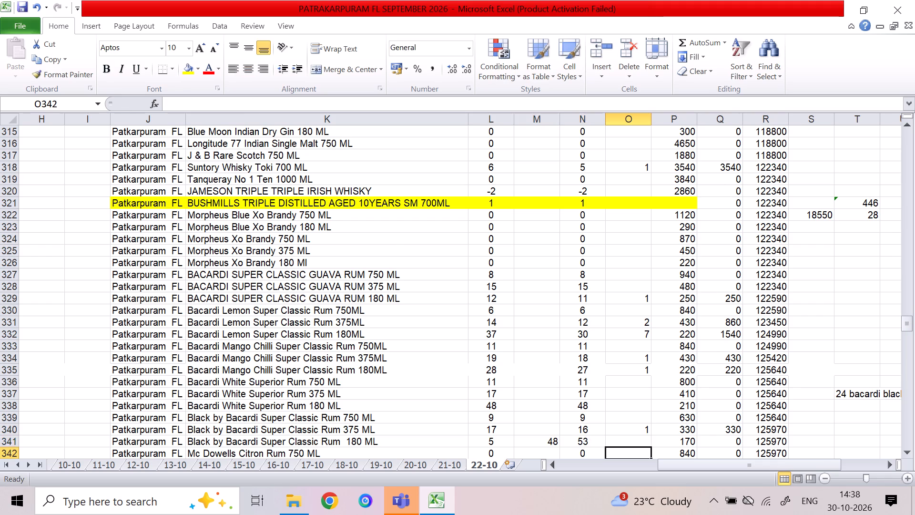
key(Down)
key(Down)
key(Down)
key(Up)
key(Up)
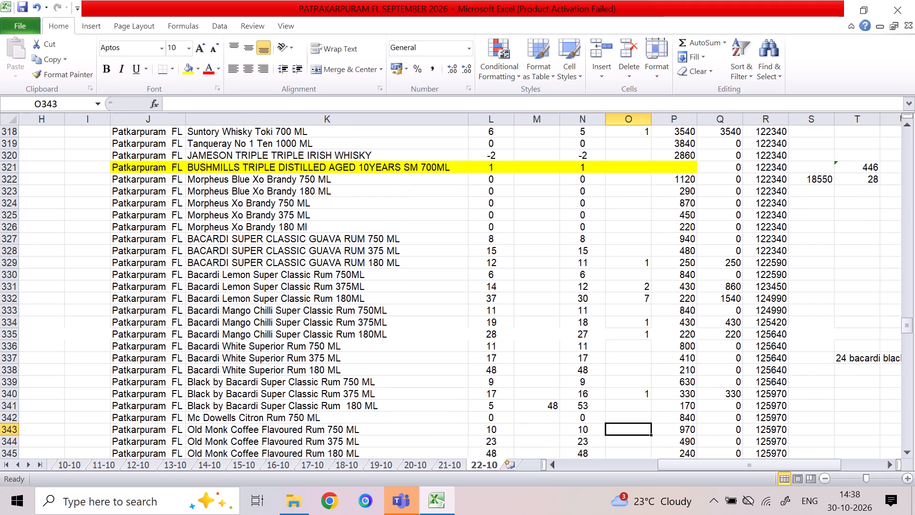
key(Down)
key(1)
key(Down)
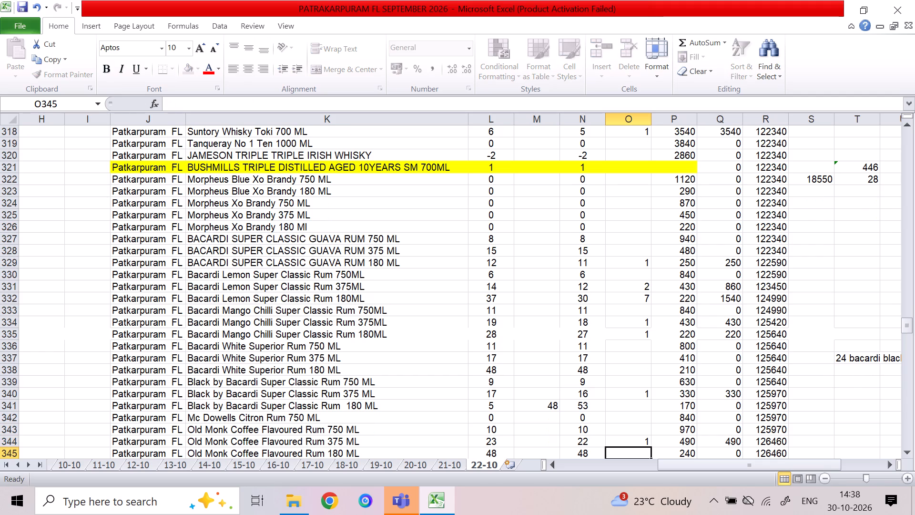
Enter a sold quantity of 1 in column O for Old Monk the Legend Rum 180 ML.
key(Down)
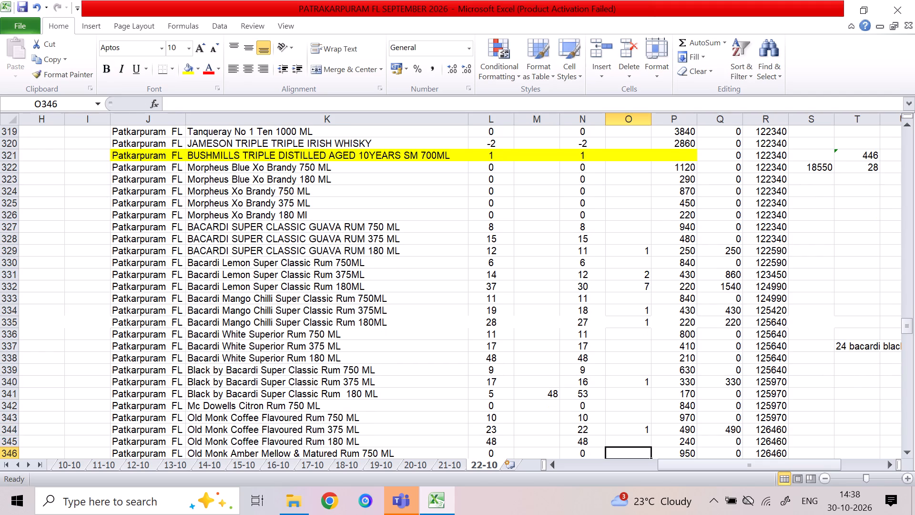
key(Down)
key(Down)
key(Down)
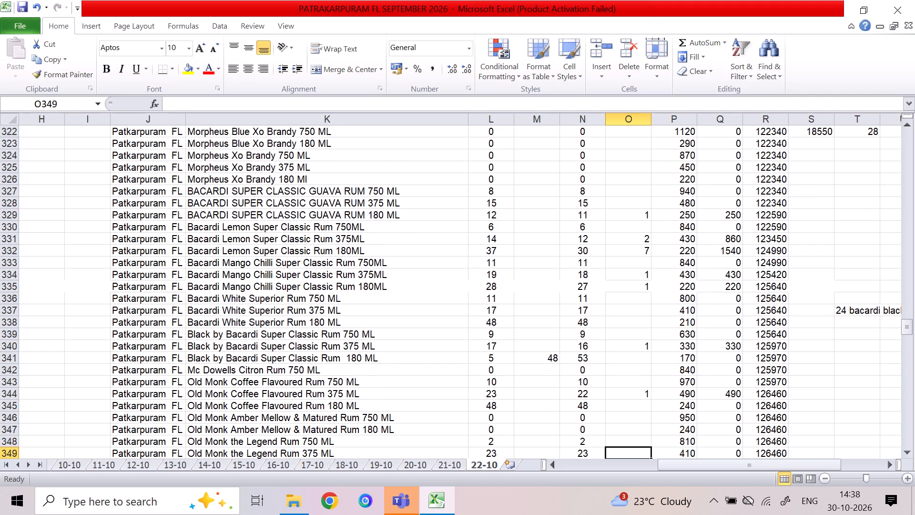
key(Down)
key(1)
key(Down)
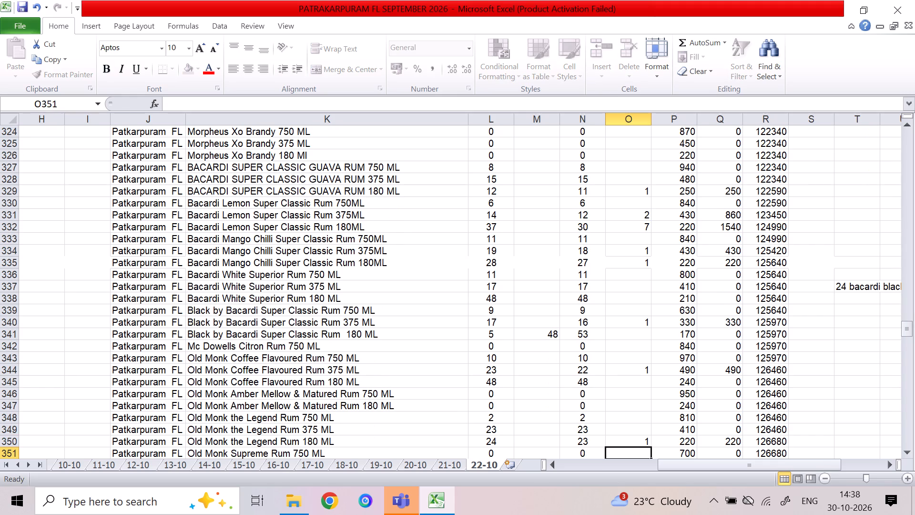
Enter a sold quantity of 2 in column O for Very Old Vatted Old Monk Matured Rum 750 ML.
key(Down)
key(Down)
key(Down)
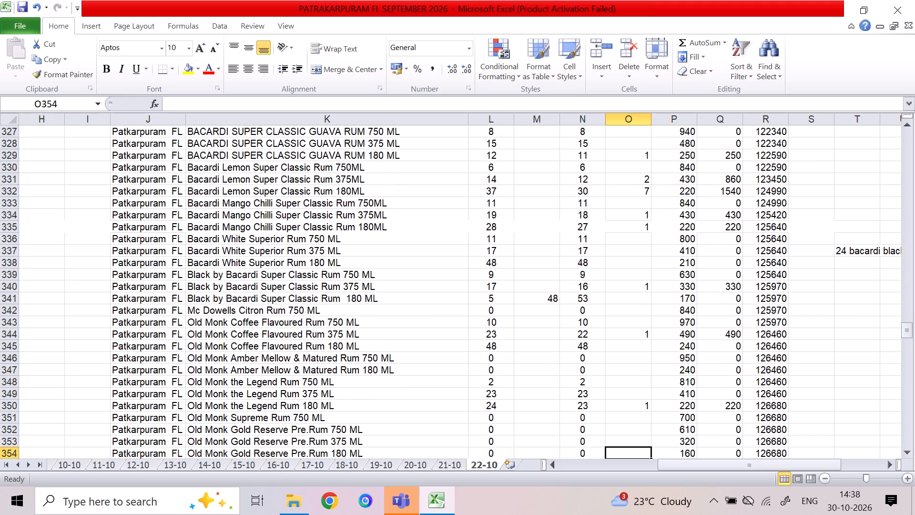
key(Down)
key(Down)
key(Down)
key(Up)
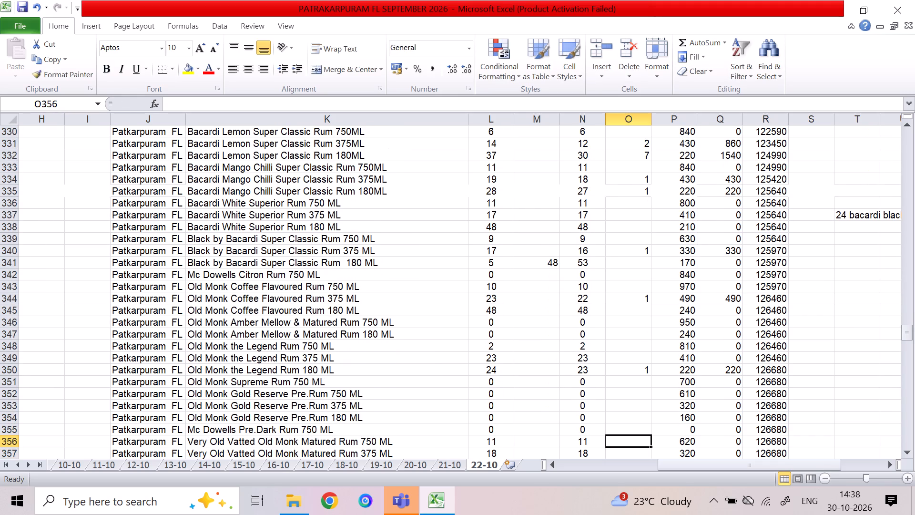
key(2)
key(Down)
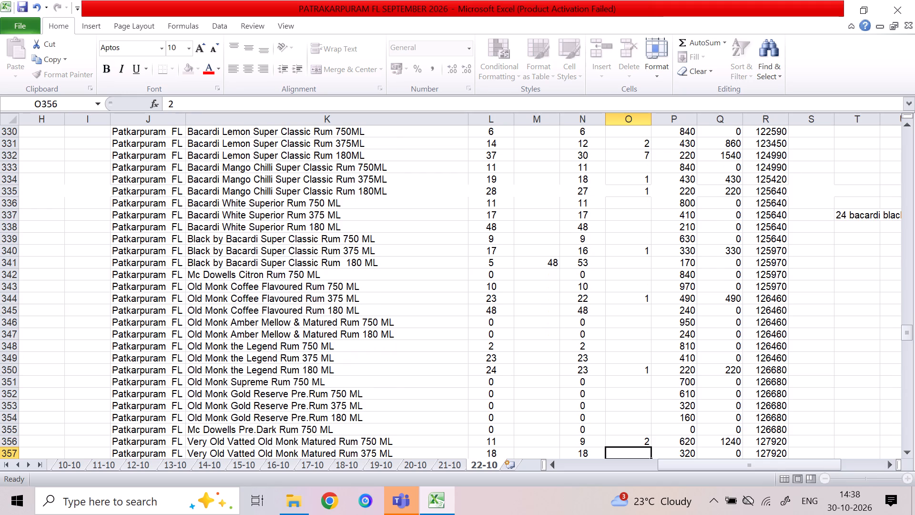
key(Down)
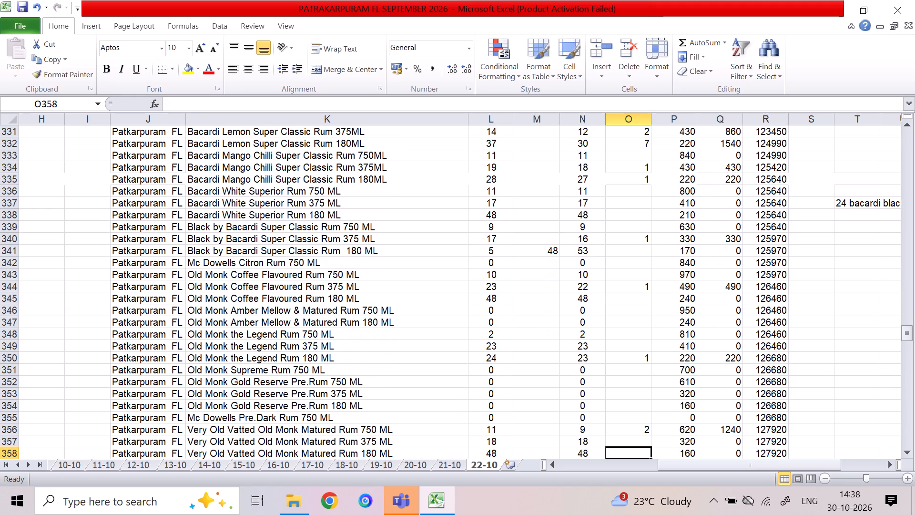
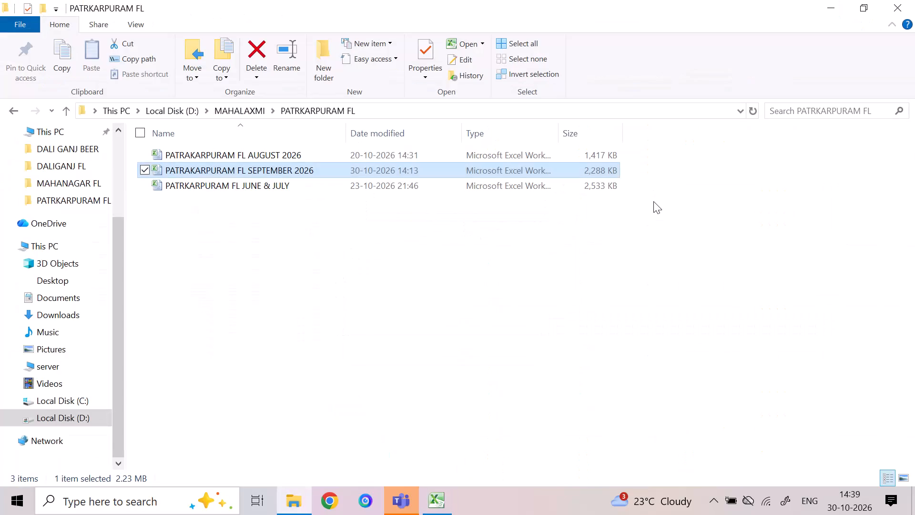
Switch from the workbook to the desktop and launch TallyPrime.
key(alt+Tab)
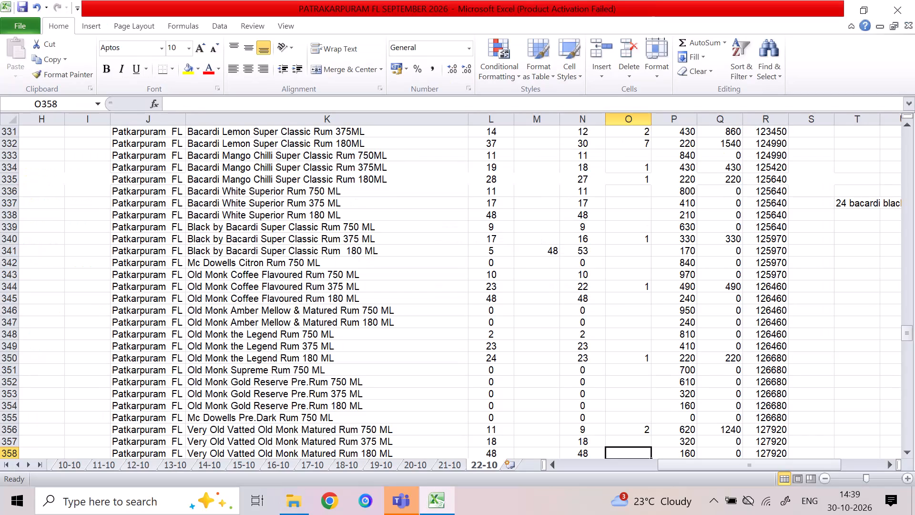
click(914, 514)
click(239, 222)
double_click(244, 231)
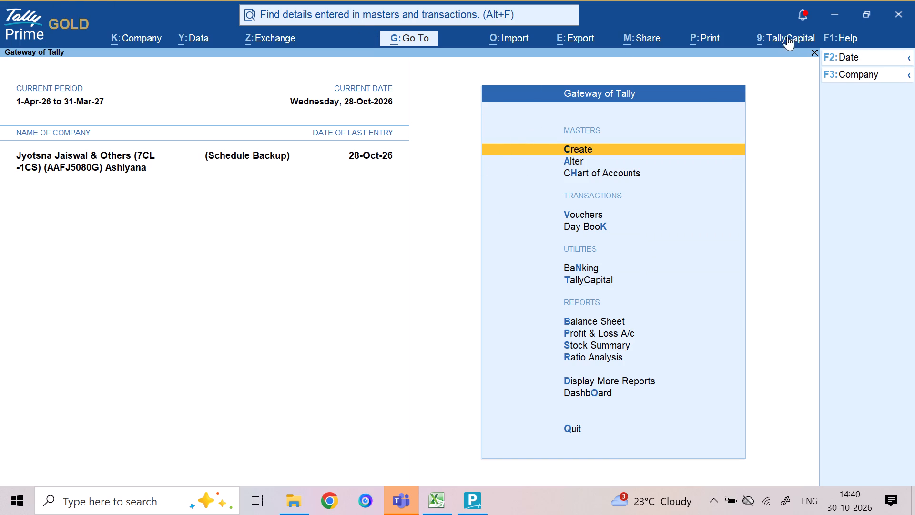
Select and load the company Mahalaxmi Enterprises from the list of companies.
click(860, 74)
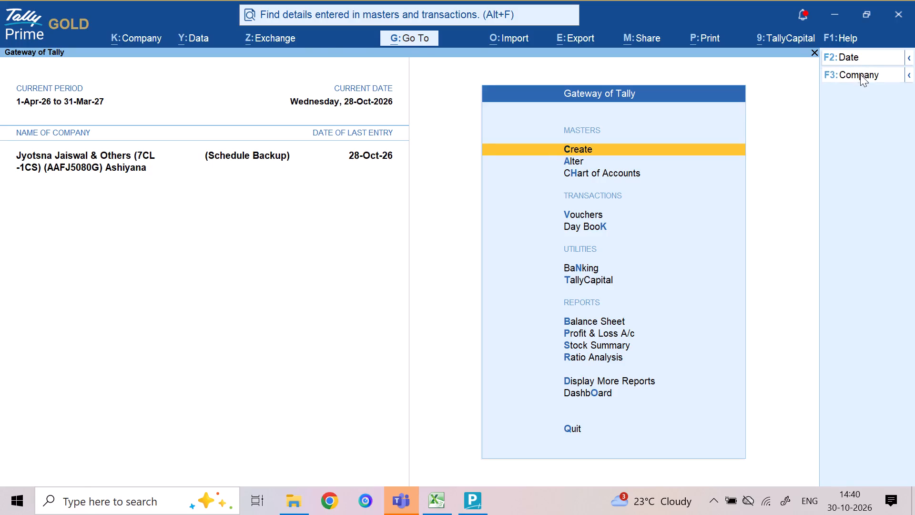
click(536, 173)
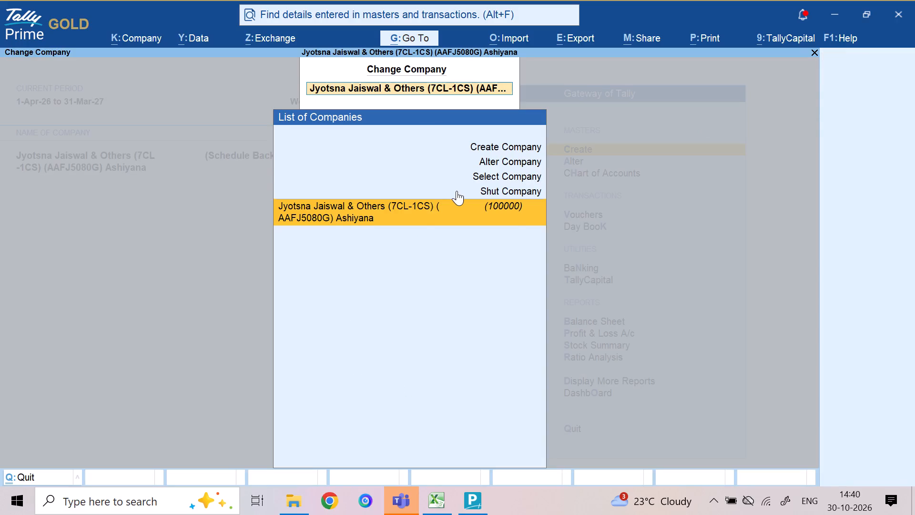
key(Return)
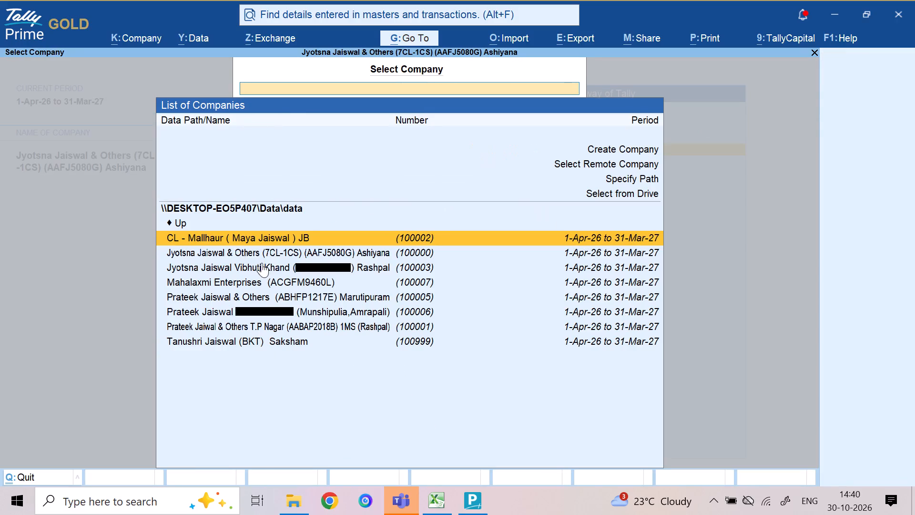
click(244, 284)
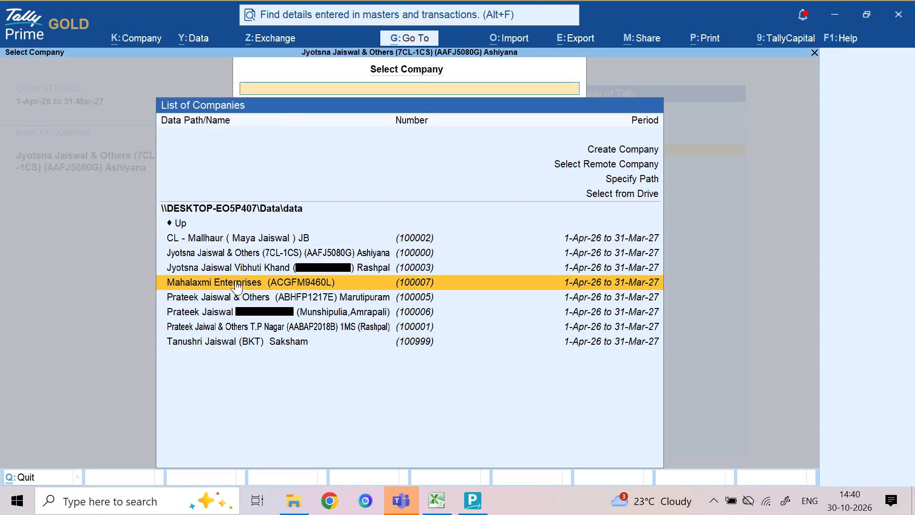
key(Return)
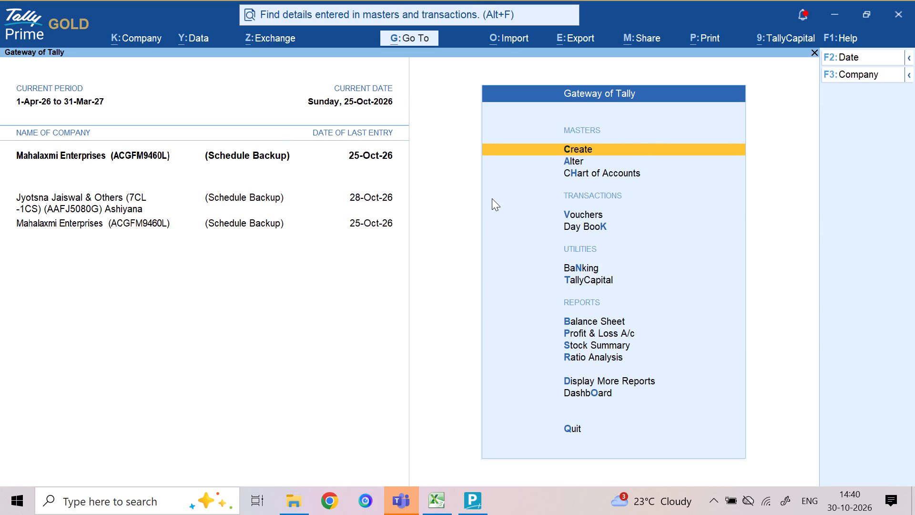
Open the October purchase register, set its date to 22.10, and review the purchase vouchers for that day.
text(dap)
key(Return)
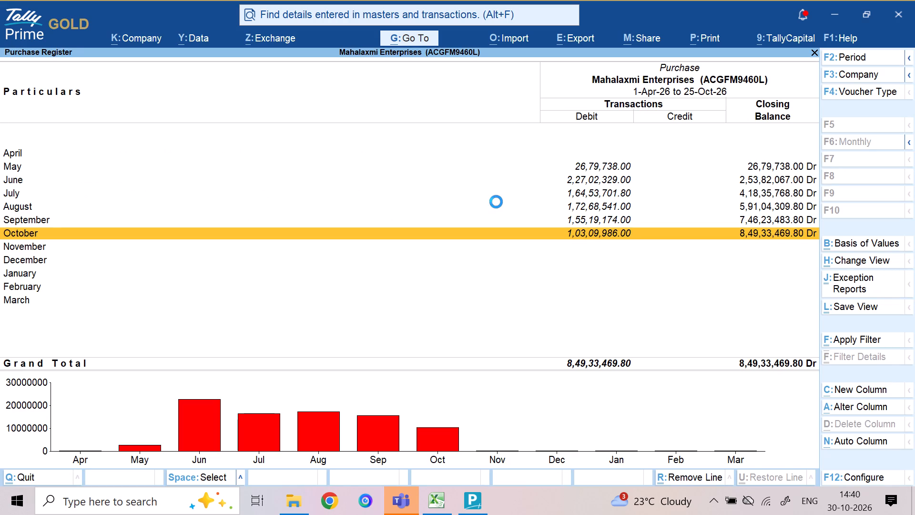
key(F2)
text(22.10)
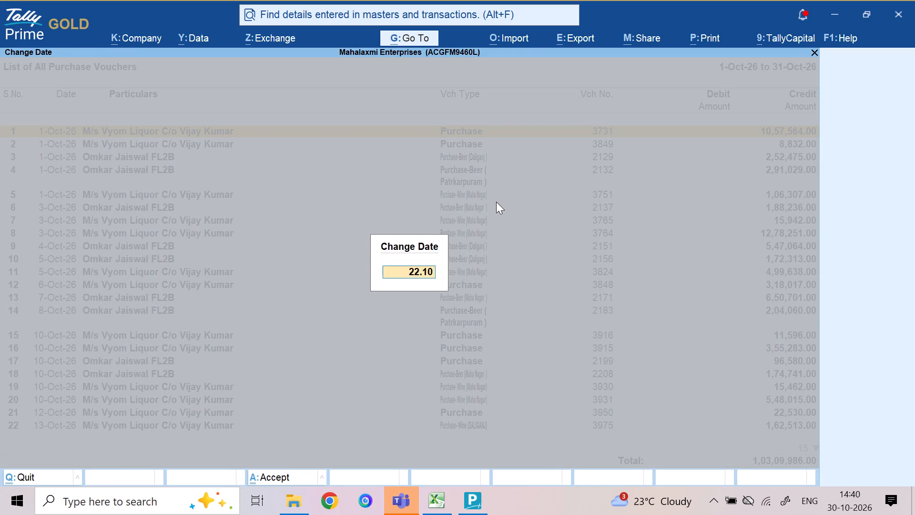
key(Return)
key(Down)
key(Down)
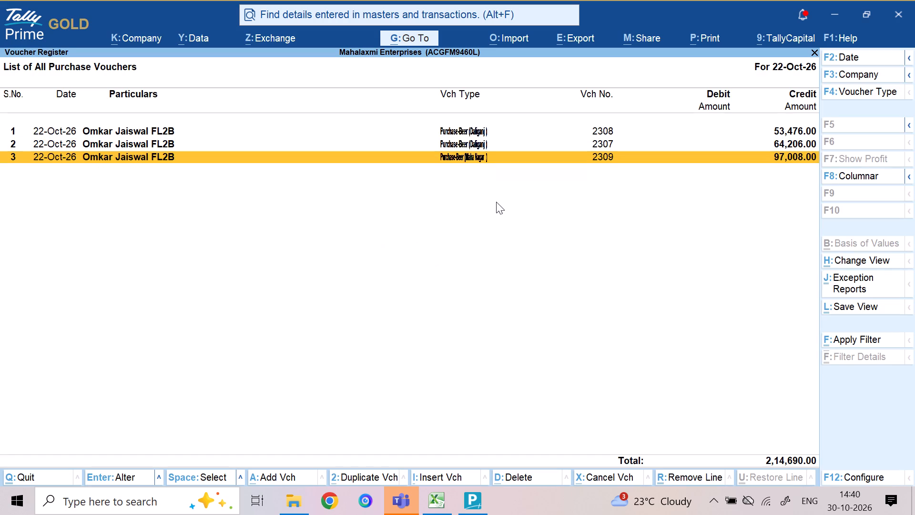
key(Down)
key(Up)
key(Up)
key(Up)
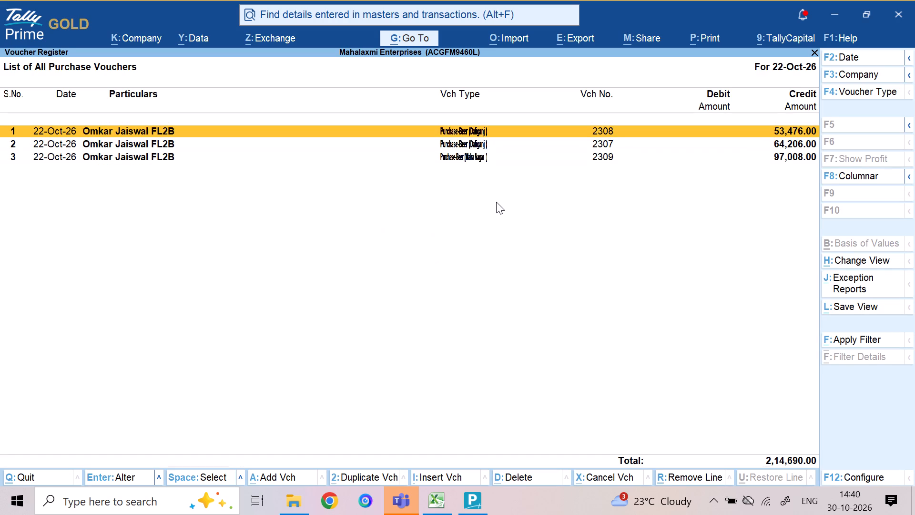
key(Escape)
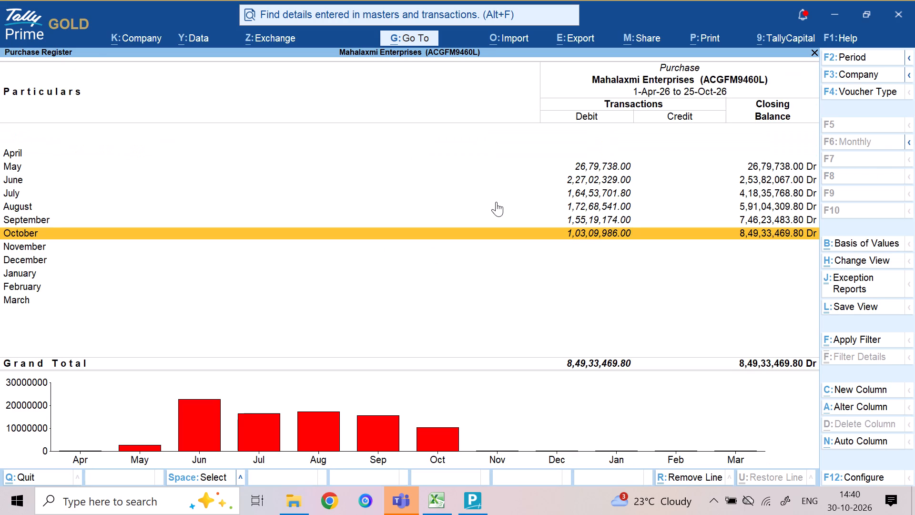
View the full list of October purchase vouchers, and return to the Gateway of Tally.
key(Return)
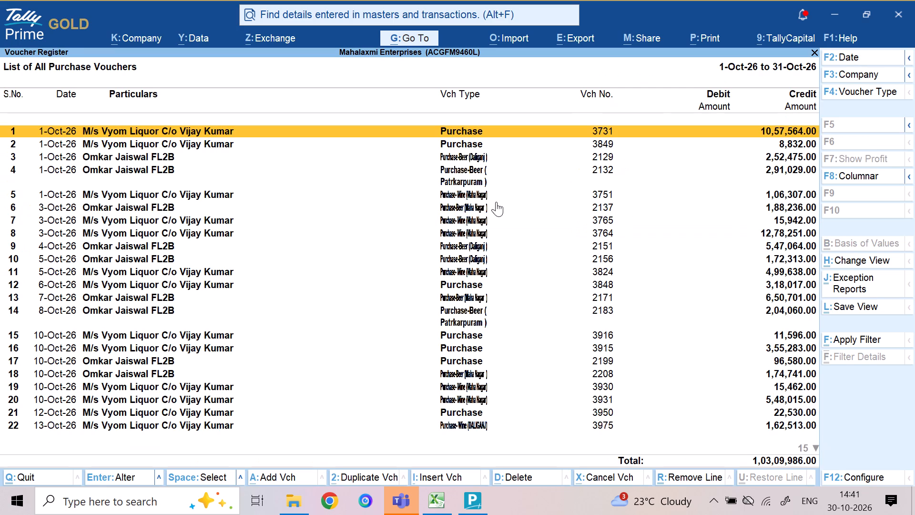
key(Escape)
key(Escape)
key(Escape)
key(Escape)
key(Escape)
key(Escape)
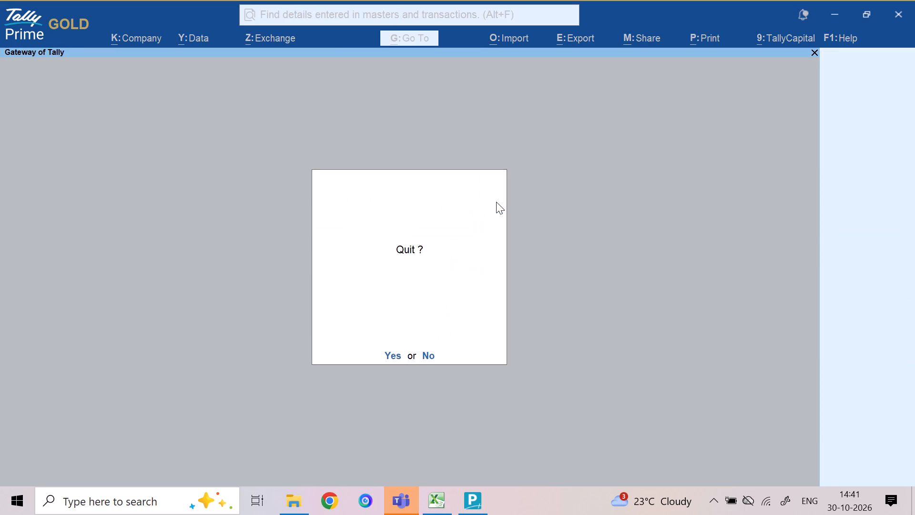
key(Escape)
key(Escape)
key(Escape)
Open the Statistics report and examine the October Beer Patkarpuram vouchers, including the 22-Oct and 24-Oct entries.
text(dss)
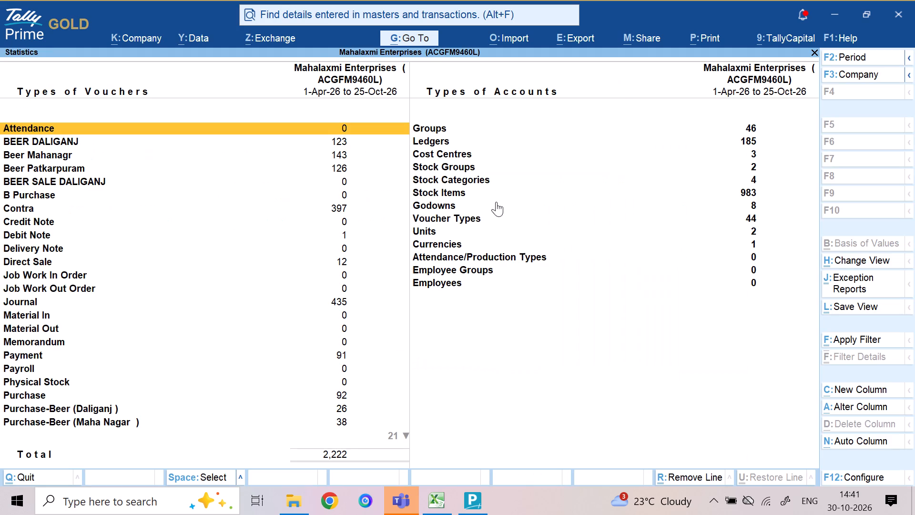
key(Down)
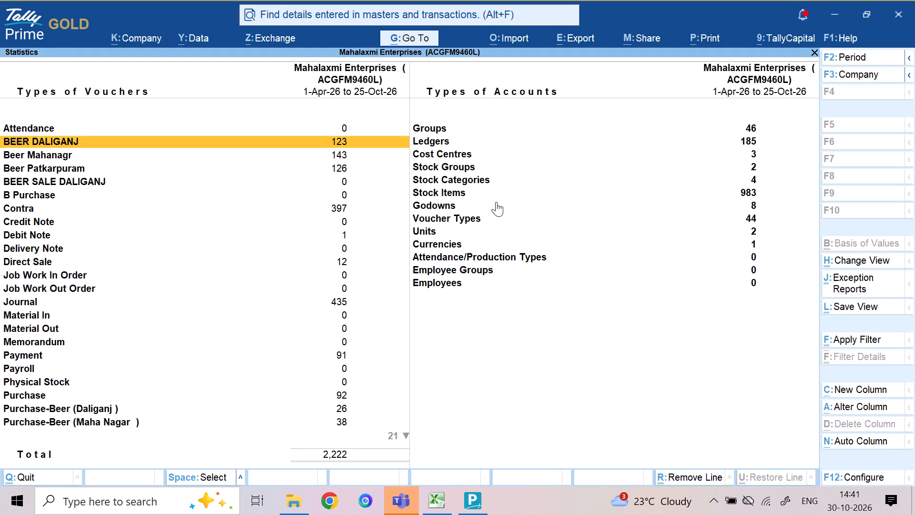
key(Down)
key(Down)
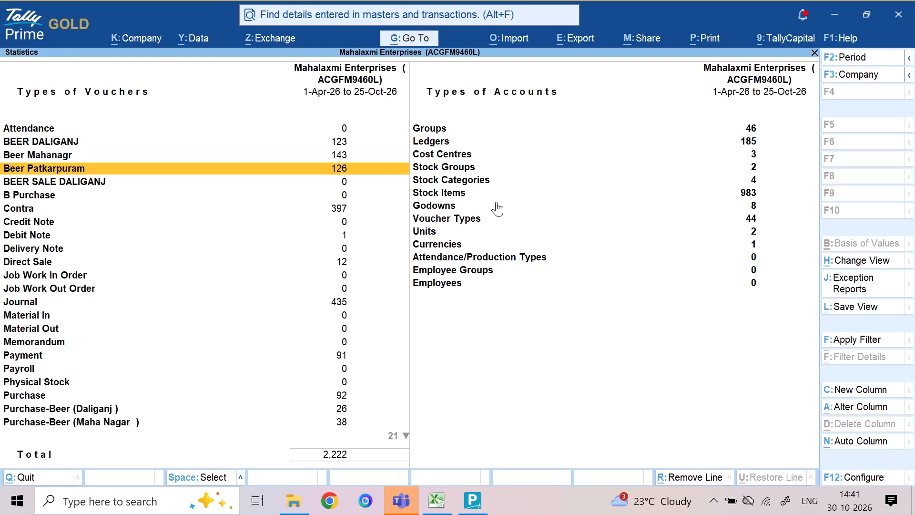
key(Up)
key(Up)
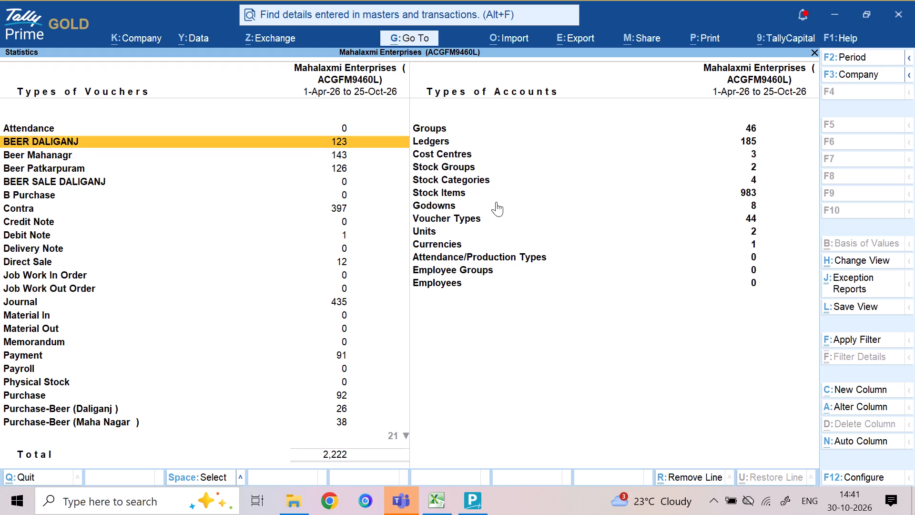
key(Down)
key(Down)
key(Return)
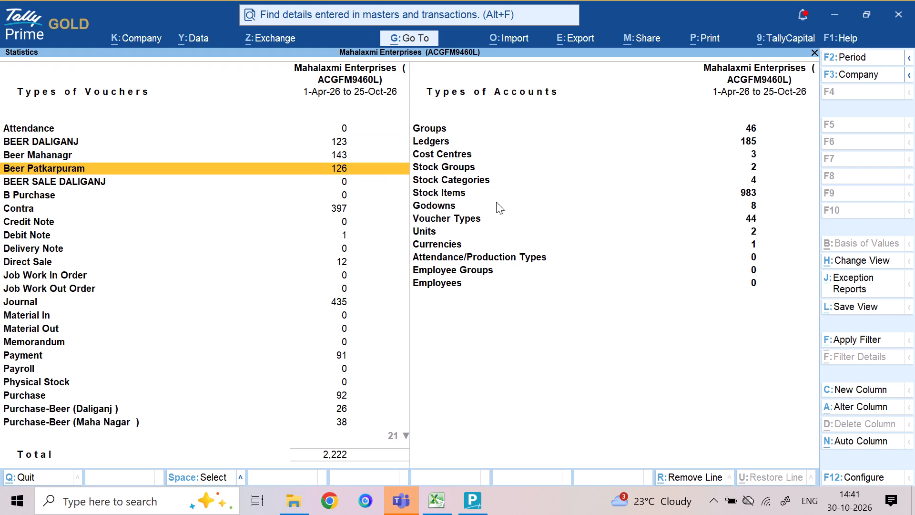
key(Return)
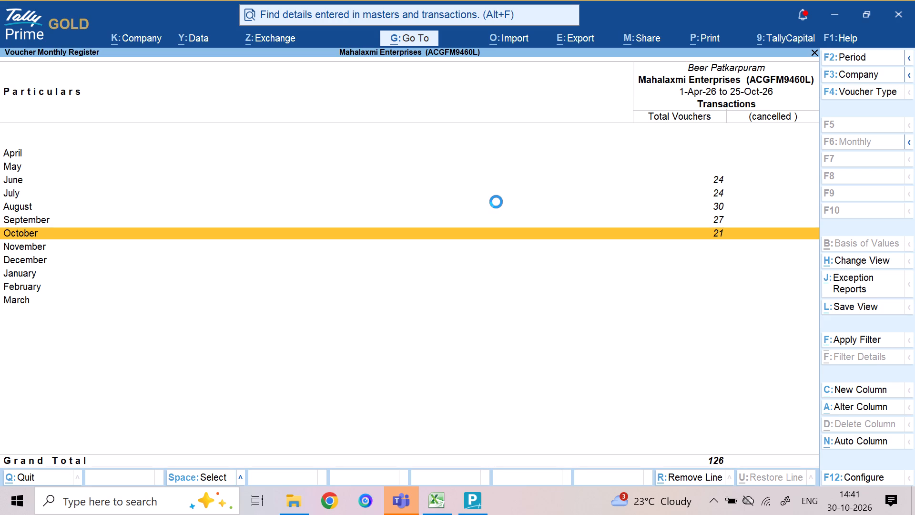
key(Down)
key(Down)
key(Down)
key(Down)
key(Down)
key(Down)
key(Down)
key(Down)
key(Down)
key(Down)
key(Down)
key(Down)
key(Down)
key(Down)
key(Down)
key(Down)
key(Down)
key(Down)
key(Down)
key(Down)
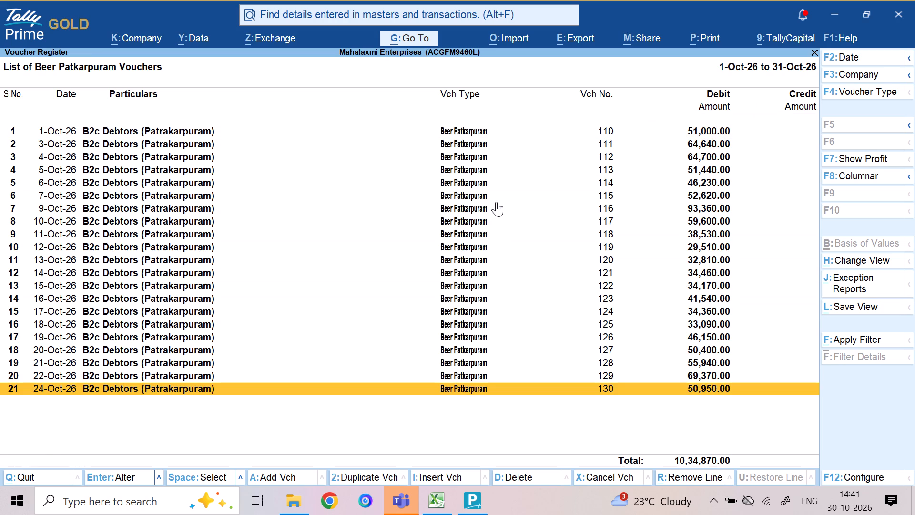
key(Down)
key(Up)
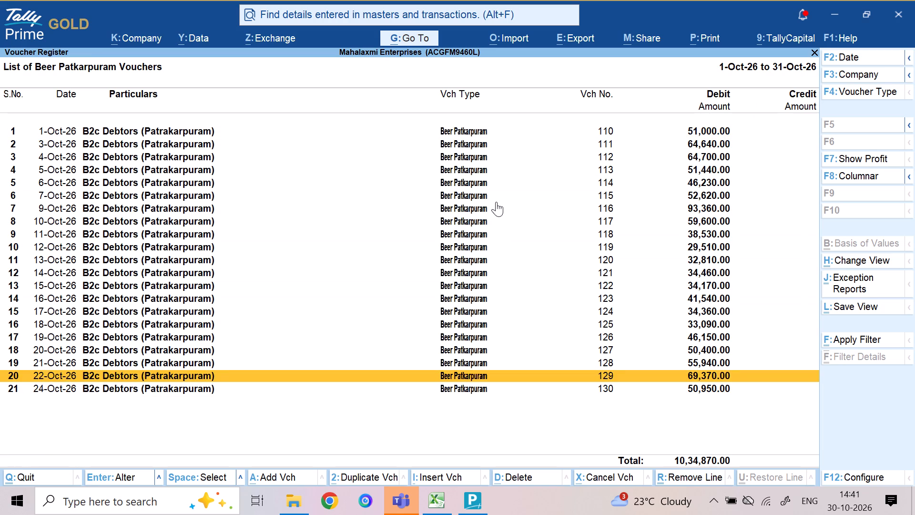
key(Down)
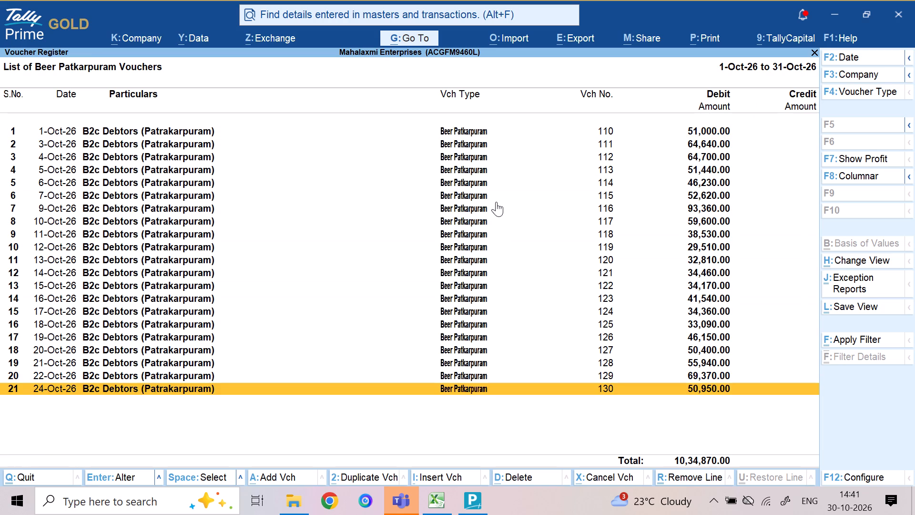
key(Up)
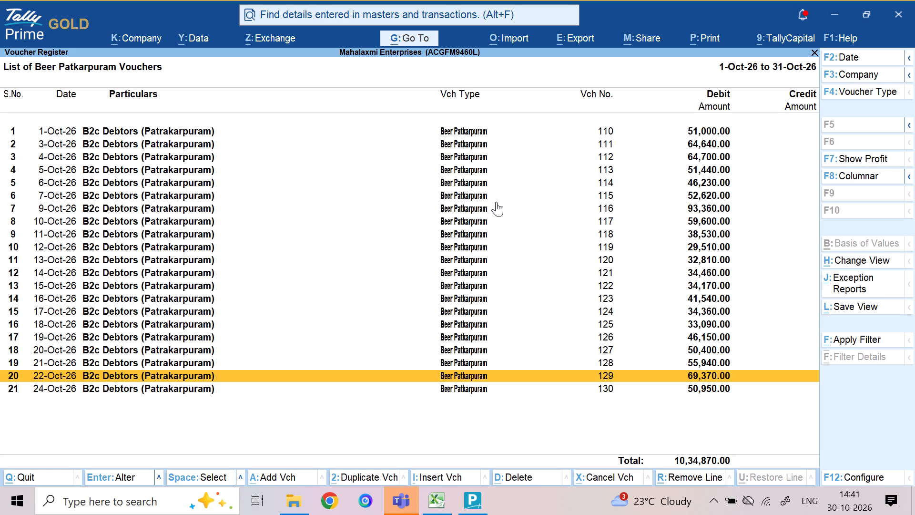
key(Escape)
key(Escape)
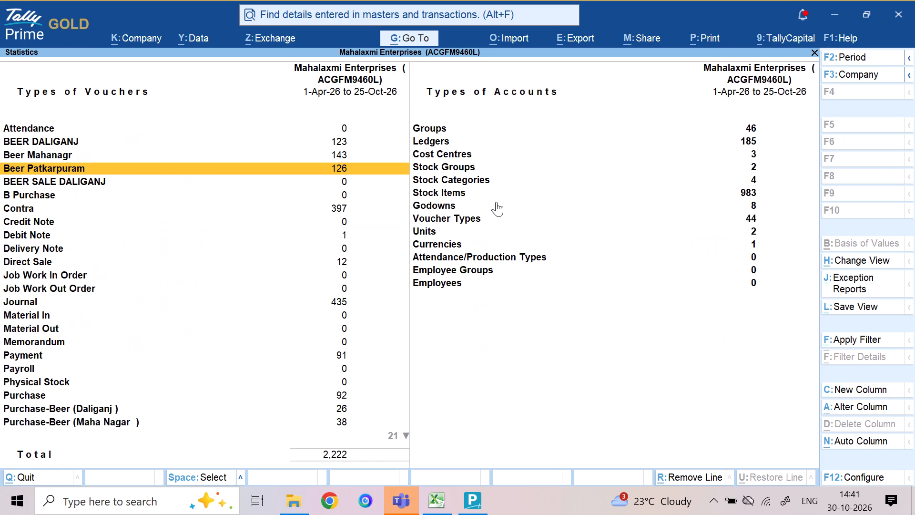
Check the monthly voucher register of Purchase- Wine (Patrkarpuram) from the Statistics report.
key(Down)
key(Down)
key(Down)
key(Down)
key(Down)
key(Down)
key(Down)
key(Down)
key(Down)
key(Down)
key(Down)
key(Down)
key(Down)
key(Down)
key(Down)
key(Down)
key(Down)
key(Down)
key(Down)
key(Down)
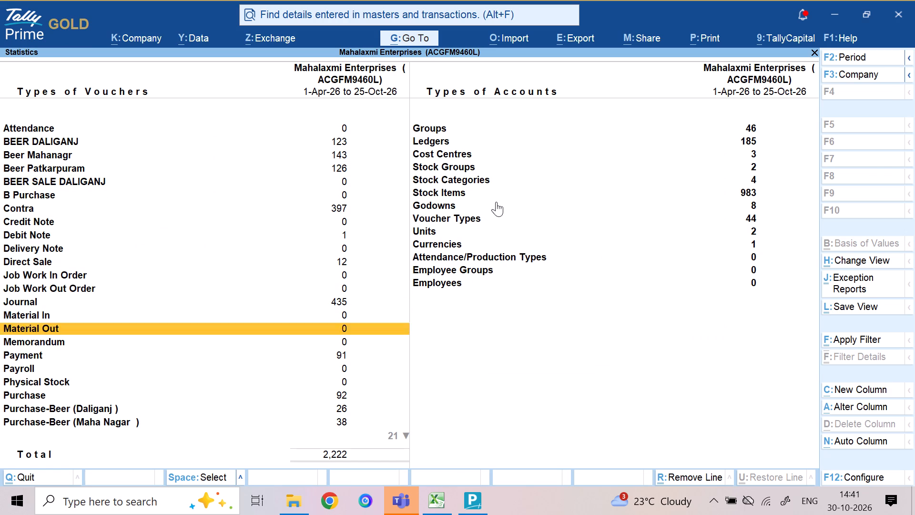
key(Down)
key(Down)
key(Down)
key(Down)
key(Down)
key(Down)
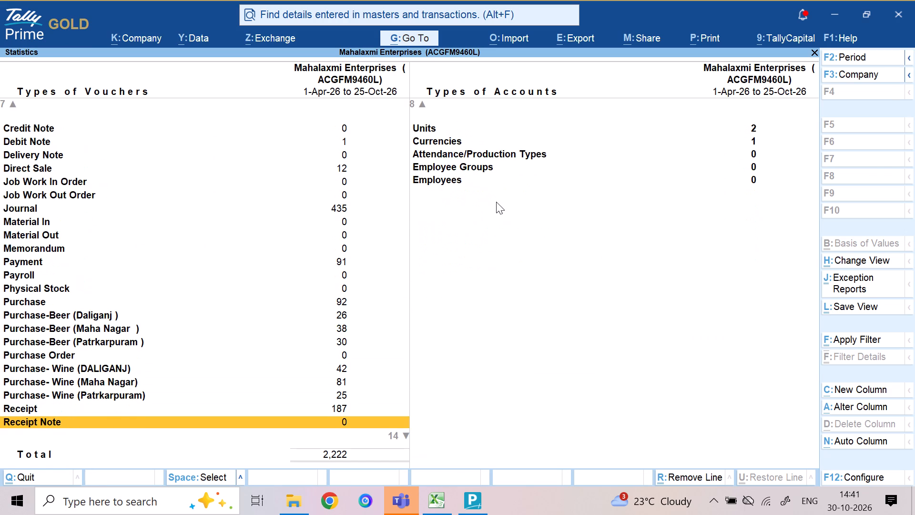
key(Up)
key(Up)
key(Up)
key(Down)
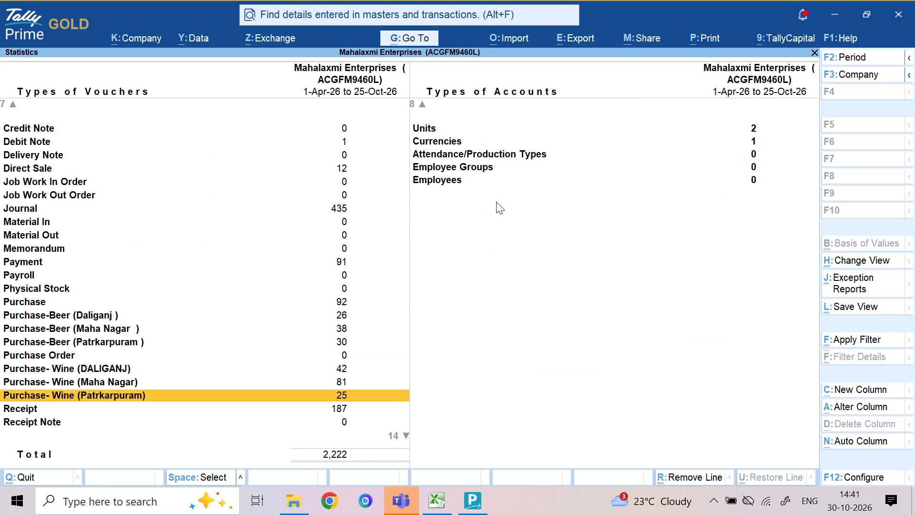
key(Return)
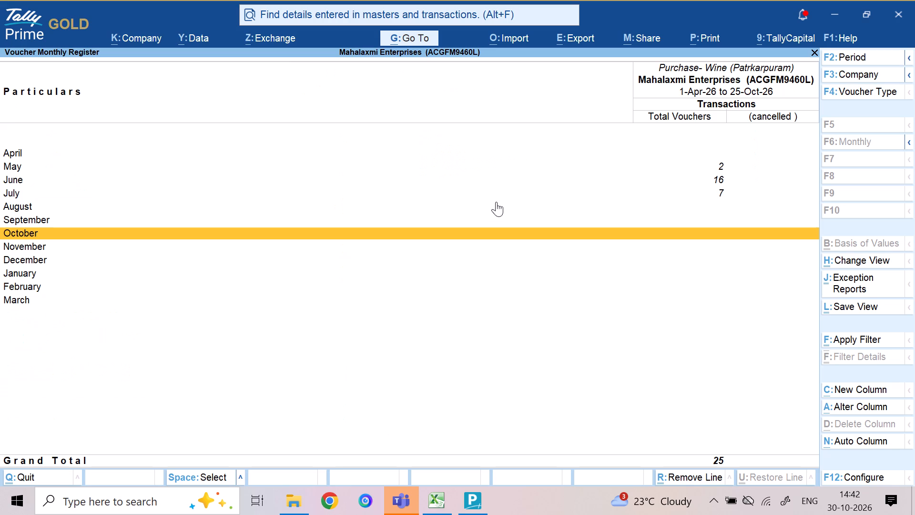
key(Escape)
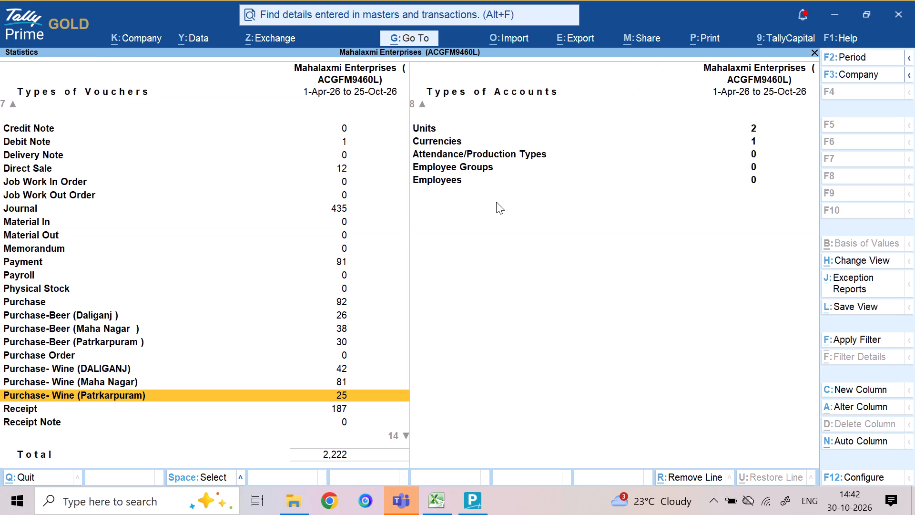
Examine the remaining voucher types in the Statistics report, through to the wine sale types for each outlet.
key(Down)
key(Down)
key(Down)
key(Down)
key(Down)
key(Down)
key(Down)
key(Down)
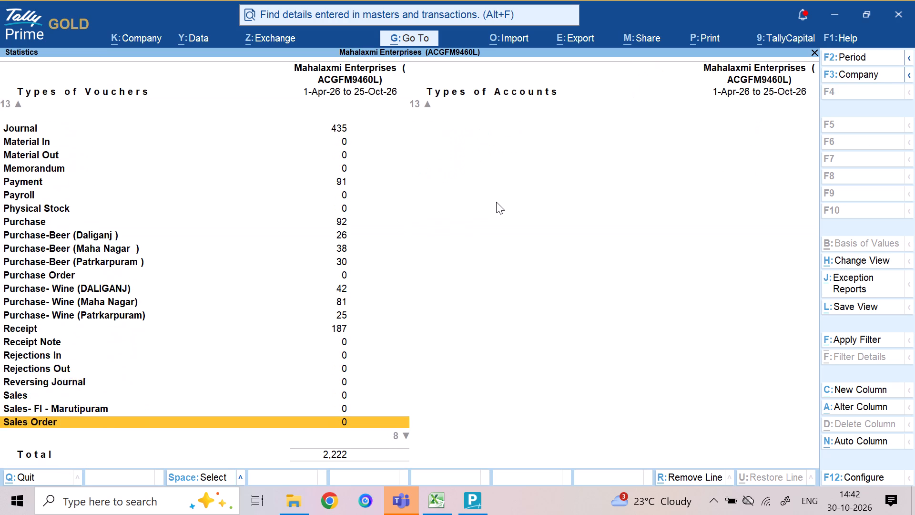
key(Down)
key(Down)
key(Down)
key(Down)
key(Down)
key(Down)
key(Down)
key(Down)
key(Down)
key(Down)
key(Down)
key(Down)
key(Down)
key(Down)
key(Down)
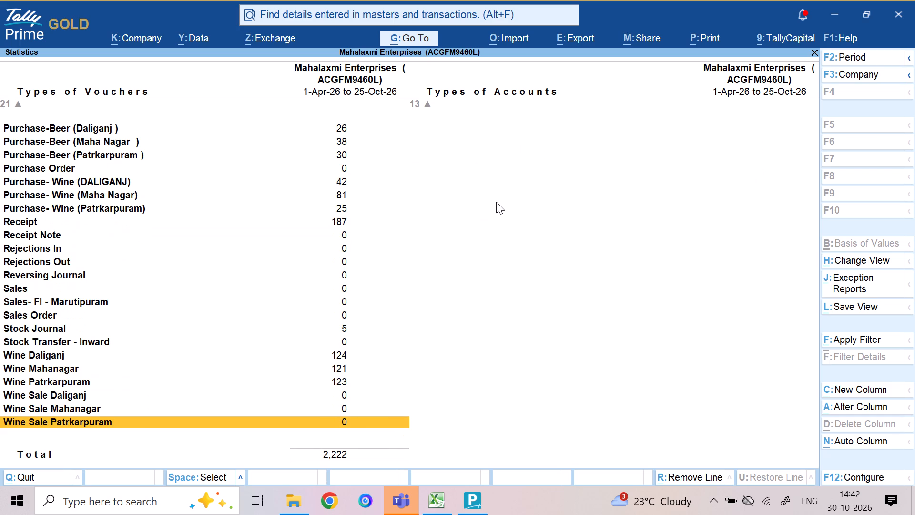
key(Down)
Reopen the monthly voucher register of Purchase- Wine (Patrkarpuram) and check its entries from July to October.
key(Up)
key(Up)
key(Up)
key(Up)
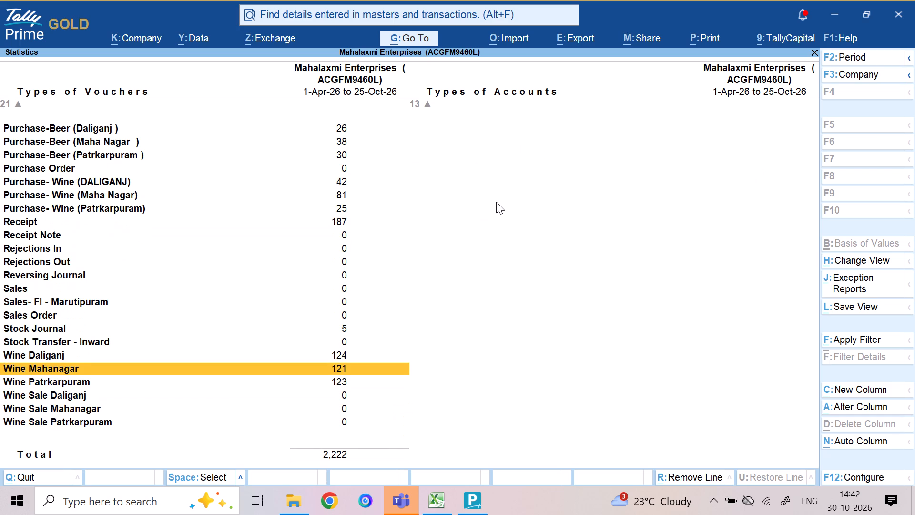
key(Up)
key(Up)
key(Up)
key(Up)
key(Up)
key(Up)
key(Up)
key(Up)
key(Up)
key(Up)
key(Up)
key(Up)
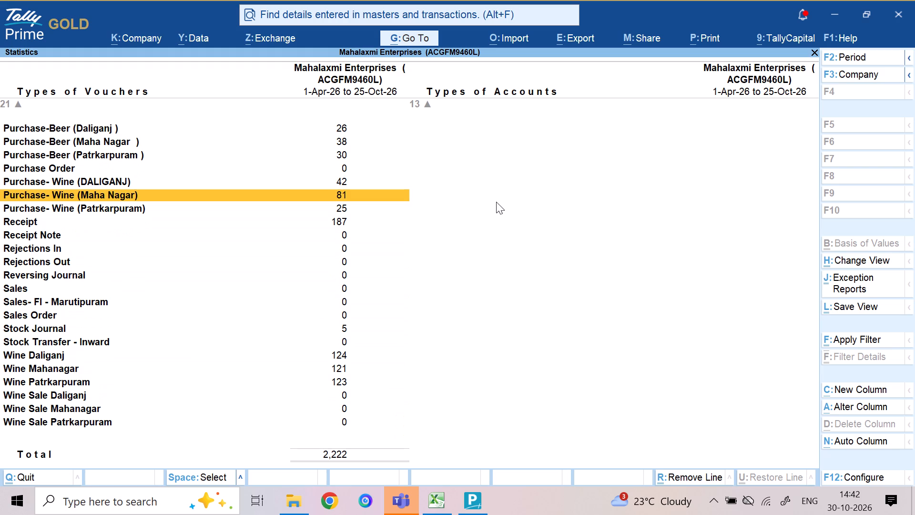
key(Down)
key(Return)
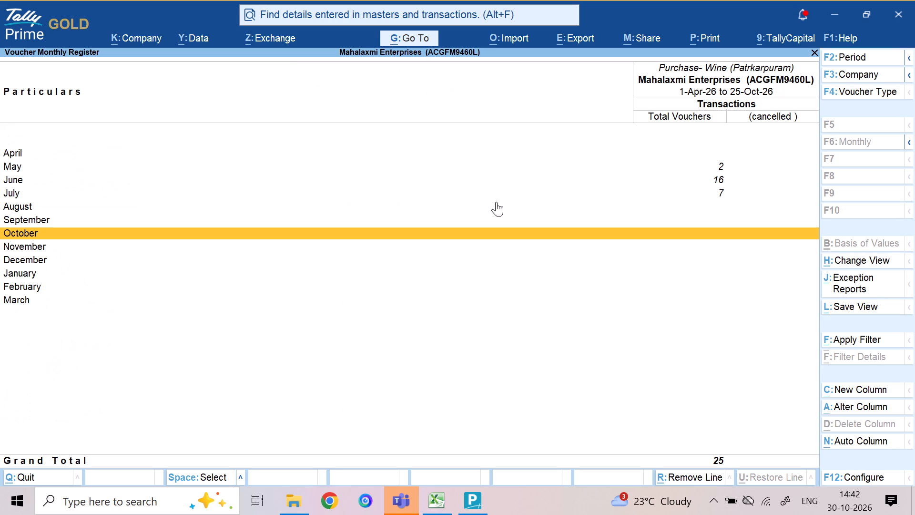
key(Up)
key(Up)
key(Up)
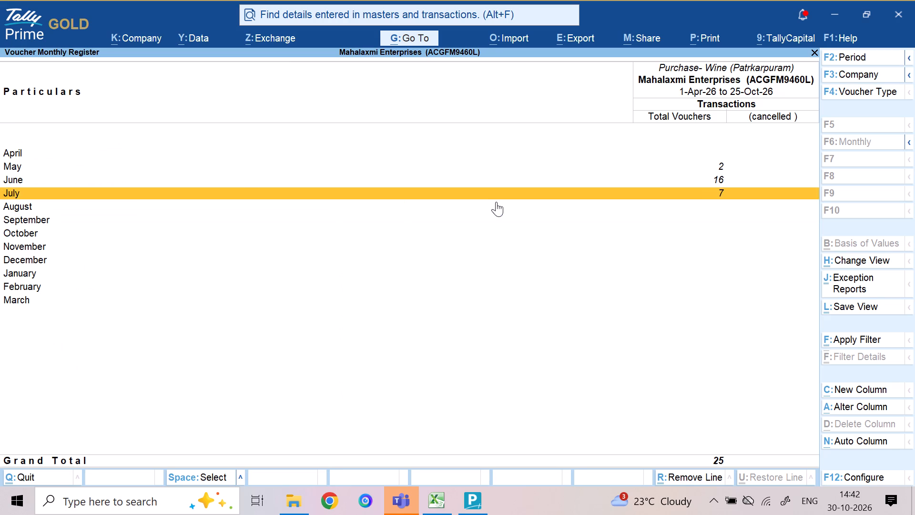
key(Down)
key(Down)
key(Down)
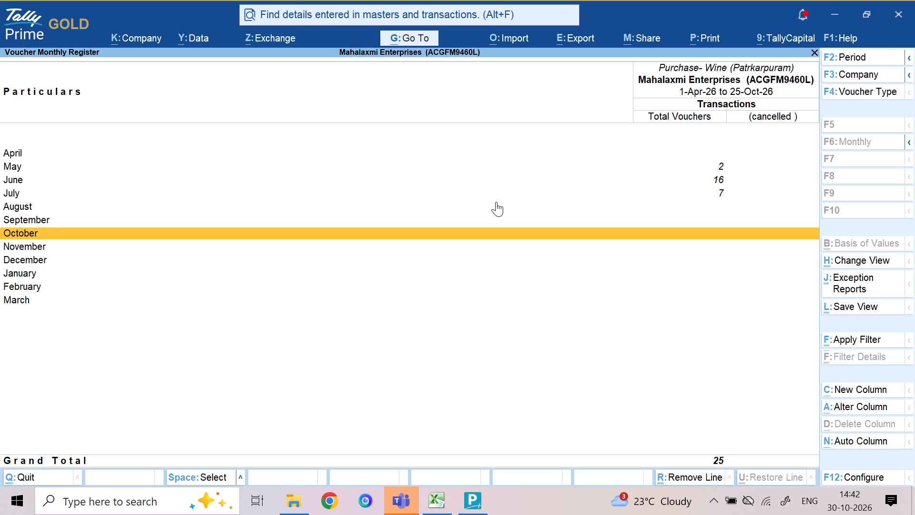
key(Up)
key(Up)
key(Up)
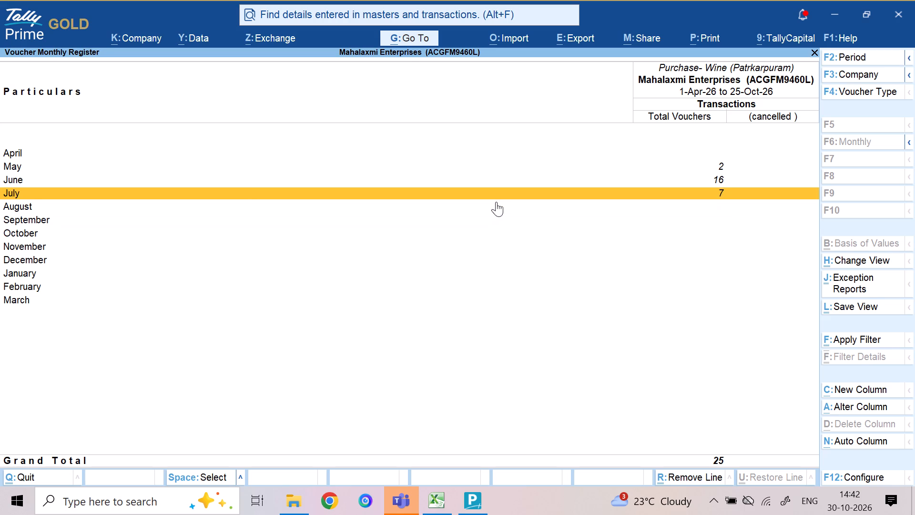
Close the monthly register and the Statistics report, returning to the Gateway of Tally.
key(Escape)
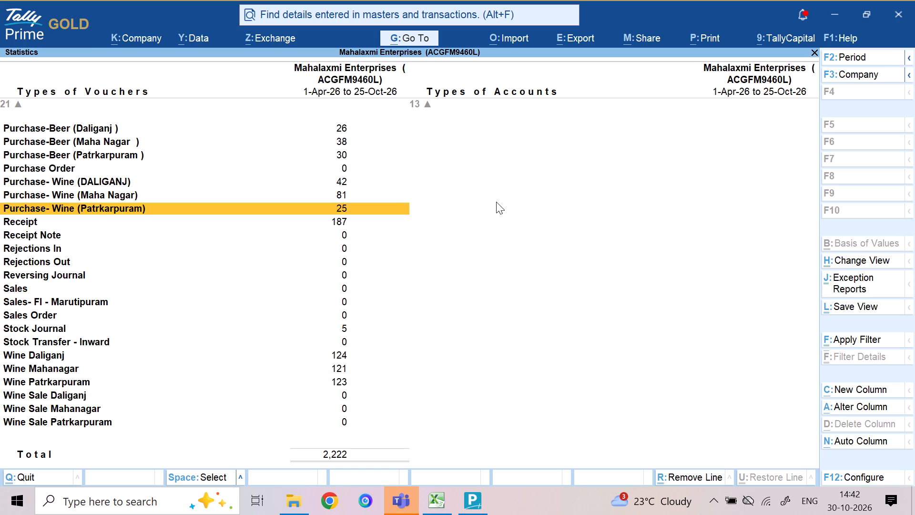
key(Escape)
key(Escape)
key(Escape)
key(Escape)
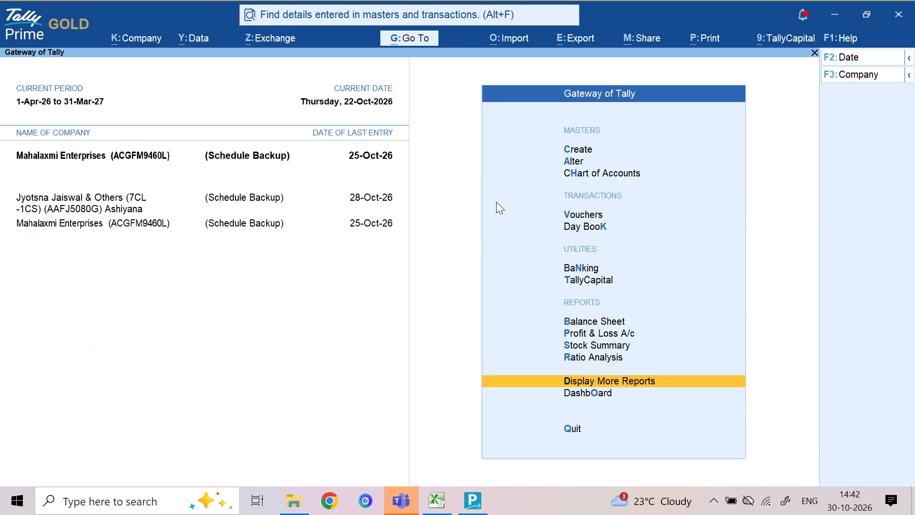
key(Escape)
key(Escape)
key(Escape)
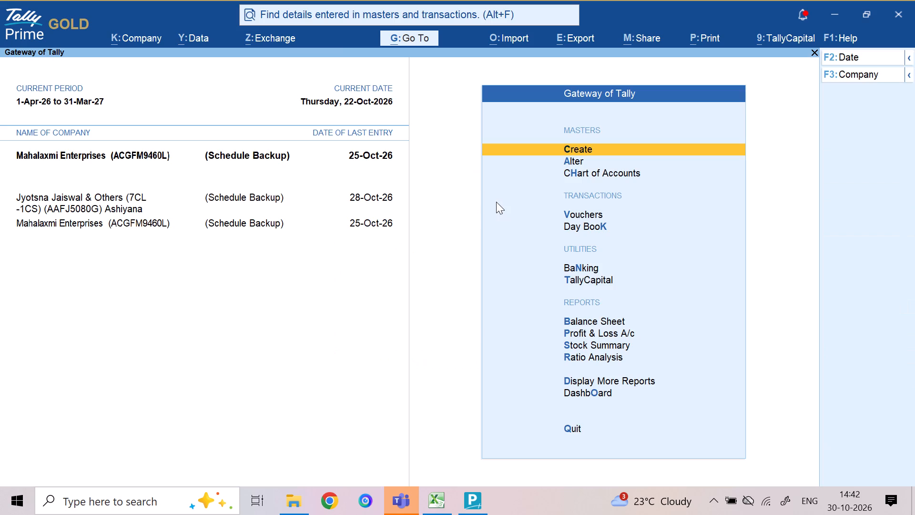
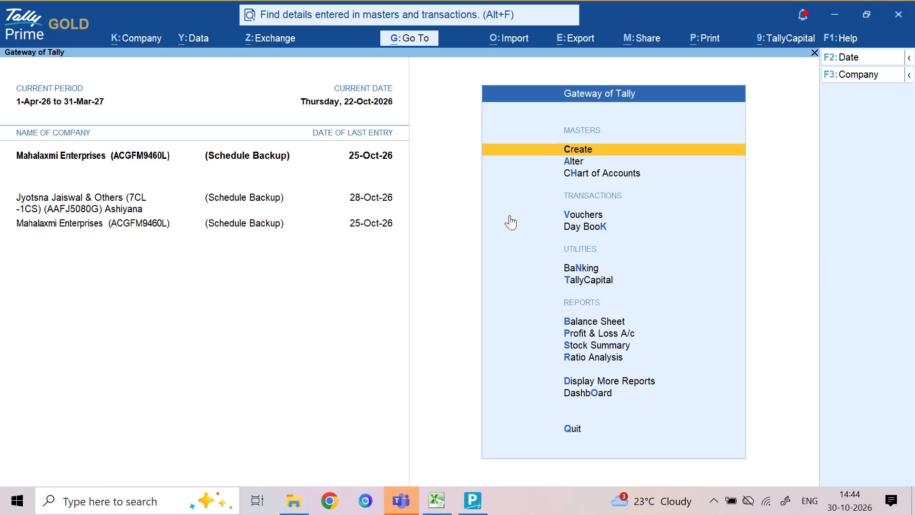
View the monthly stock summary of PATRON REPOSADO 750 ML (12pcs) in Inventory Books, and return to the stock item list.
text(dia)
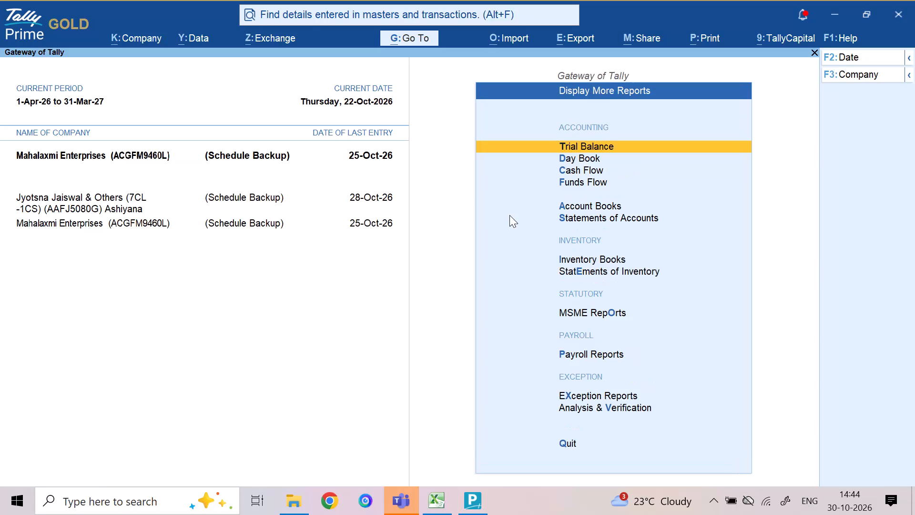
key(Return)
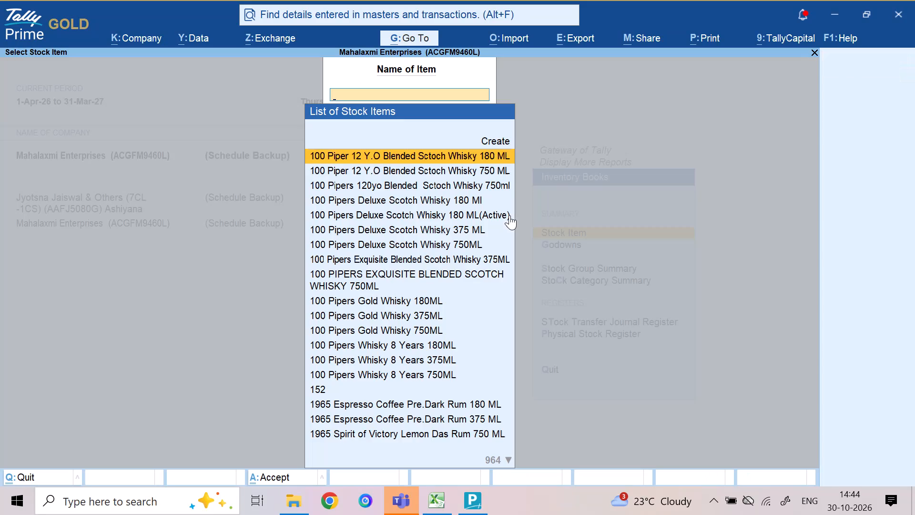
text(pat)
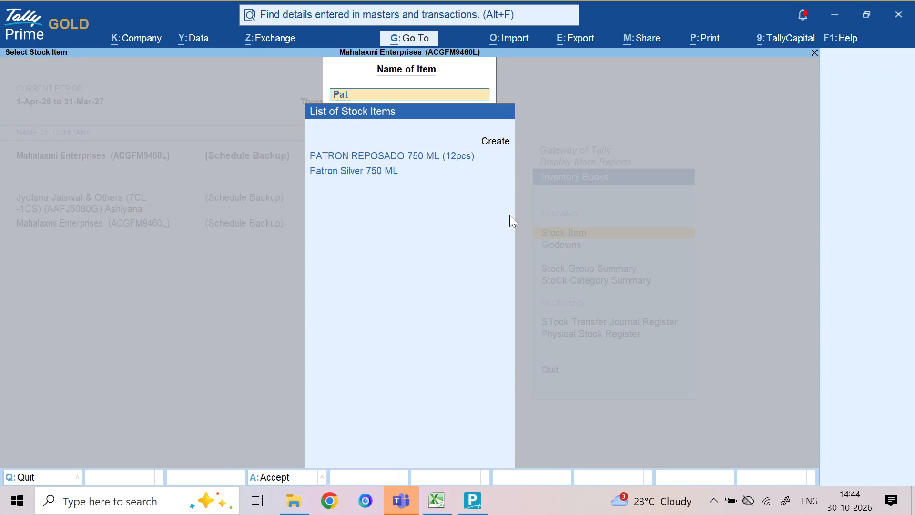
key(Down)
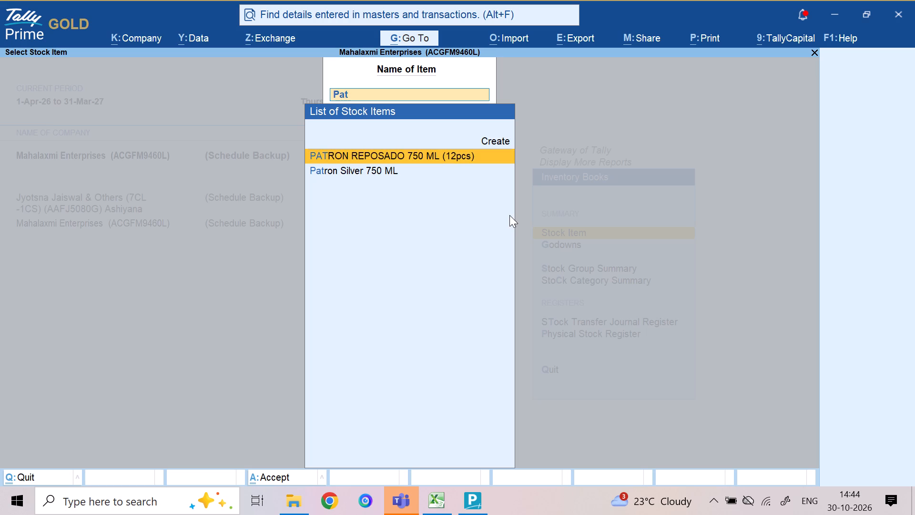
key(Up)
key(Return)
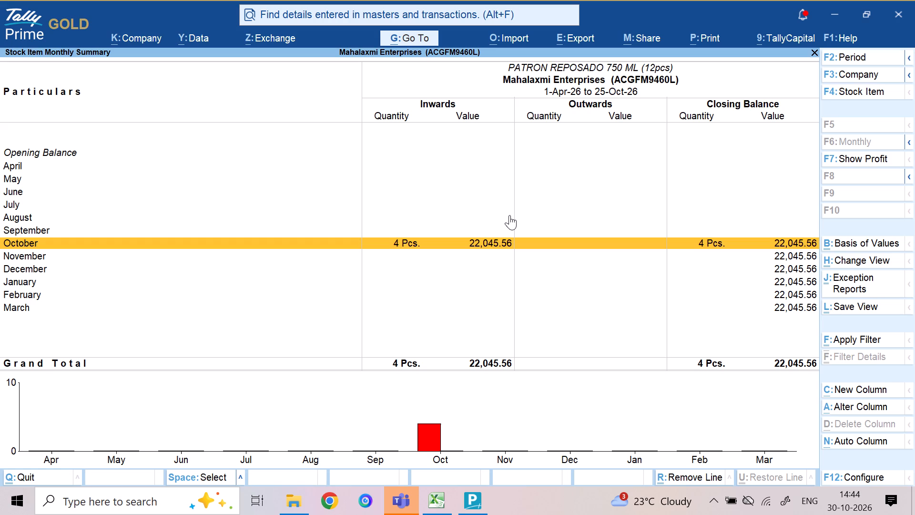
key(Escape)
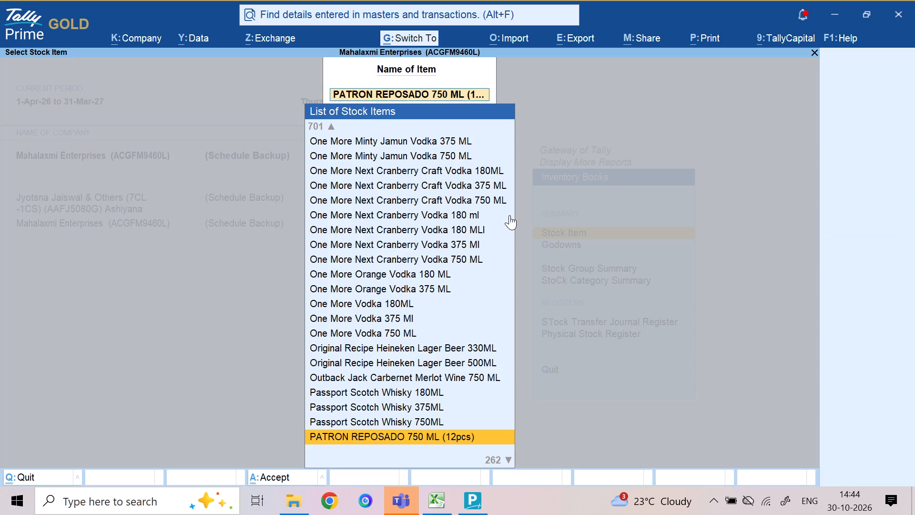
Copy the item name PATRON REPOSADO 750 ML (12pcs) and search for it on the 22-10 sheet in Excel.
key(ctrl+c)
key(alt+Tab)
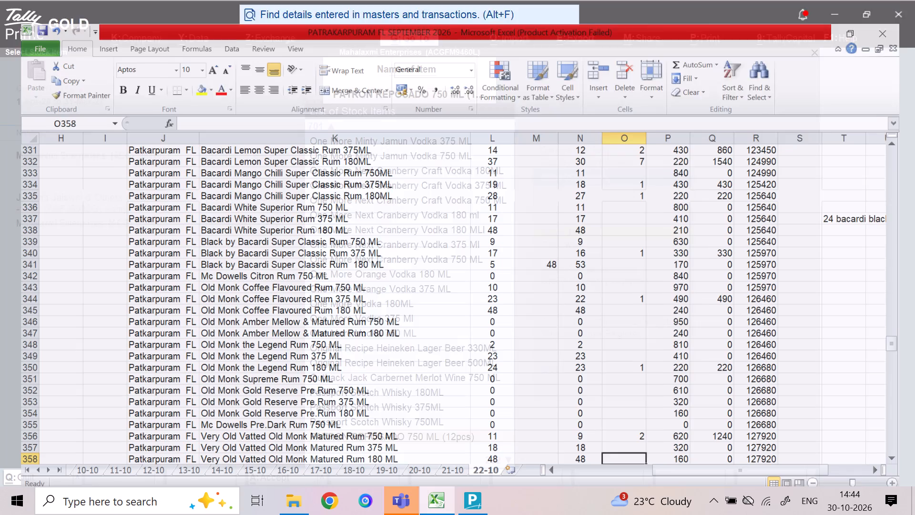
click(509, 215)
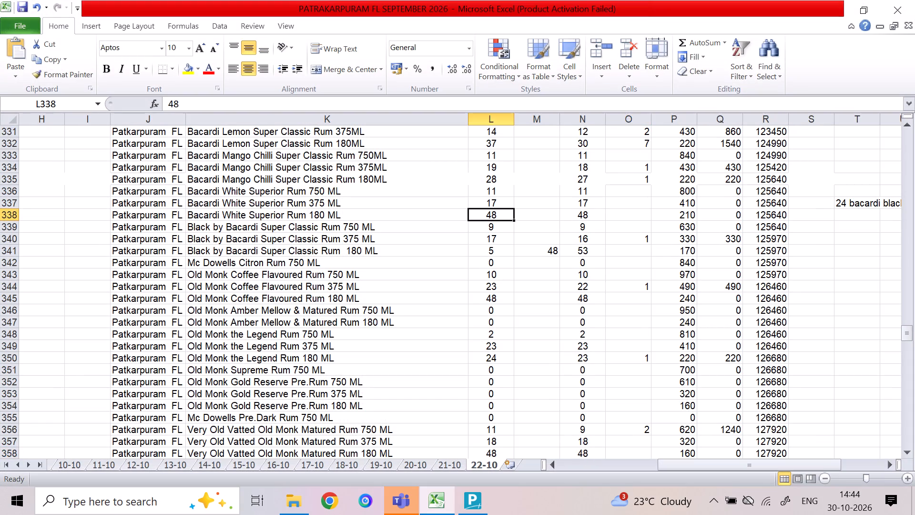
key(ctrl+f)
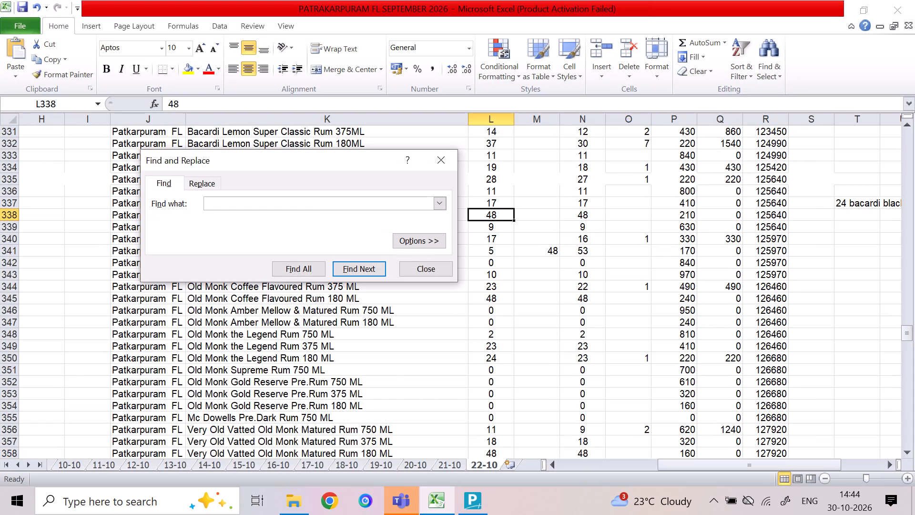
key(ctrl+v)
key(Return)
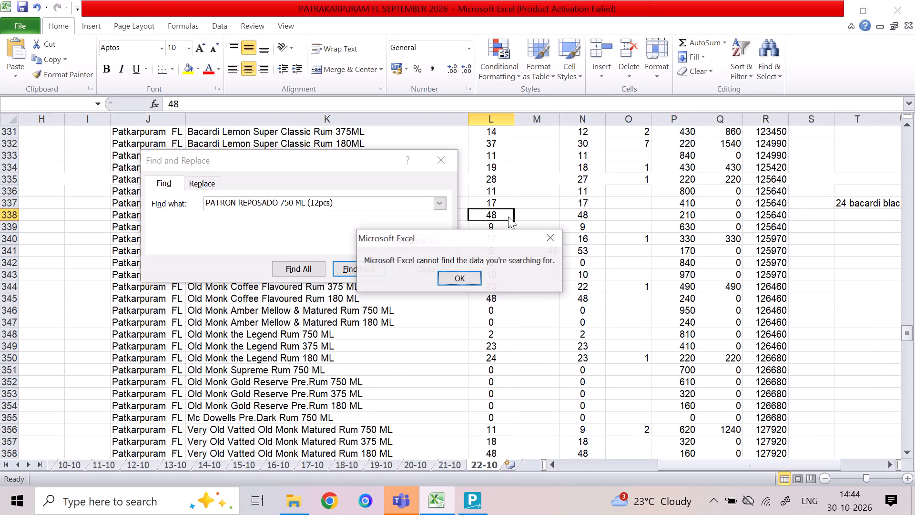
key(Return)
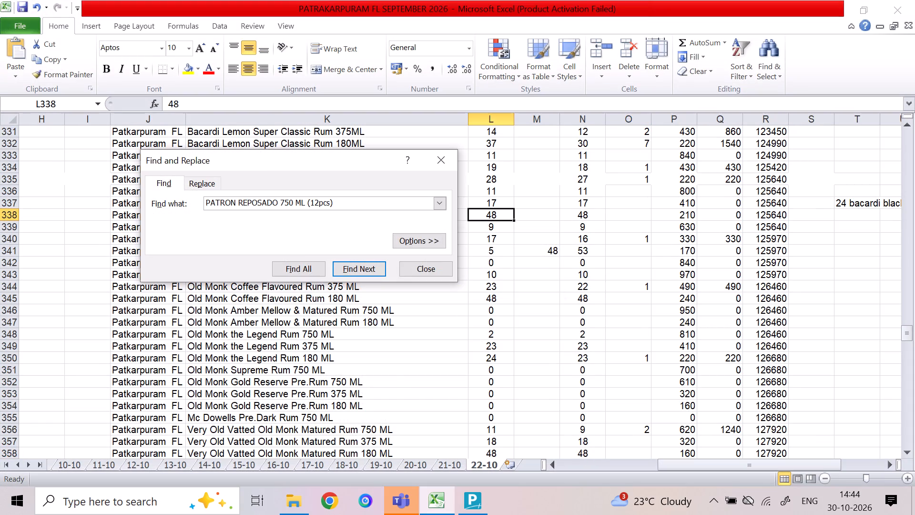
Shorten the search text to PATRON REPOSADO 750 ML, search the 22-10 sheet again and close the search.
key(BackSpace)
key(BackSpace)
key(BackSpace)
key(BackSpace)
key(BackSpace)
key(BackSpace)
key(BackSpace)
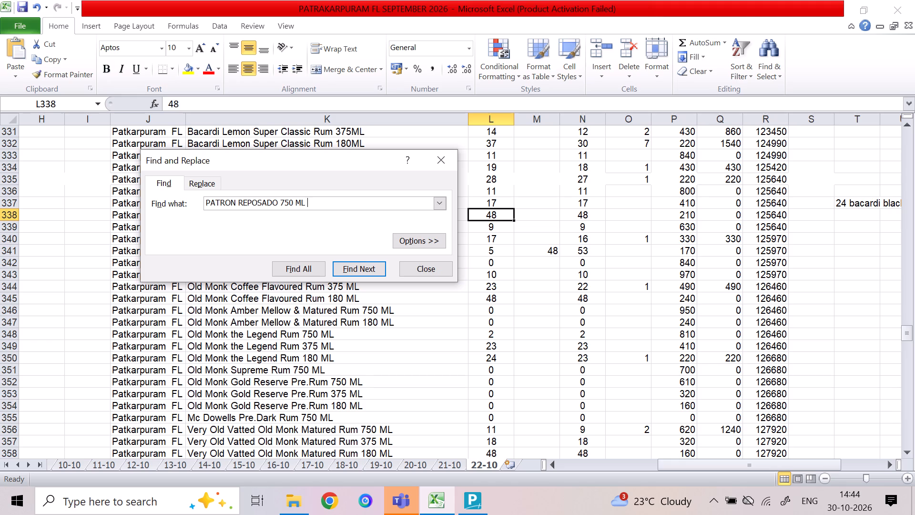
key(BackSpace)
key(Return)
key(Return)
click(438, 266)
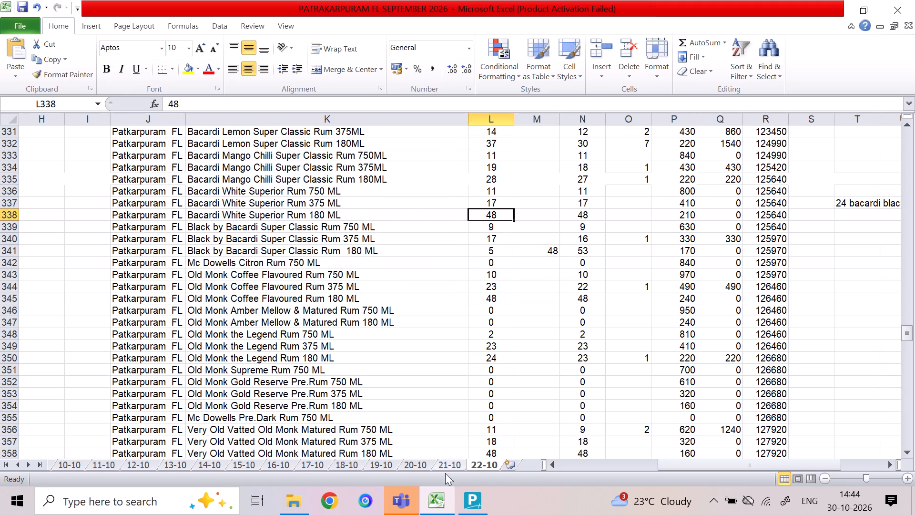
Examine the rum rows from Black by Bacardi Super Classic Rum 180 ML down to IGL Zumba Black Rum in row 369.
click(516, 319)
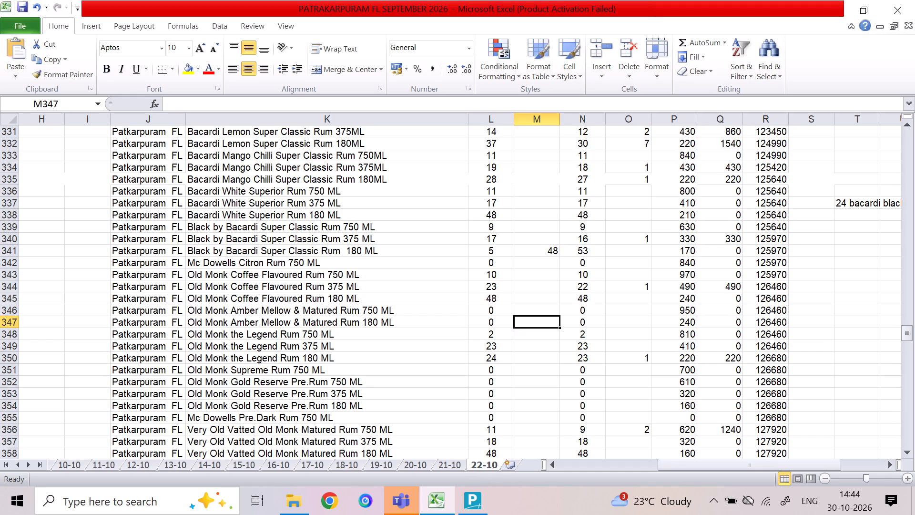
click(533, 253)
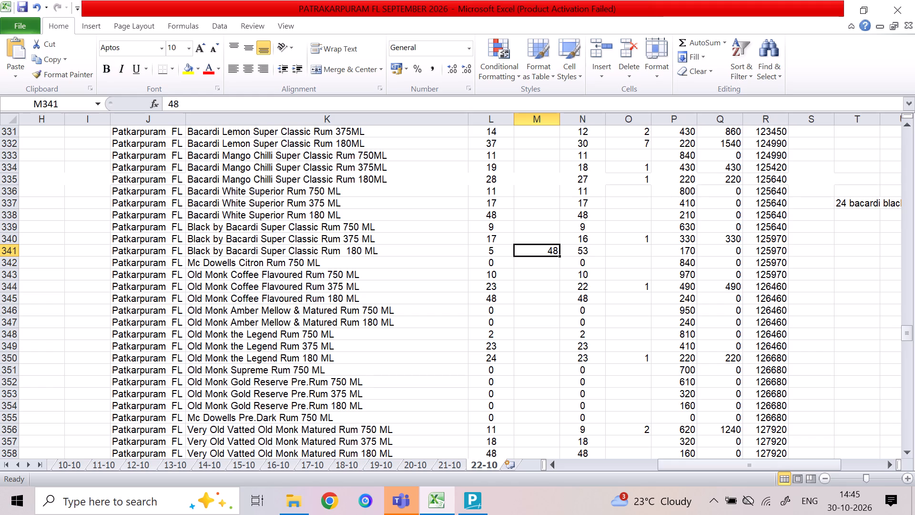
key(Right)
key(Right)
key(Down)
key(Down)
key(Down)
key(Down)
key(Down)
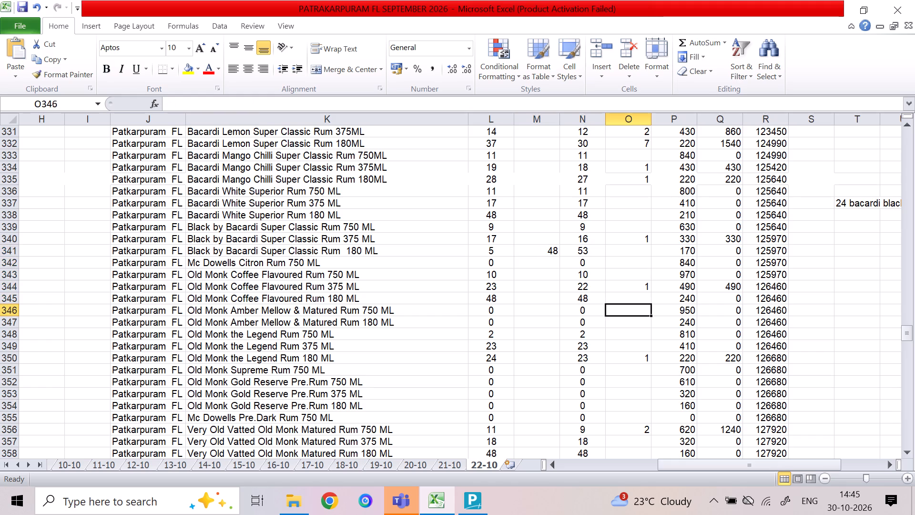
key(Down)
key(Down)
key(Down)
key(Down)
key(Down)
key(Down)
key(Down)
key(Down)
key(Down)
key(Down)
key(Down)
key(Down)
key(Down)
key(Down)
key(Down)
key(Down)
key(Down)
key(Down)
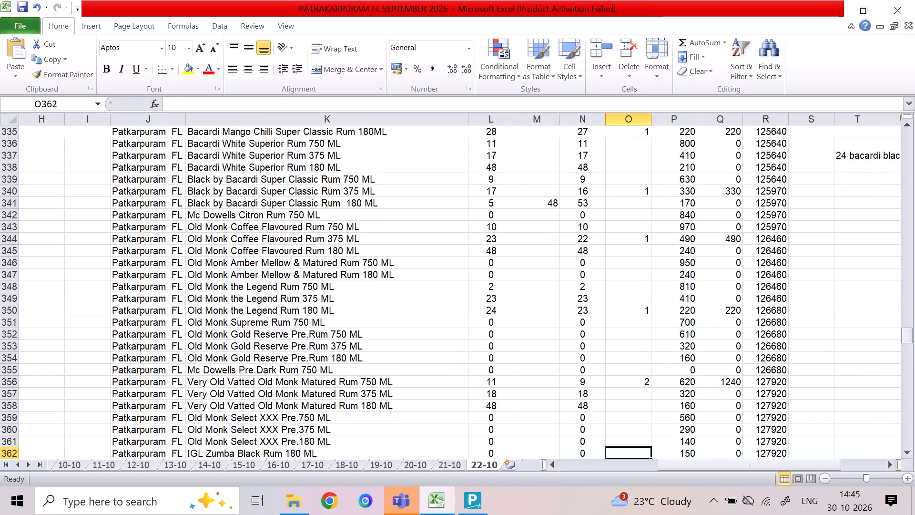
key(Down)
key(Down)
key(Down)
key(Down)
key(Down)
key(Down)
key(Down)
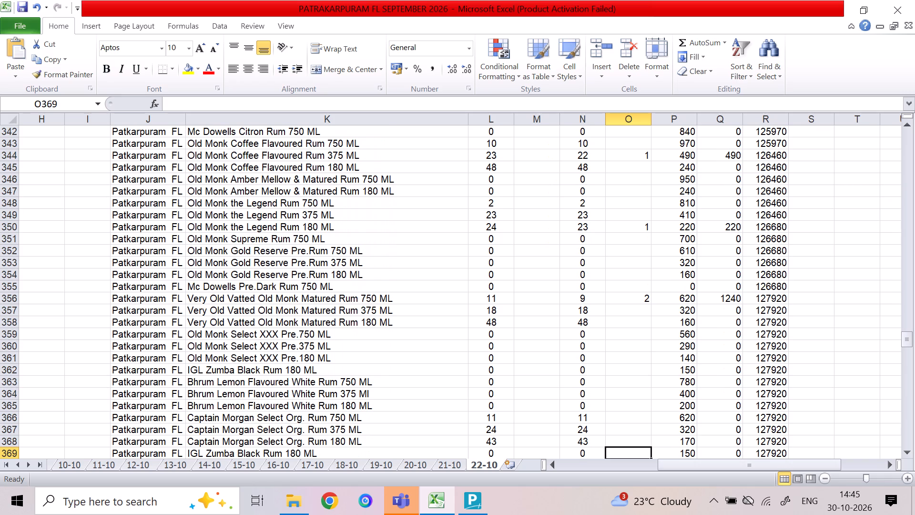
Recheck the sales column of the rum rows between Very Old Vatted Old Monk 750 ML and the Lion Daddy Rum rows.
key(Up)
key(Up)
key(Up)
key(Up)
key(Up)
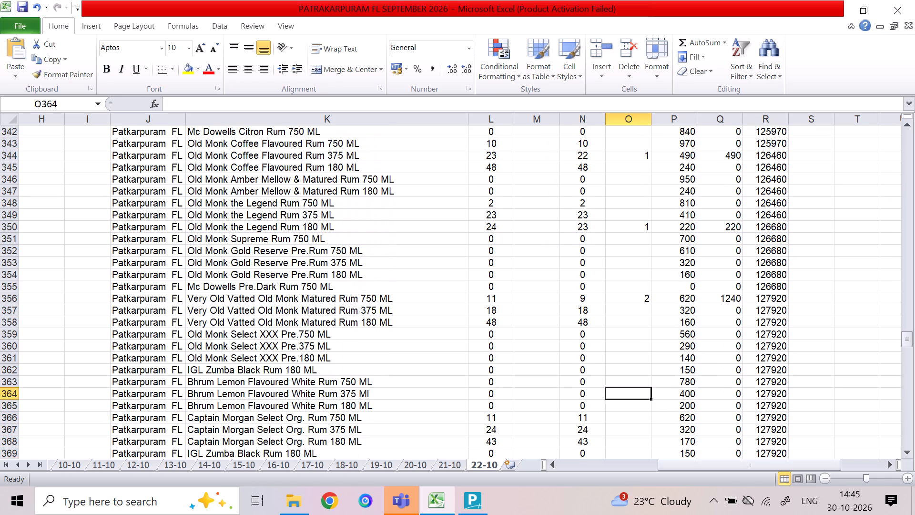
key(Up)
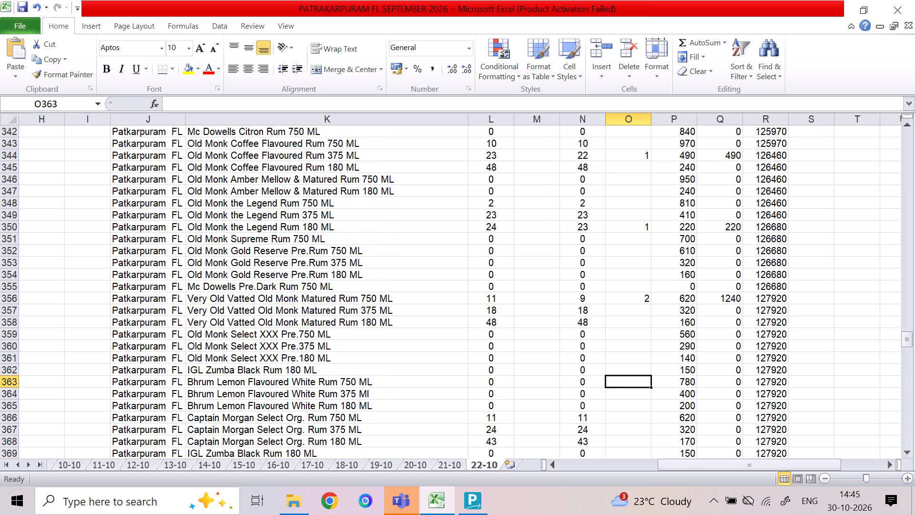
key(Up)
key(Up)
key(Up)
key(Up)
key(Up)
key(Up)
key(Up)
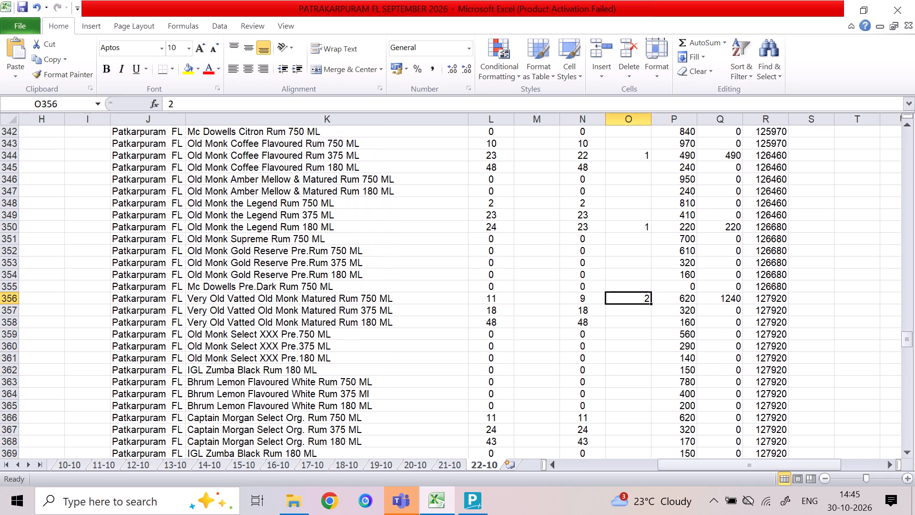
key(Down)
key(Down)
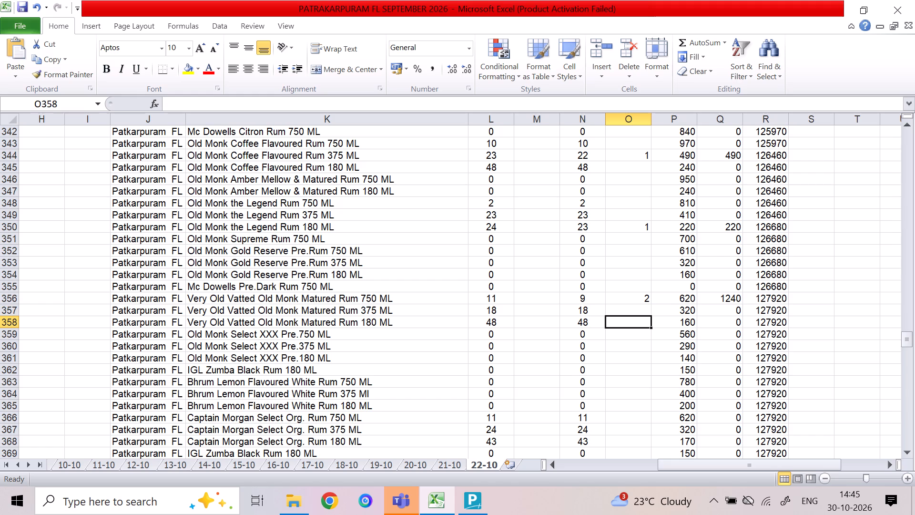
key(Down)
key(Down)
key(Down)
key(Down)
key(Down)
key(Down)
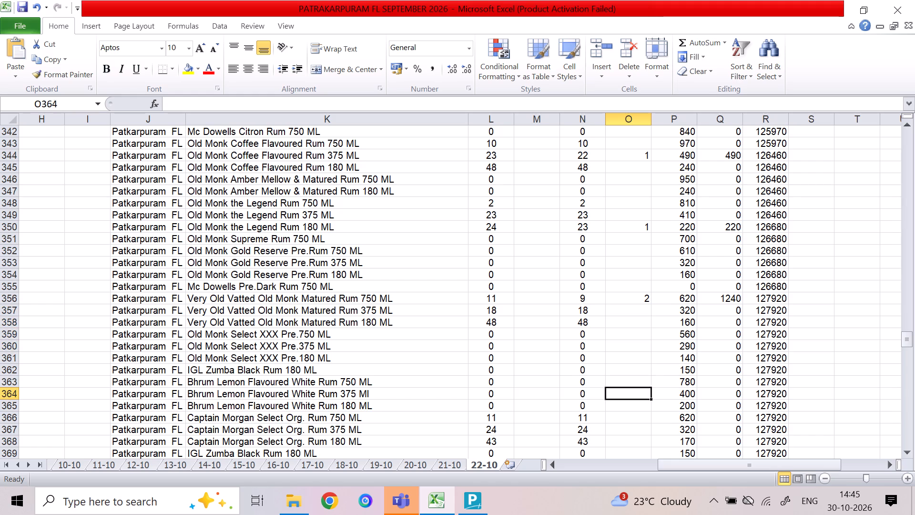
key(Down)
key(Down)
key(Down)
key(Down)
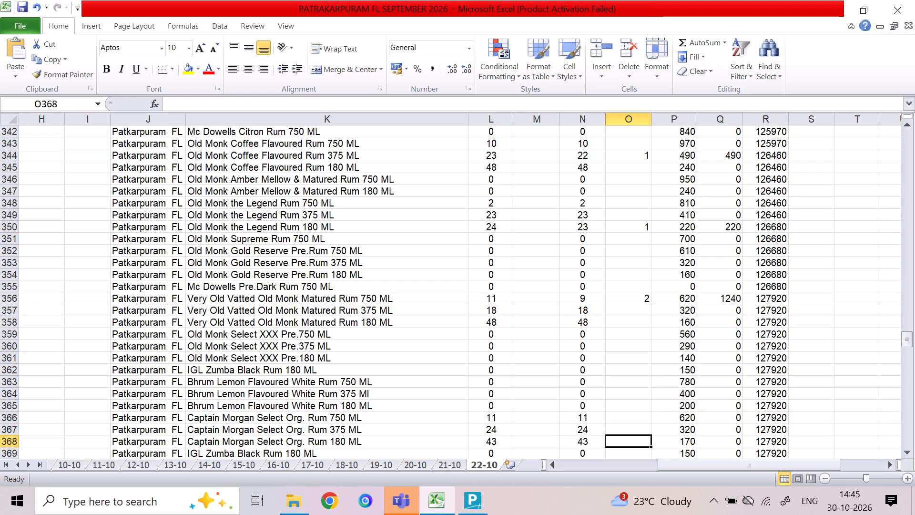
key(Down)
key(Down)
key(Down)
key(Down)
key(Down)
key(Up)
key(Up)
key(Up)
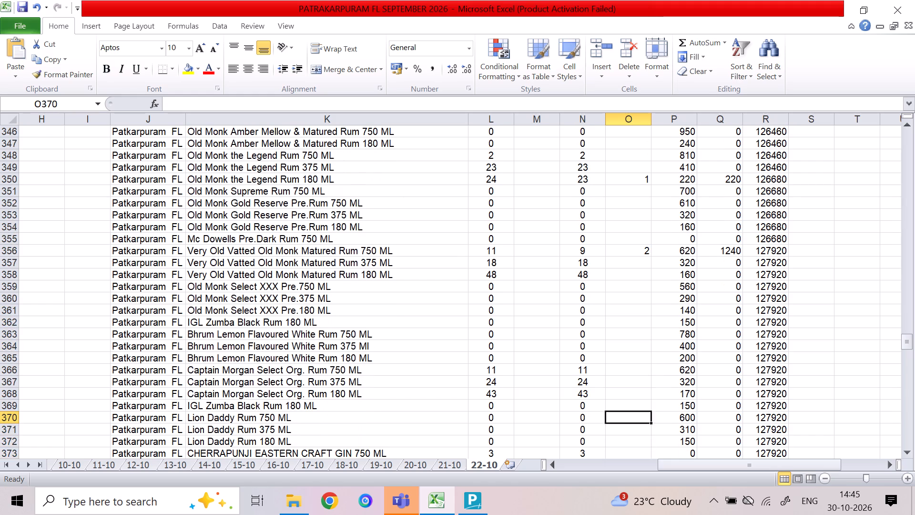
key(Up)
Examine the product names from IGL Zumba Black Rum to Bhrum Lemon Flavoured White Rum for the end of the rum items.
key(Left)
key(Left)
key(Left)
key(Left)
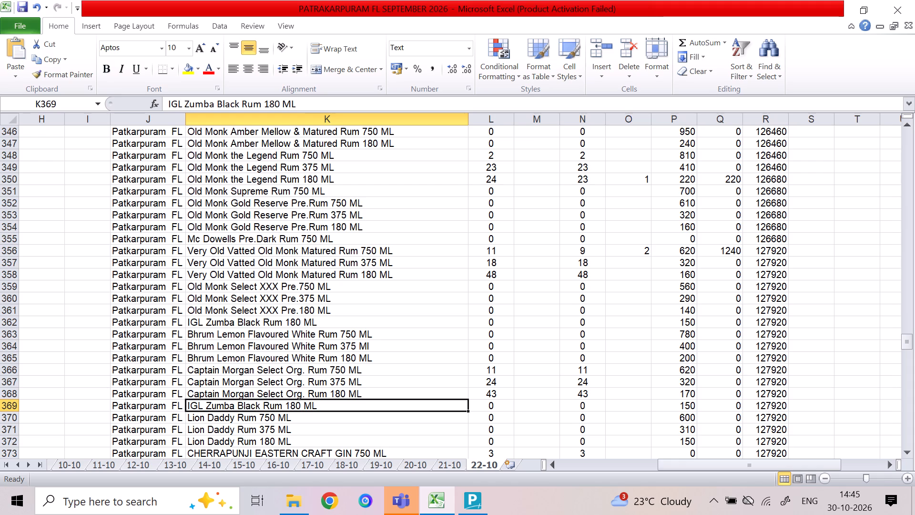
key(Down)
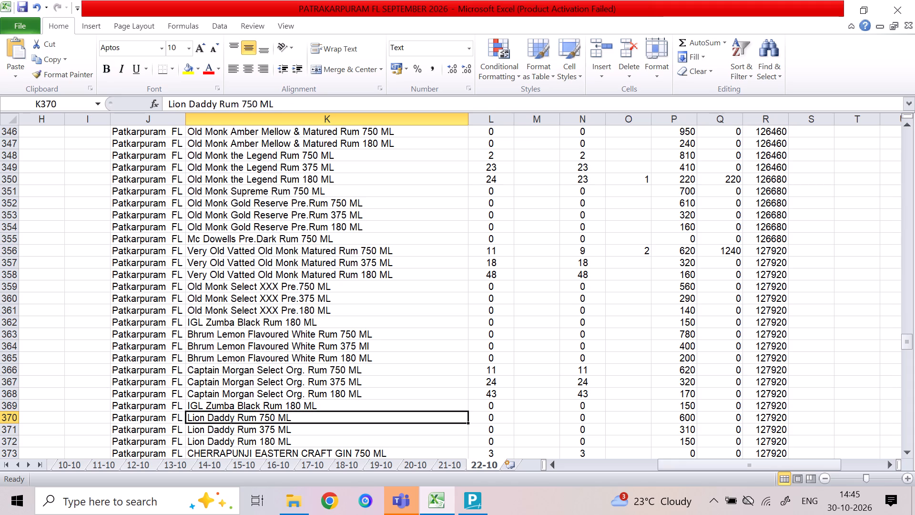
key(Down)
key(Down)
key(Down)
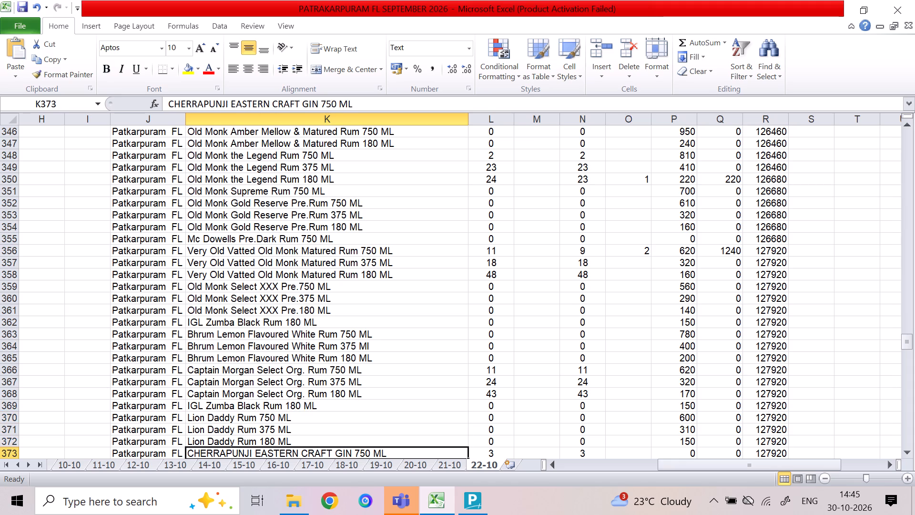
key(Down)
key(Down)
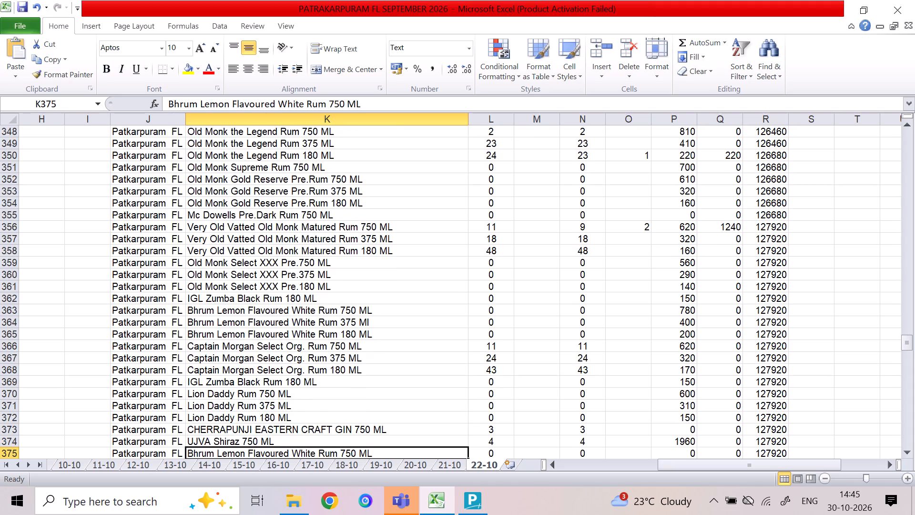
key(Up)
key(Up)
key(Up)
key(Down)
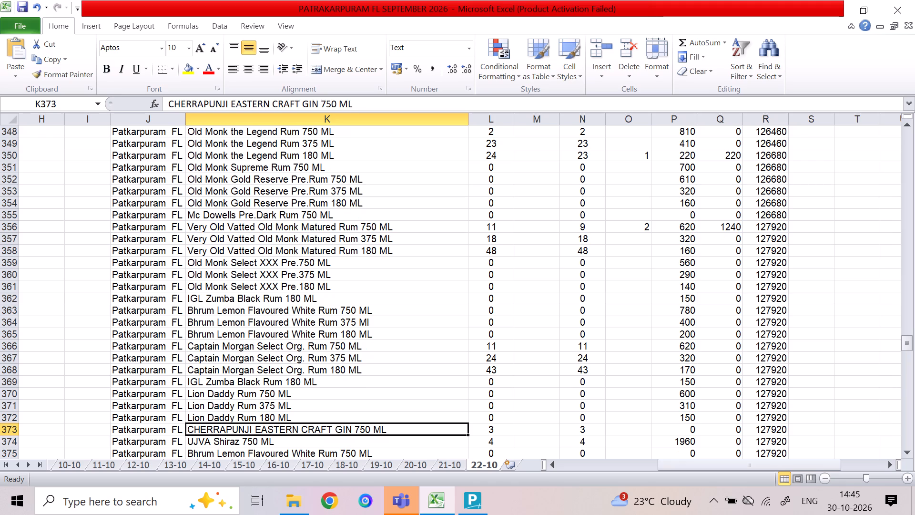
Insert two blank rows above the CHERRAPUNJI EASTERN CRAFT GIN 750 ML row.
click(14, 431)
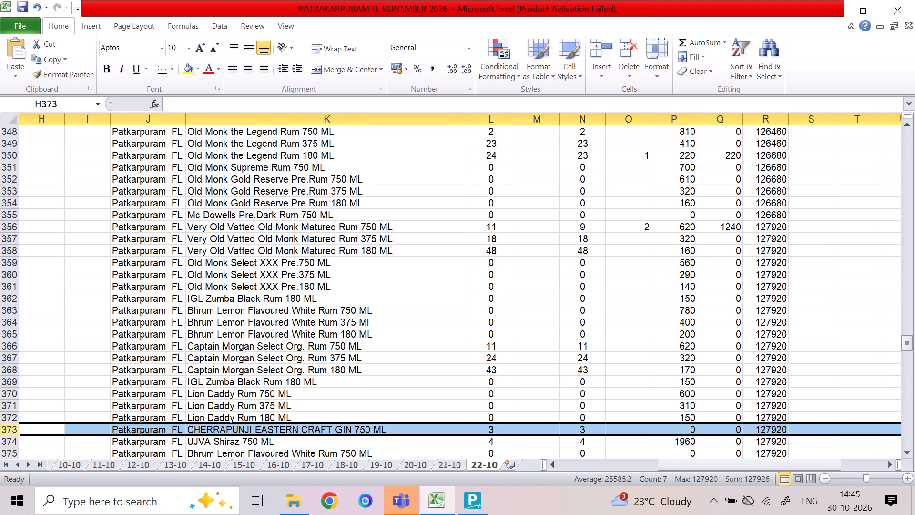
key(ctrl+plus)
key(ctrl+plus)
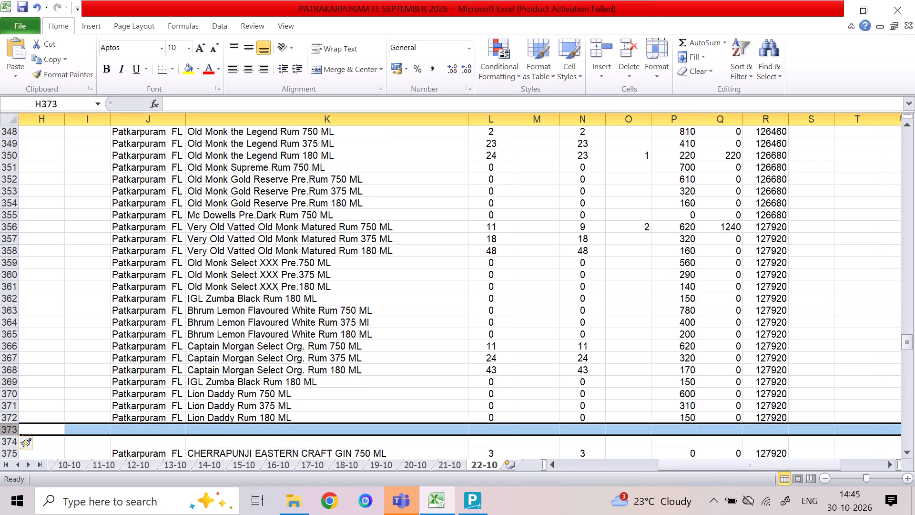
Copy the Lion Daddy Rum 375 ML and 180 ML rows into blank rows 373 and 374, and clear the copied product names.
click(7, 409)
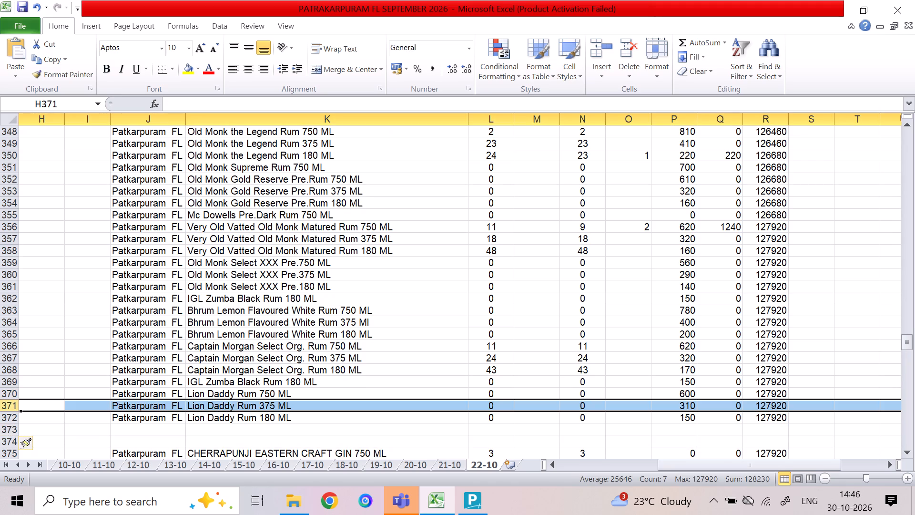
key(shift+Down)
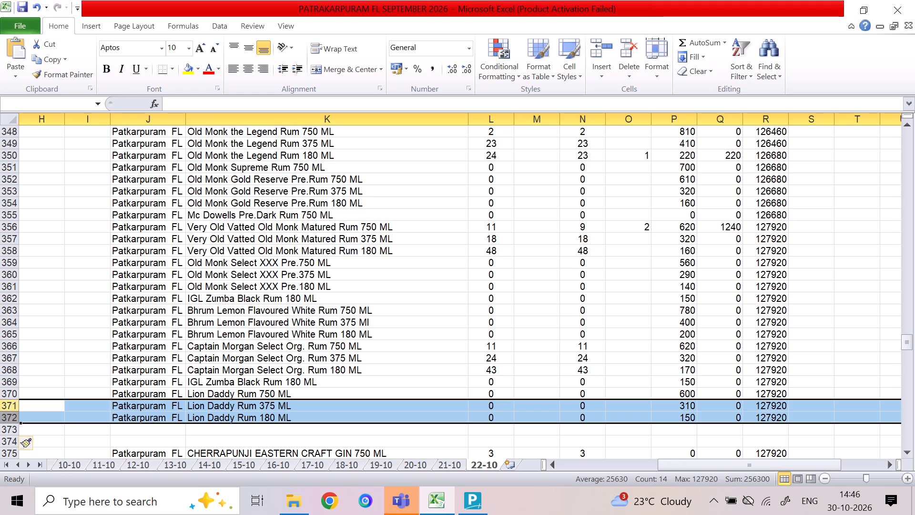
key(ctrl+c)
click(10, 430)
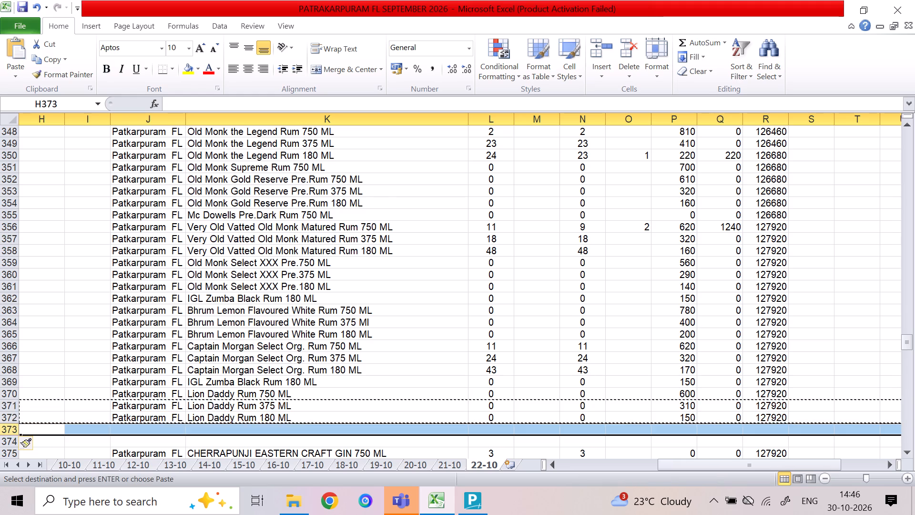
key(ctrl+v)
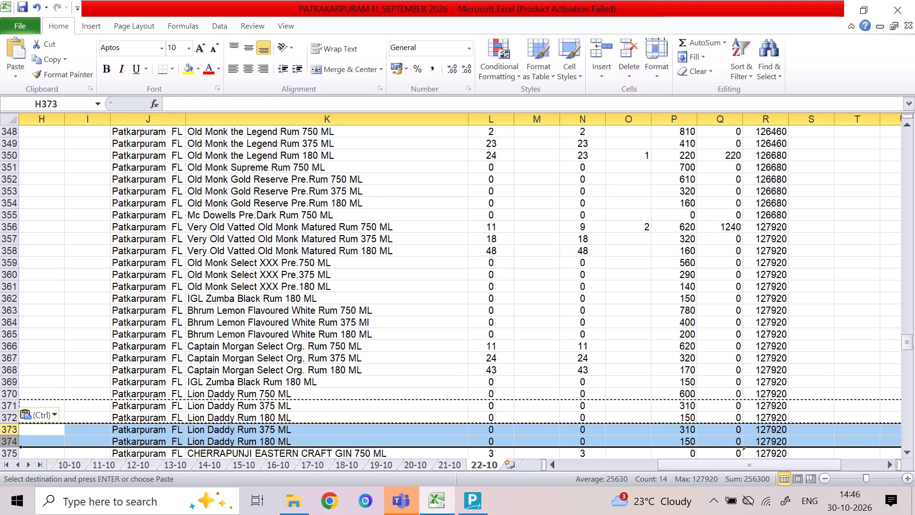
drag(189, 429, 201, 439)
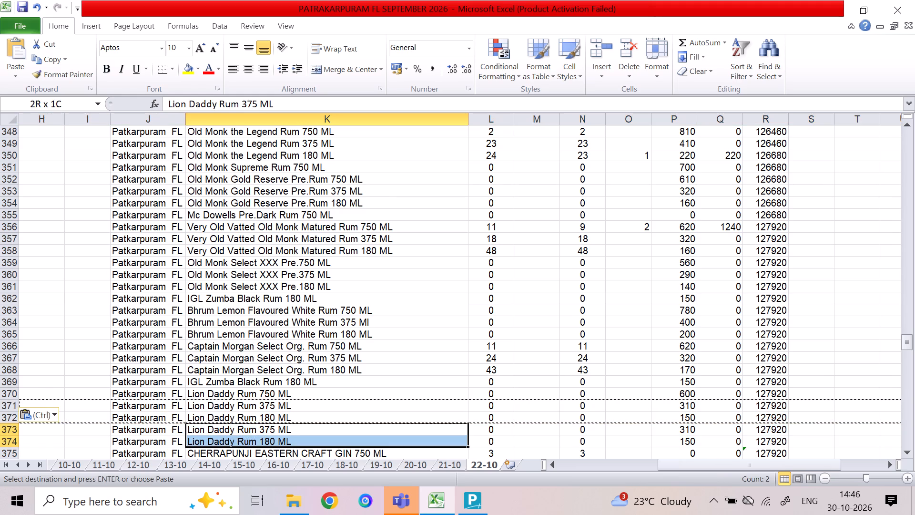
drag(201, 439, 205, 442)
key(Delete)
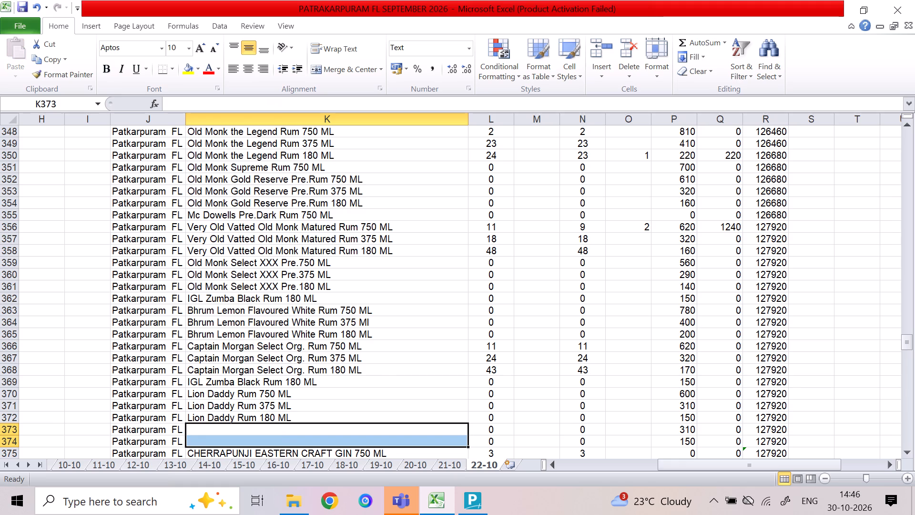
Copy the item name PATRON REPOSADO 750 ML (12pcs) from TallyPrime into the product name cell of row 373 in Excel.
click(229, 428)
key(alt+Tab)
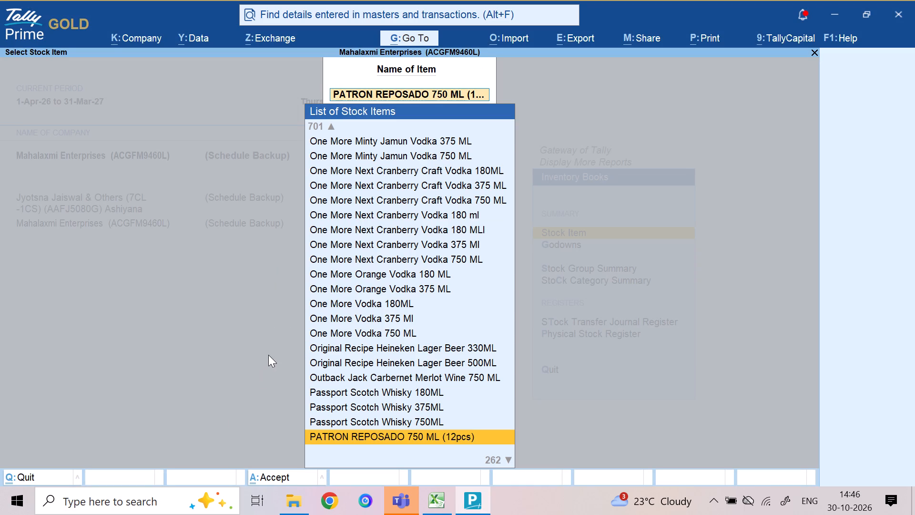
key(ctrl+c)
key(alt+Tab)
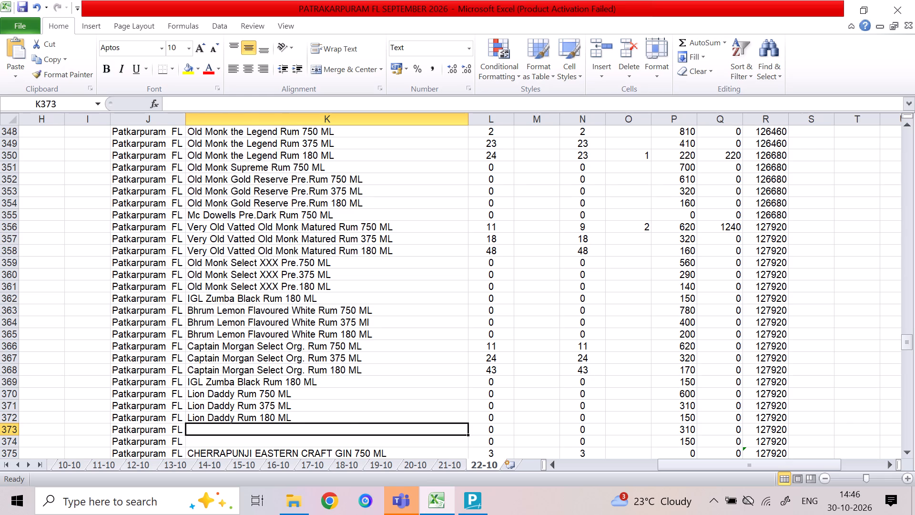
key(ctrl+v)
Copy the item name Patron Silver 750 ML from TallyPrime's stock item list into the product name cell of row 374 in Excel.
click(322, 443)
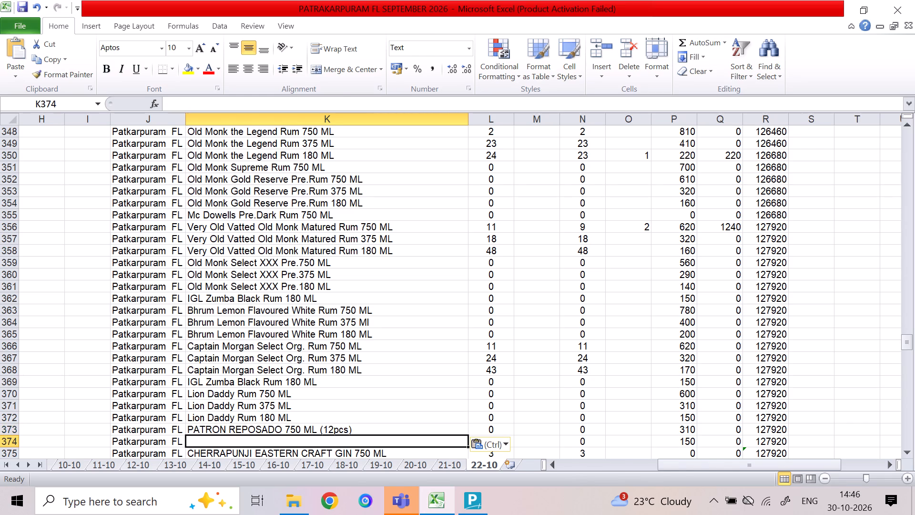
key(alt+Tab)
key(Down)
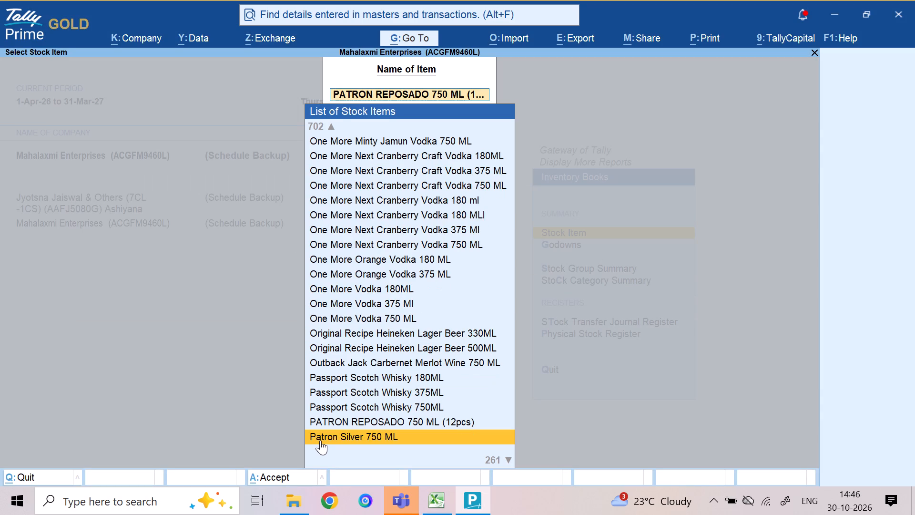
key(Return)
key(Escape)
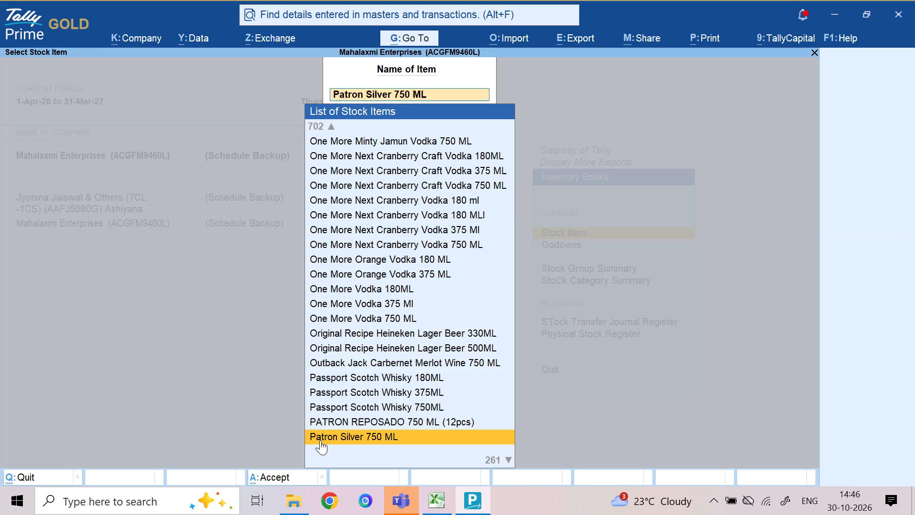
key(ctrl+c)
key(alt+Tab)
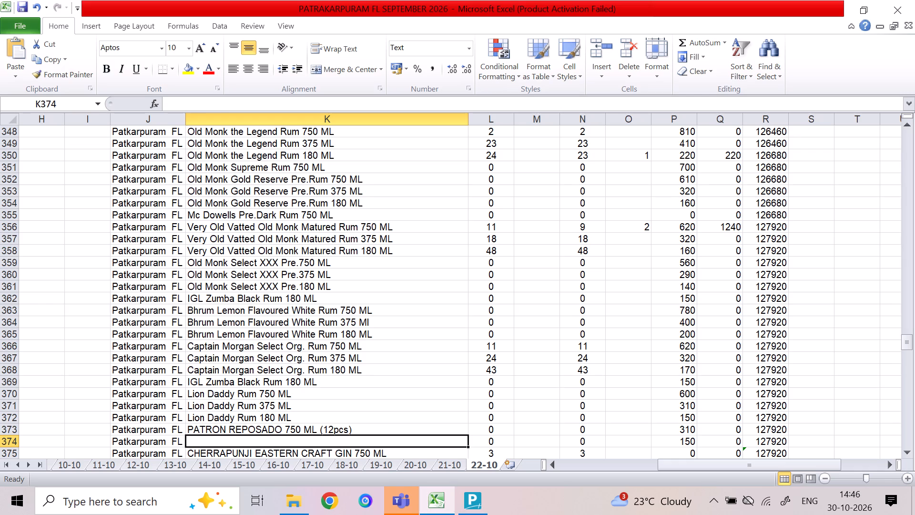
key(ctrl+v)
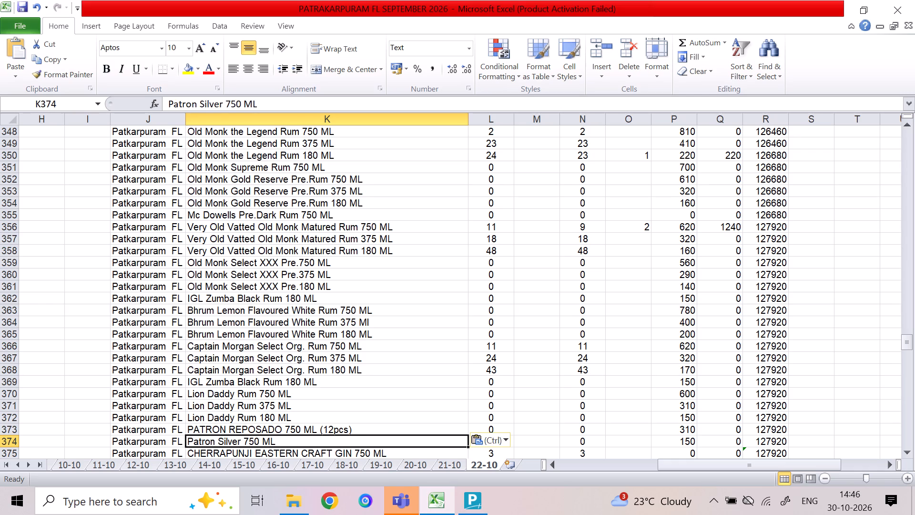
Enter a quantity of 2 in column M for both the Patron Reposado and Patron Silver rows.
click(518, 429)
double_click(910, 452)
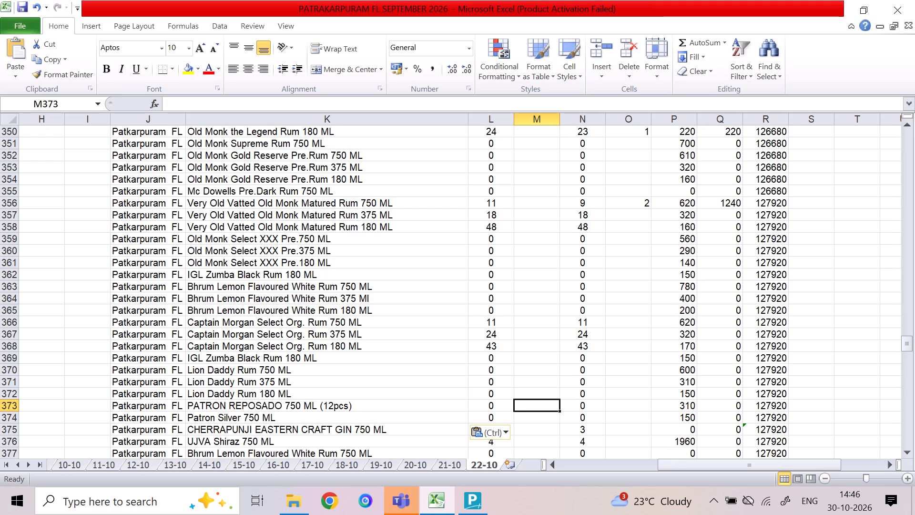
key(2)
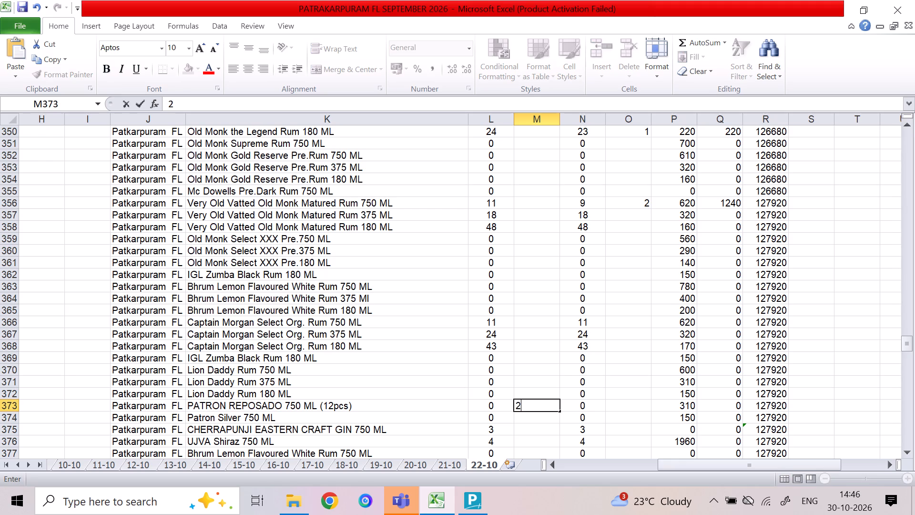
key(Return)
key(2)
key(Return)
text(444)
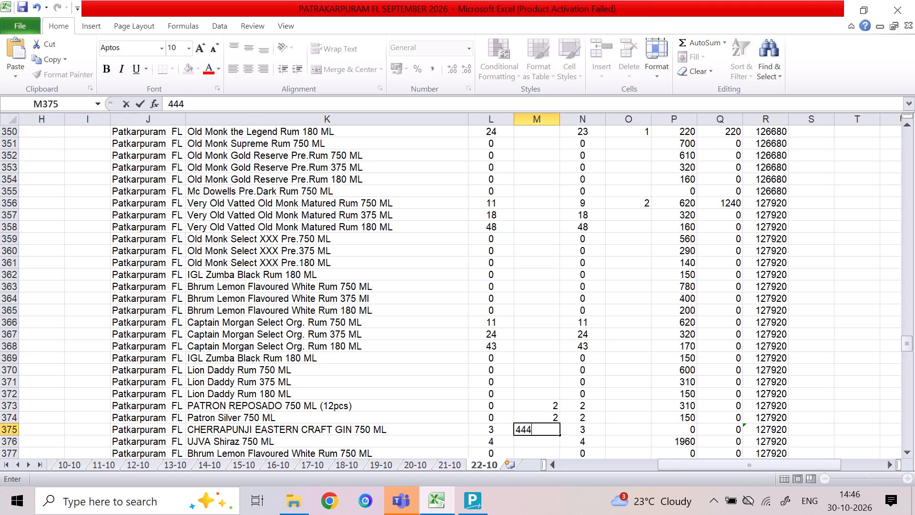
key(BackSpace)
key(BackSpace)
key(BackSpace)
key(Up)
key(Up)
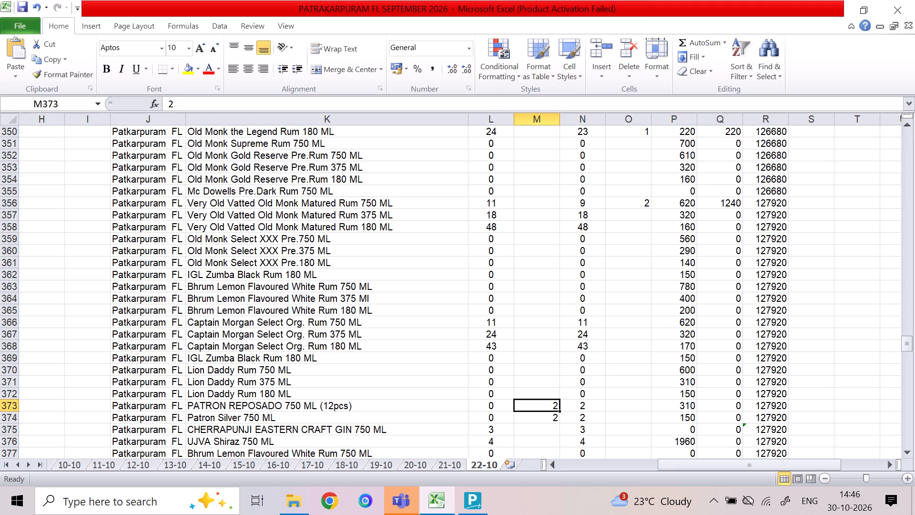
Set the price in column P to 0 for both the Patron Reposado and Patron Silver rows.
key(Right)
key(Right)
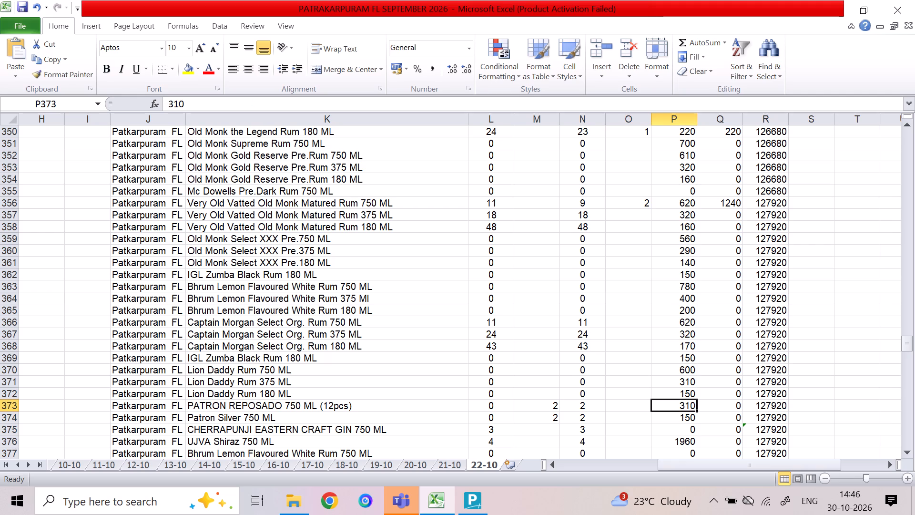
key(0)
key(Return)
key(0)
key(Return)
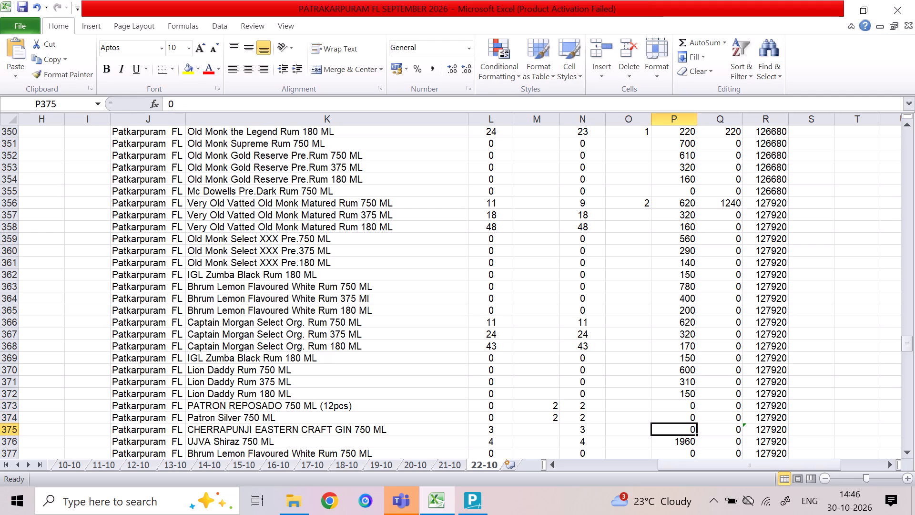
key(Left)
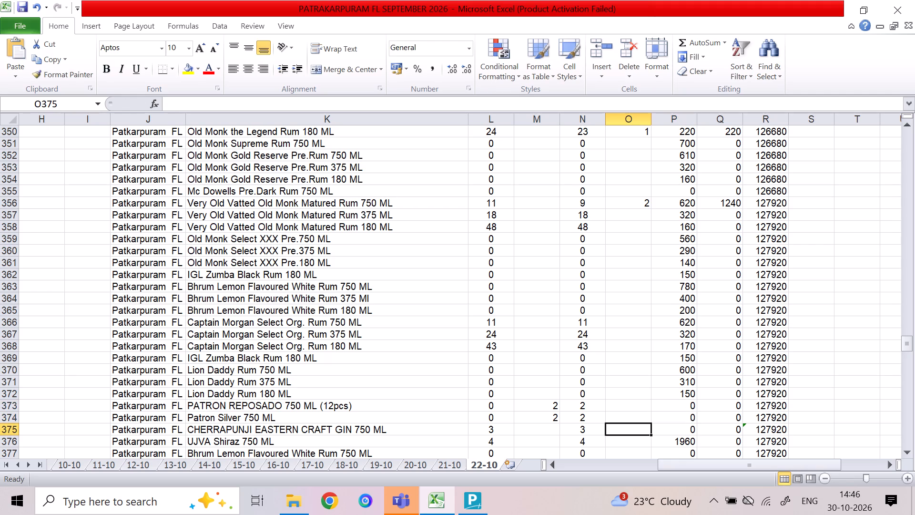
Fill the running total formula in column R from the Lion Daddy Rum 375 ML row down to the UJVA Shiraz row.
click(773, 378)
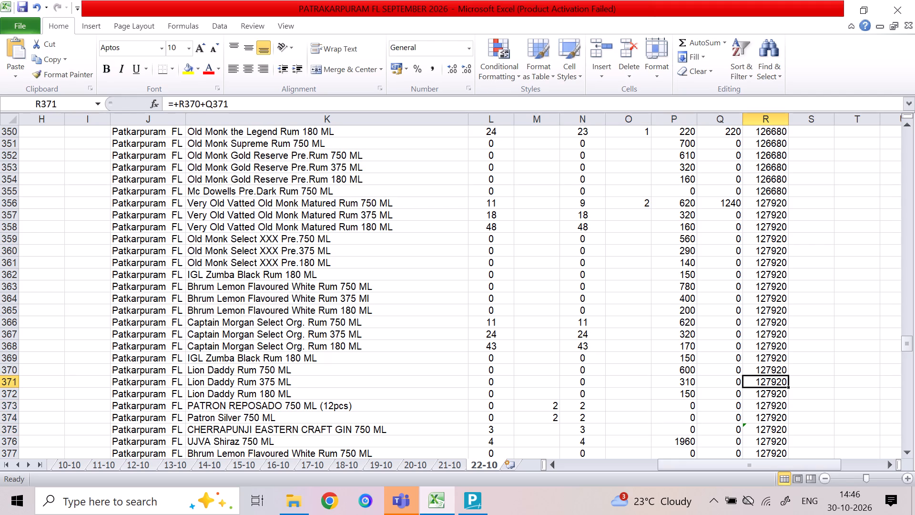
drag(789, 389, 791, 452)
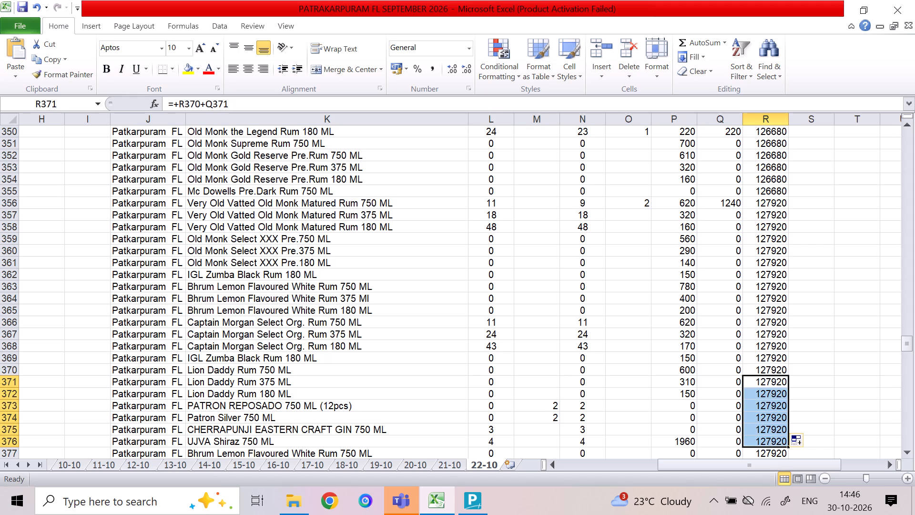
click(819, 409)
Examine the sales column and product names from the Patron Reposado row through the wines to the Absolut vodka rows.
click(549, 408)
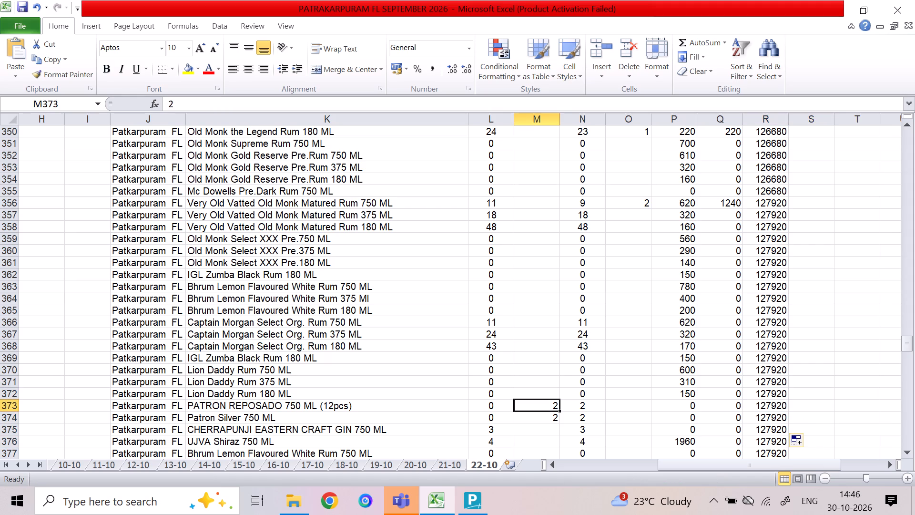
click(615, 404)
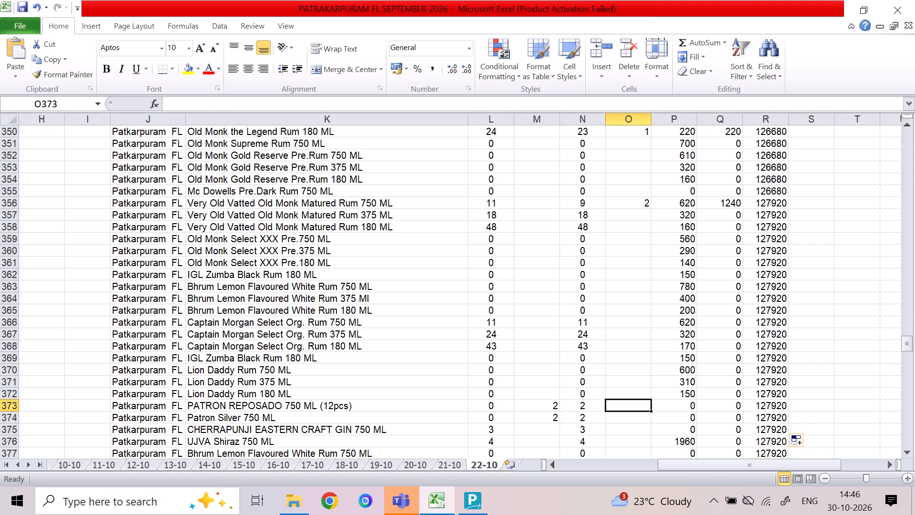
key(Down)
key(Down)
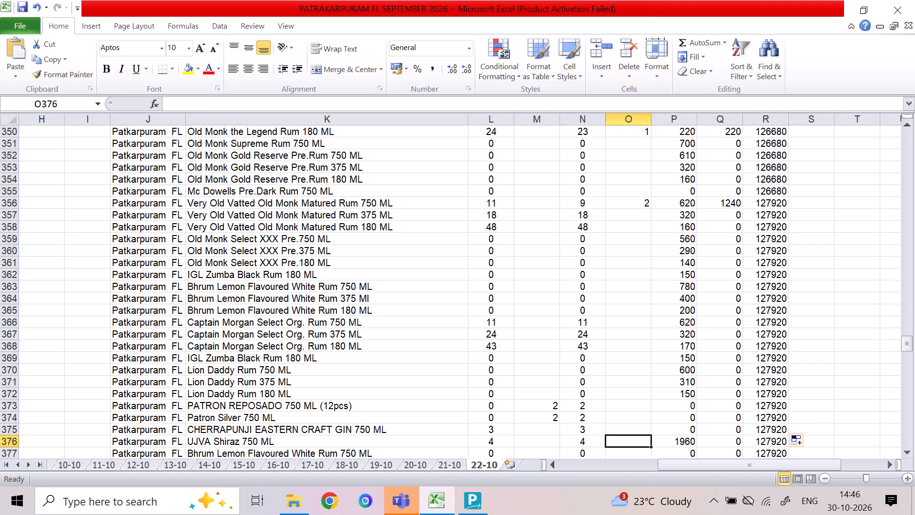
key(Down)
key(Down)
key(Down)
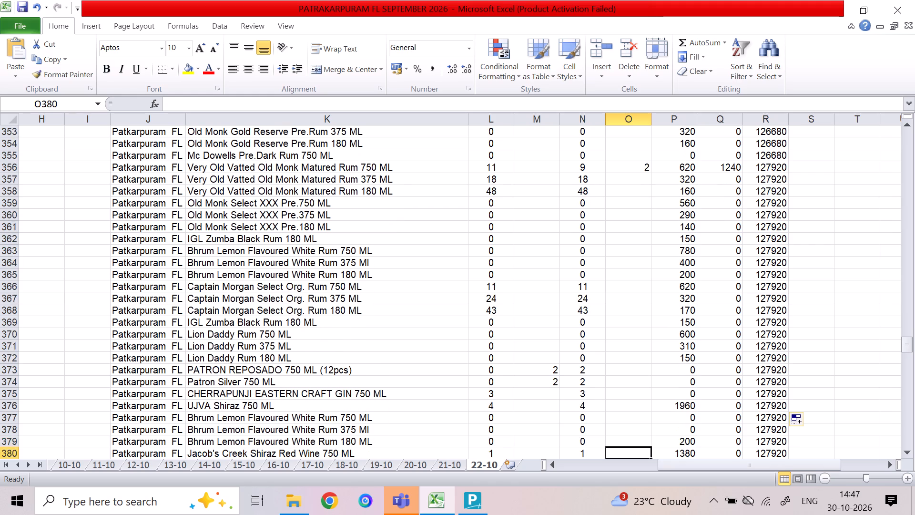
key(Down)
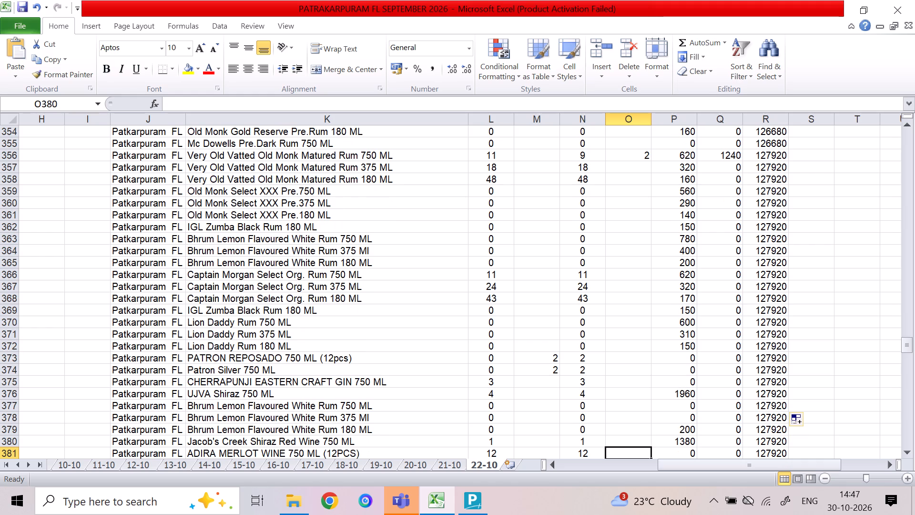
key(Down)
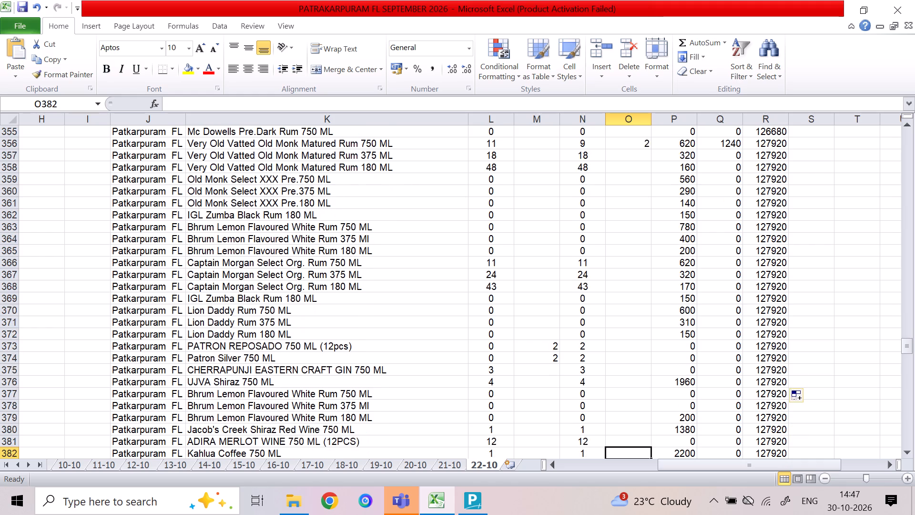
key(Down)
key(Down)
key(Down)
key(Down)
key(Down)
key(Down)
key(Down)
key(Down)
key(Down)
key(Down)
key(Down)
key(Down)
key(Down)
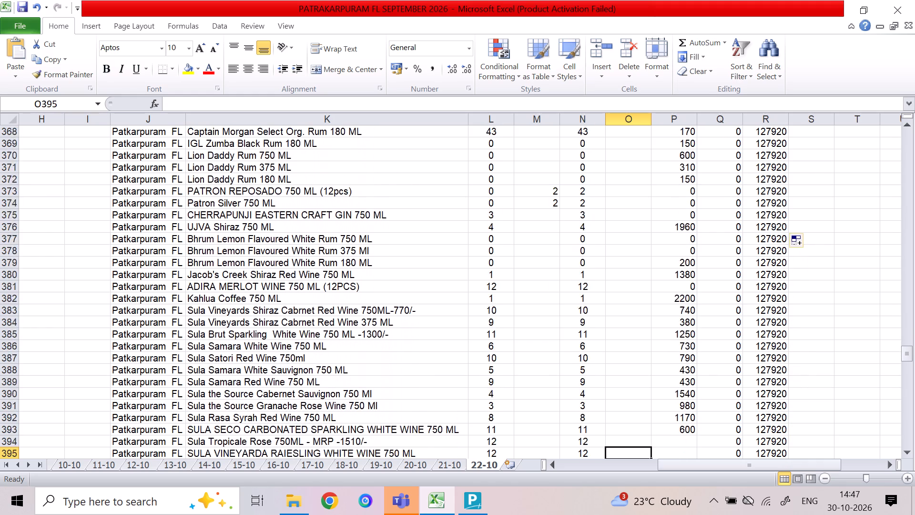
key(Down)
key(Down)
key(Down)
key(Down)
key(Down)
key(Down)
key(Down)
key(Down)
key(Down)
key(Down)
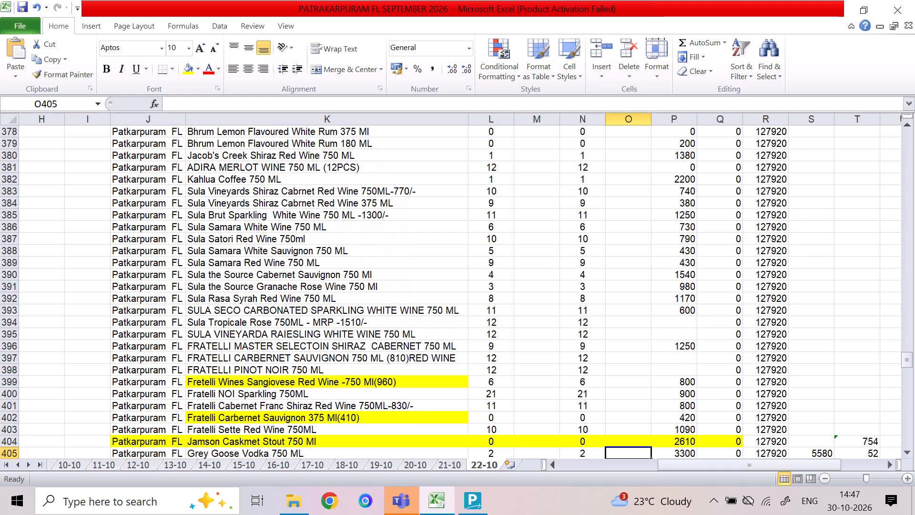
key(Down)
key(Down)
key(Down)
key(Down)
Recheck the sales column from the Absolut vodka rows back up through the wines to IGL Zumba Black Rum in row 369.
key(Up)
key(Up)
key(Up)
key(Up)
key(Up)
key(Up)
key(Up)
key(Up)
key(Up)
key(Up)
key(Up)
key(Up)
key(Up)
key(Up)
key(Up)
key(Up)
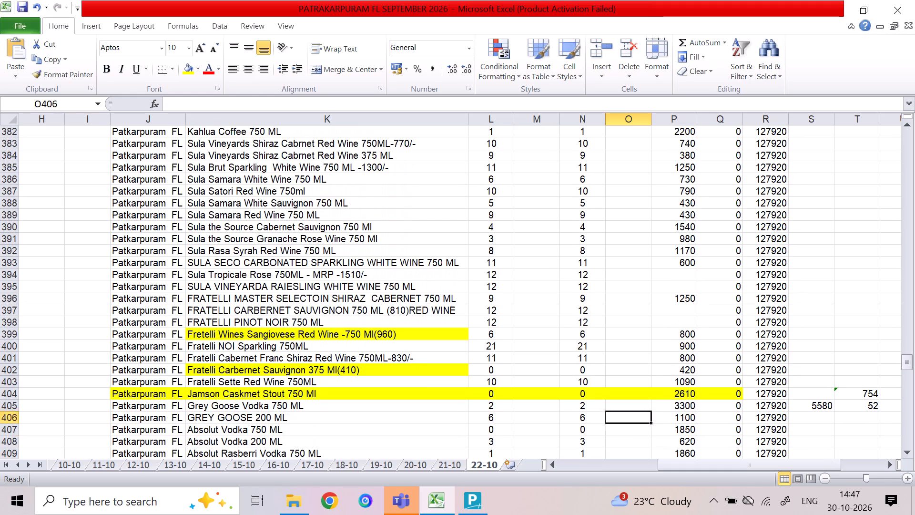
key(Down)
key(Down)
key(Down)
key(Down)
key(Down)
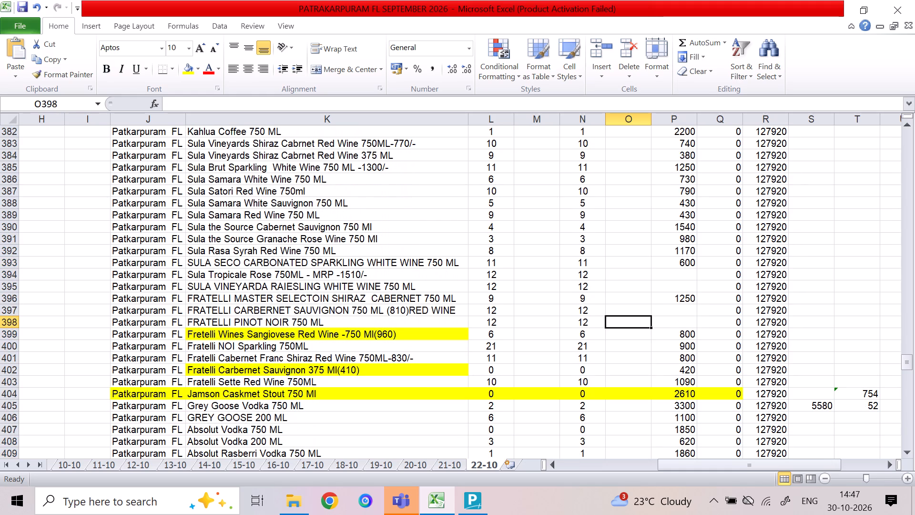
key(Up)
key(Up)
key(Up)
key(Up)
key(Up)
key(Up)
key(Up)
key(Up)
key(Up)
key(Up)
key(Up)
key(Up)
key(Up)
key(Up)
key(Up)
key(Up)
key(Up)
key(Up)
key(Up)
key(Up)
key(Up)
key(Up)
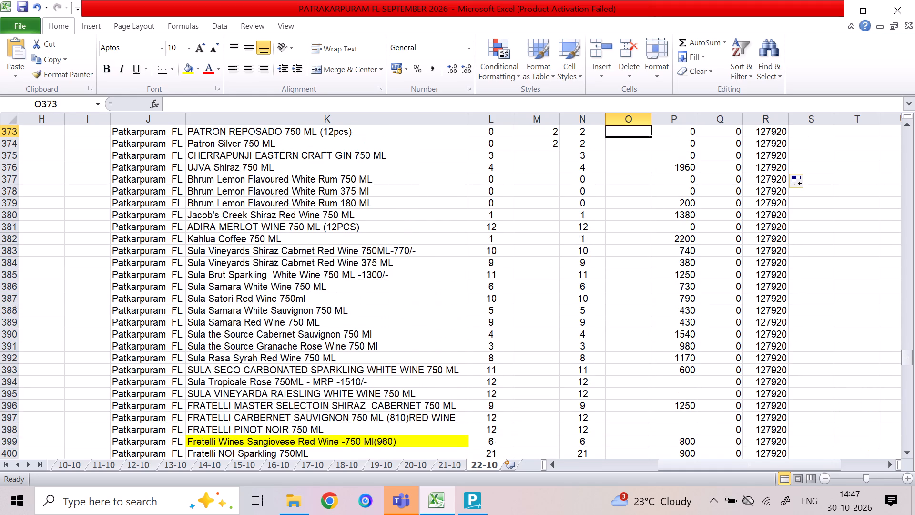
key(Down)
key(Up)
key(Up)
key(Up)
key(Up)
key(Up)
Enter a sale of 1 in column O for Sula Vineyards Shiraz Cabrnet Red Wine 750ML-770/-.
key(Down)
key(Down)
key(Down)
key(Down)
key(Down)
key(Down)
key(Down)
key(Down)
key(Down)
key(Down)
key(Down)
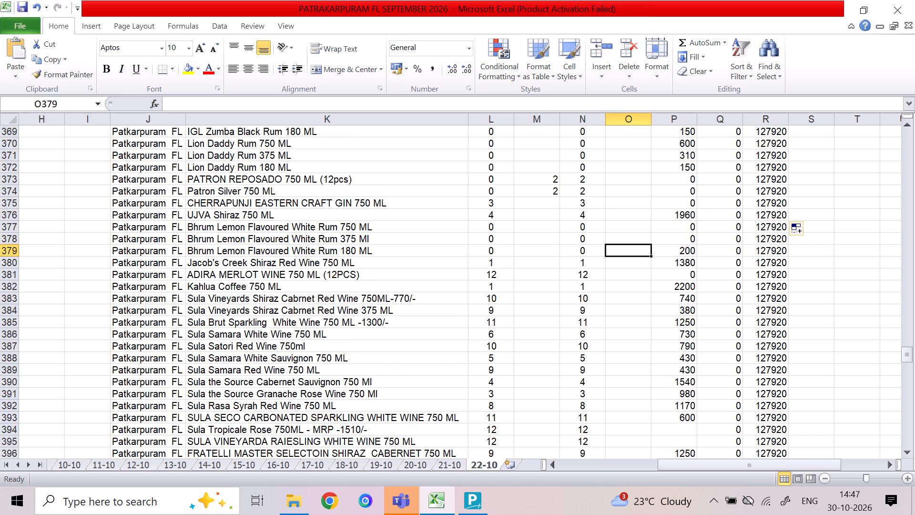
key(Down)
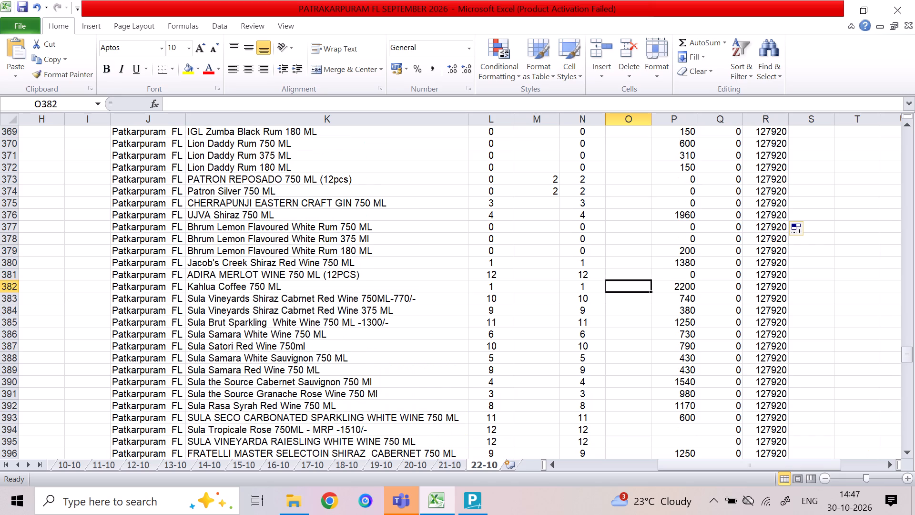
key(Down)
key(Down)
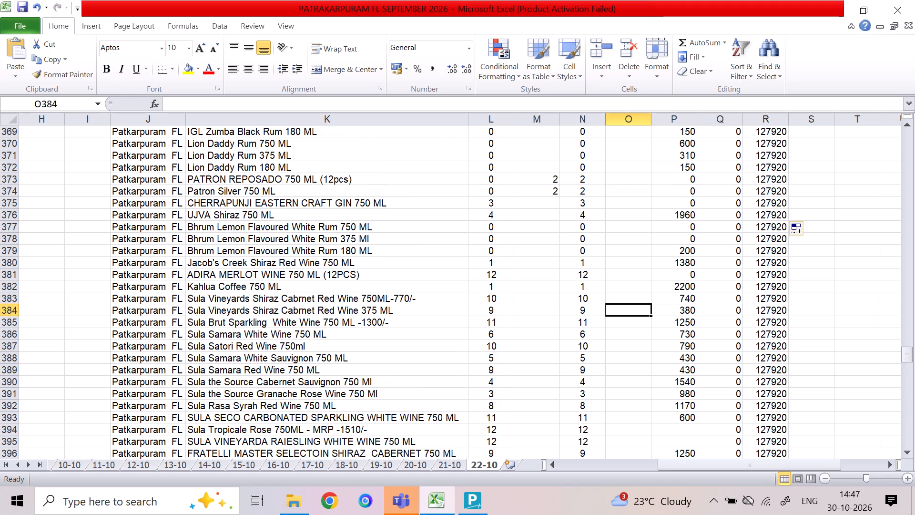
key(Up)
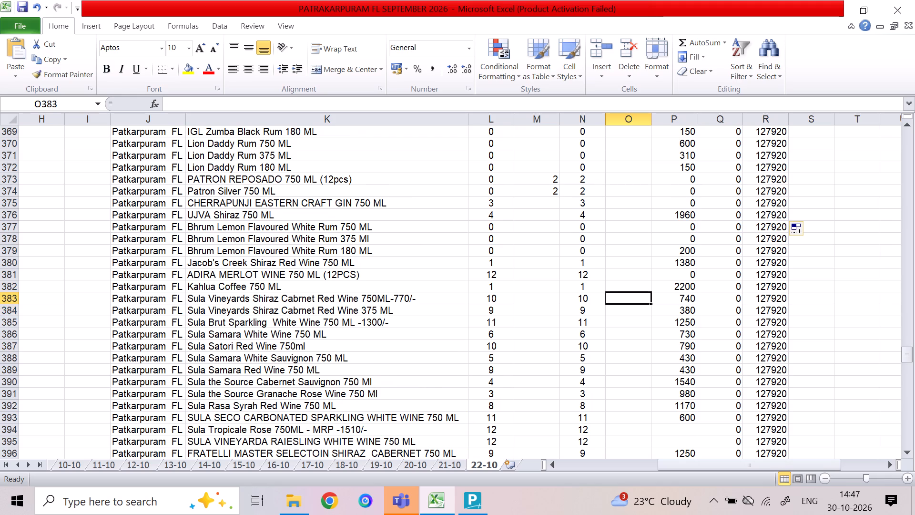
key(1)
key(Down)
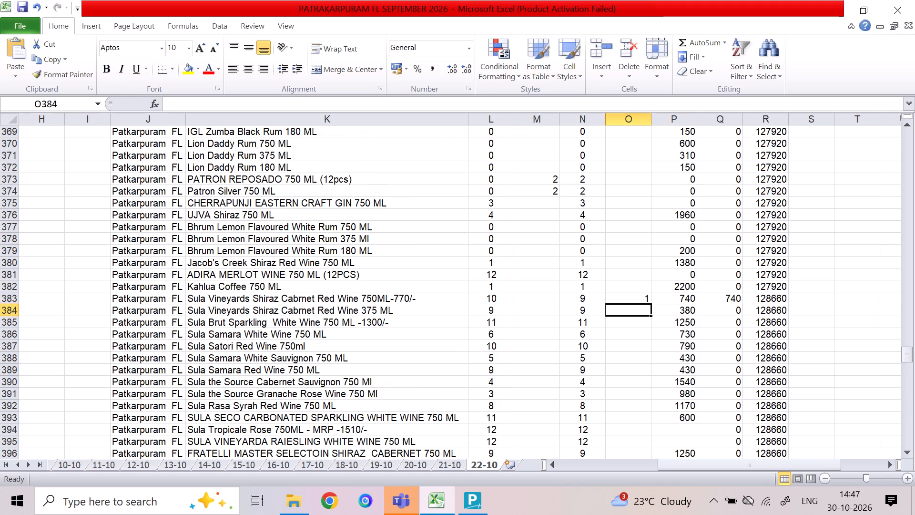
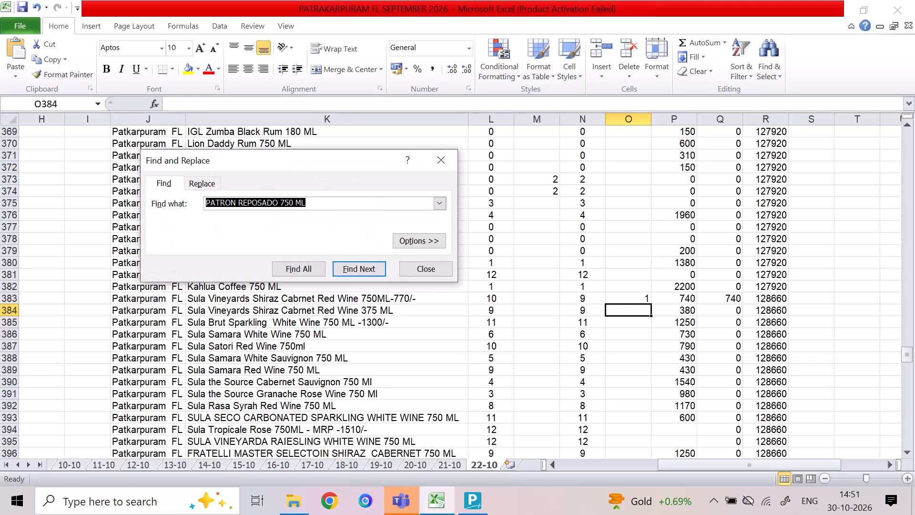
Search the 22-10 sheet for "jose".
text(jo)
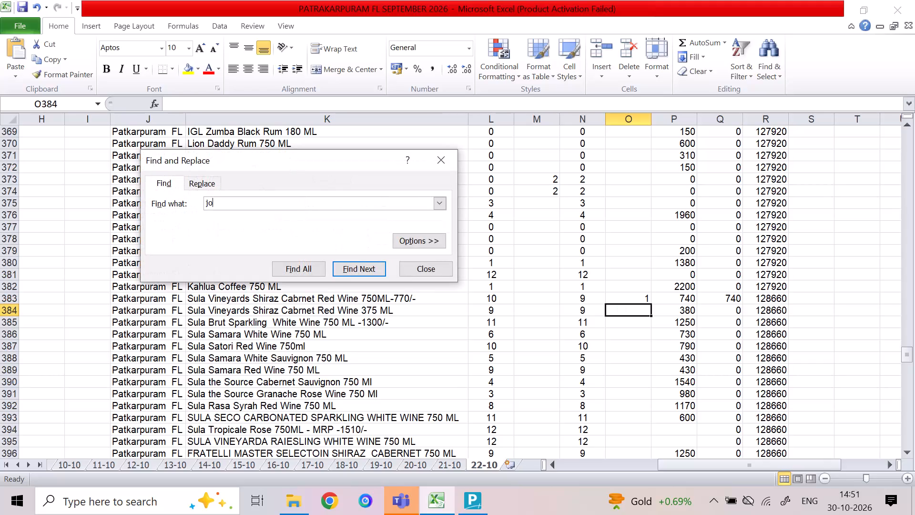
text(se)
key(Return)
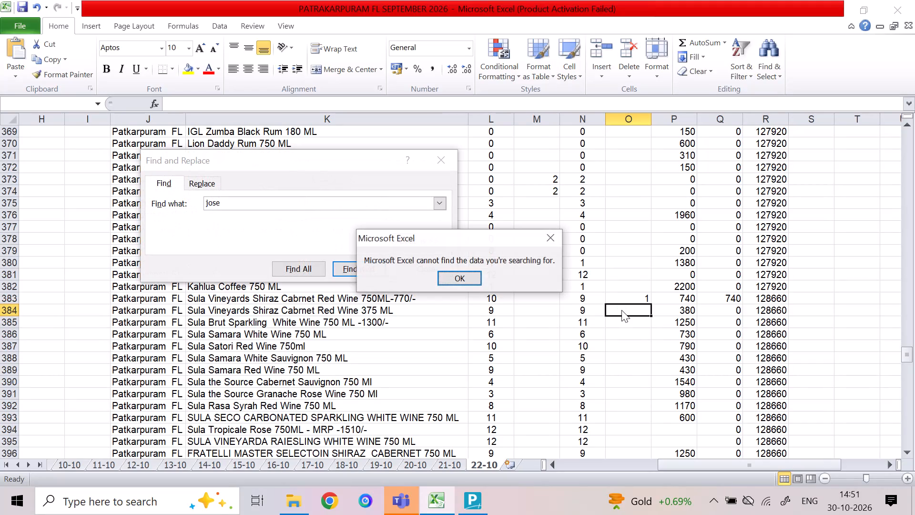
key(Return)
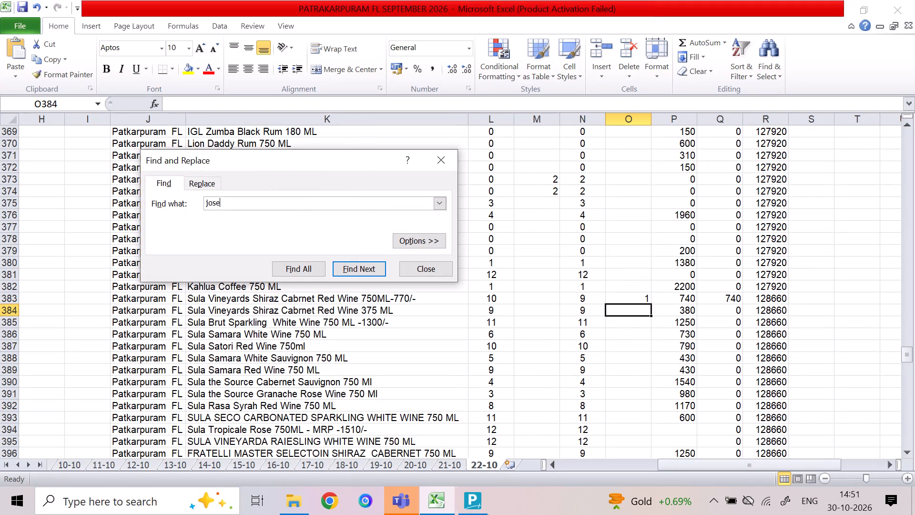
In TallyPrime, look up the stock item Jose Cuervo Especial Blue Agave Silver 1000 ML and view its monthly summary.
click(486, 513)
key(Escape)
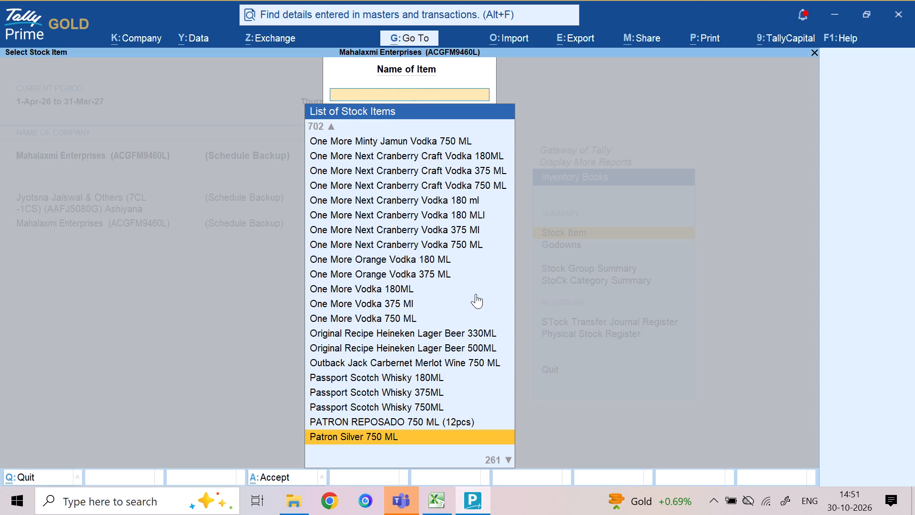
key(s)
key(BackSpace)
text(jose)
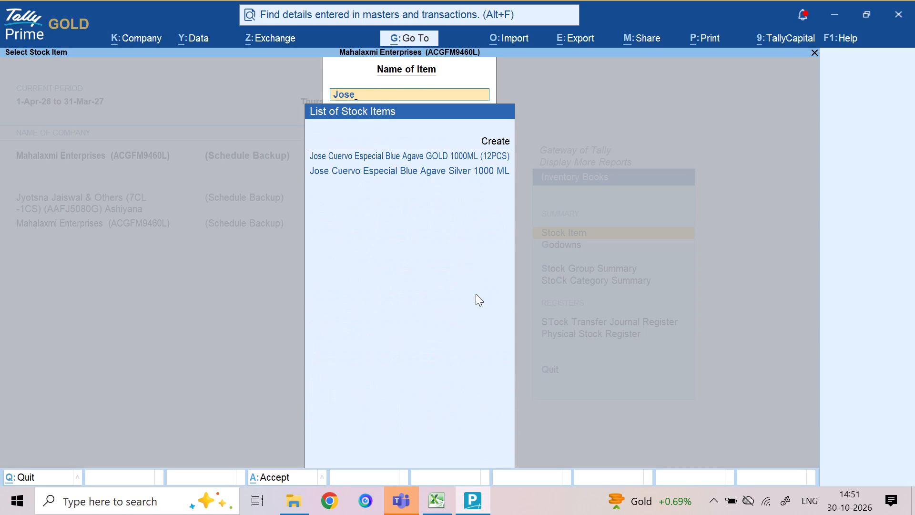
key(Down)
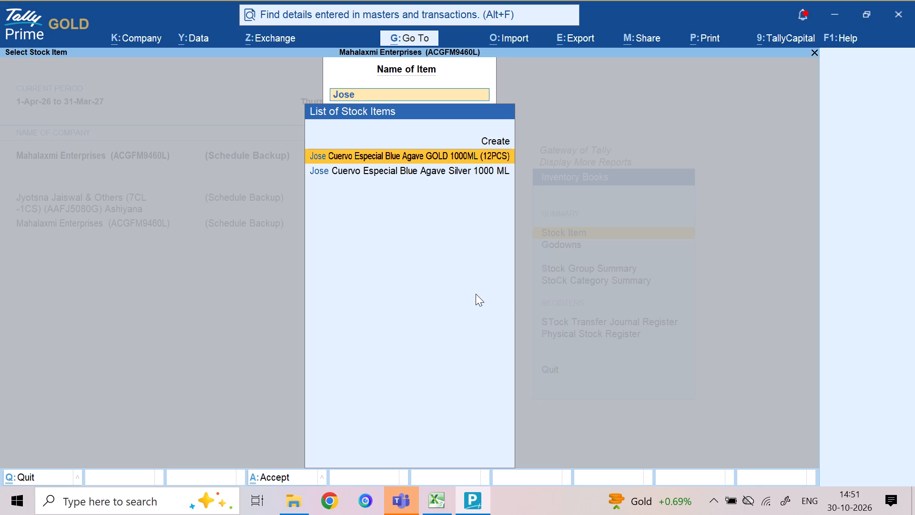
key(Down)
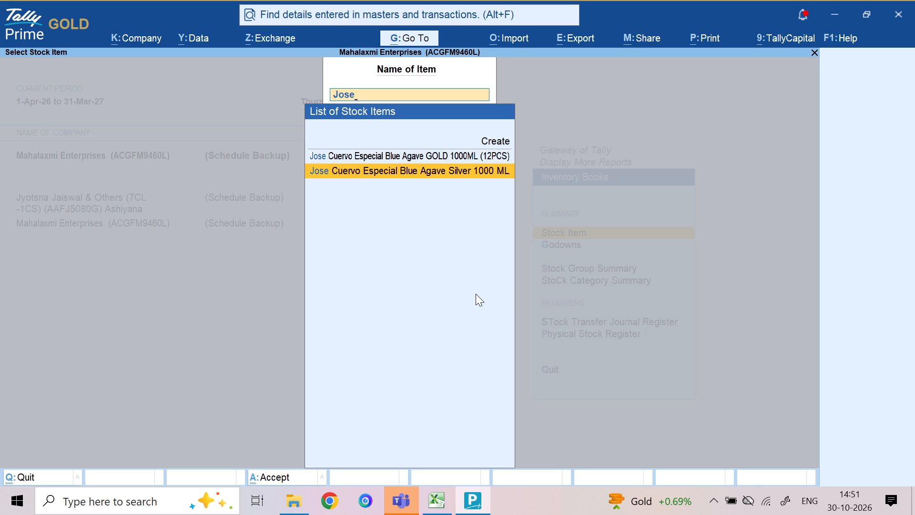
key(Return)
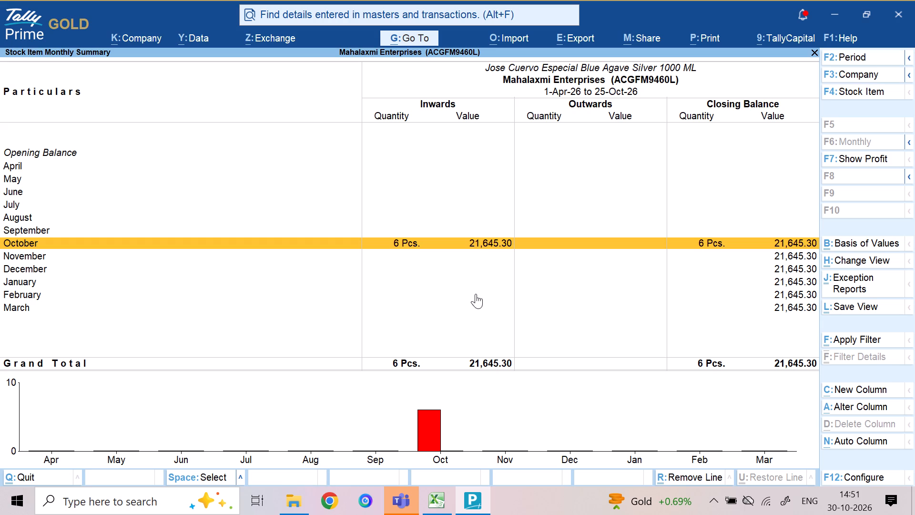
key(Escape)
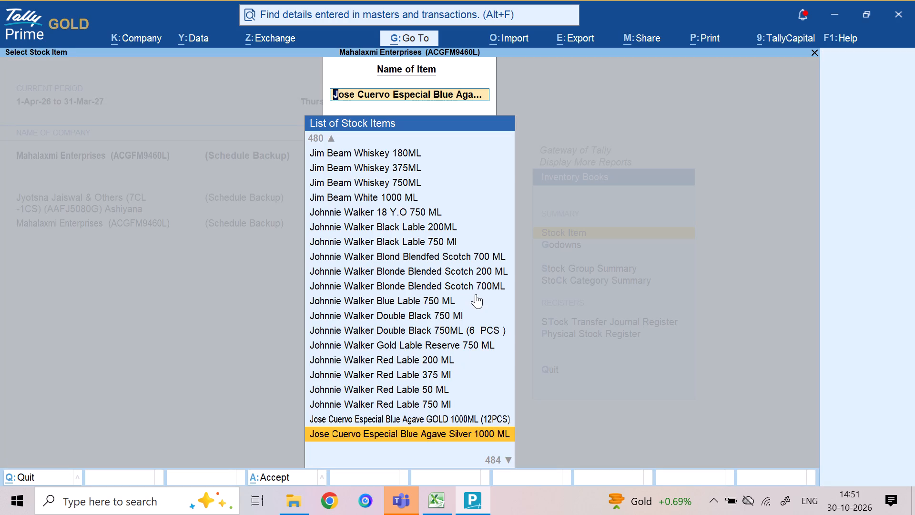
Copy the Jose Cuervo Especial Blue Agave Silver 1000 ML item name, return to the Excel sales sheet and dismiss the search.
key(ctrl+c)
key(alt+Tab)
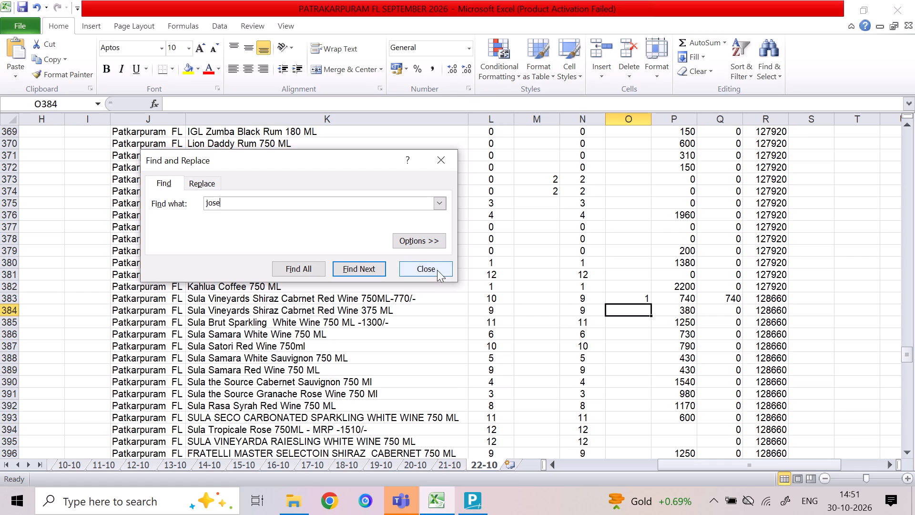
click(434, 265)
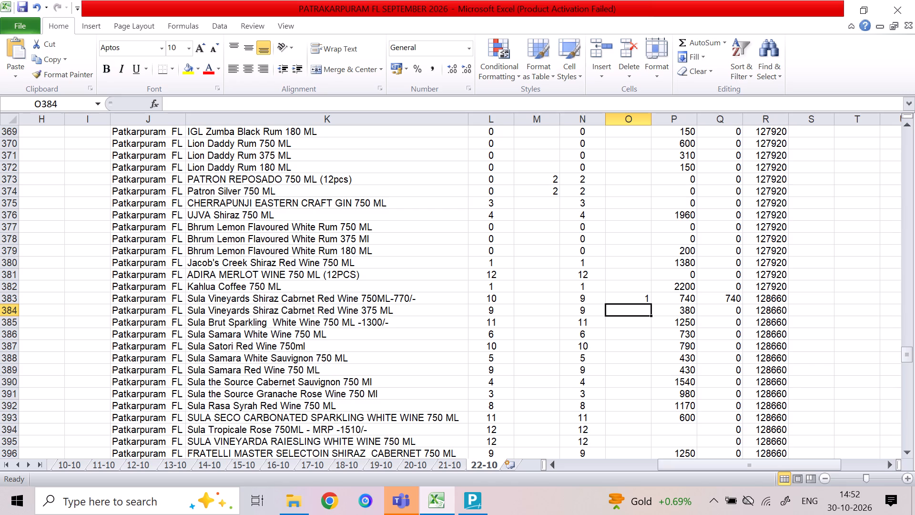
Check the names and stock quantities of the Fratelli Master Selection Shiraz Cabernet and Fratelli Cabernet Sauvignon 750 ML rows.
click(910, 452)
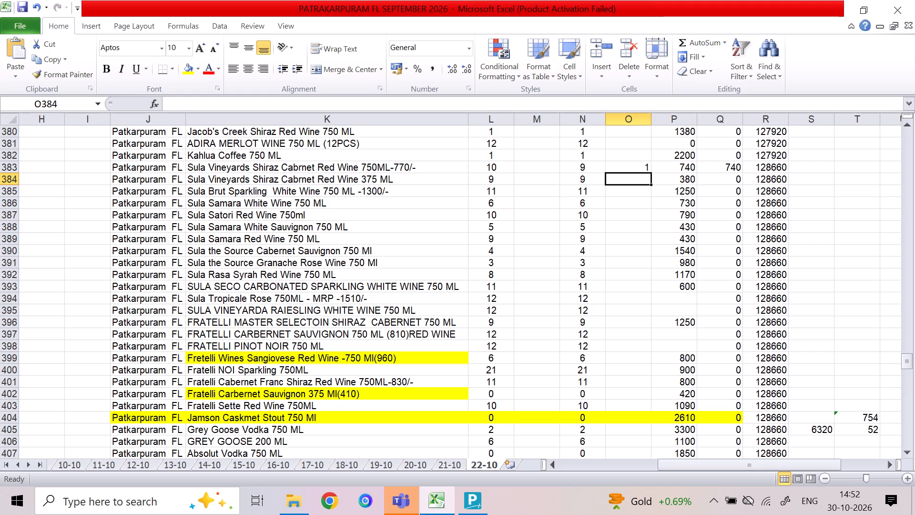
click(590, 333)
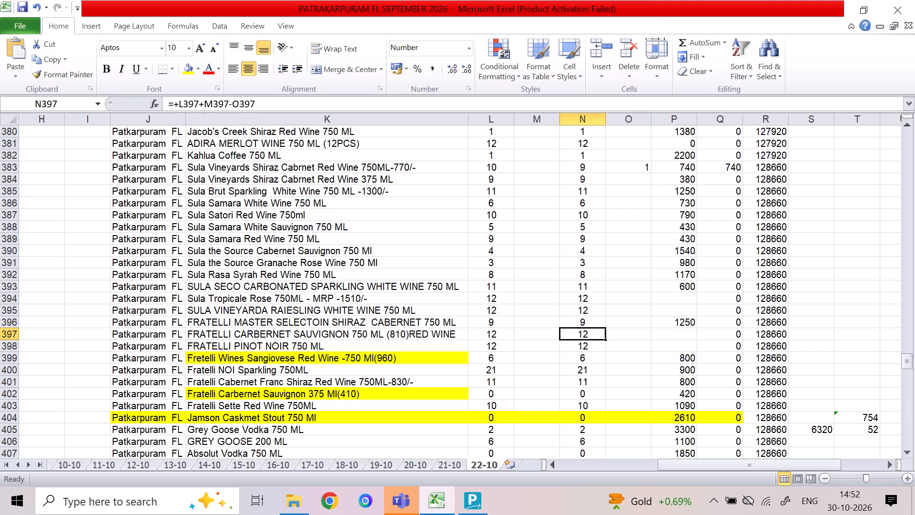
click(467, 336)
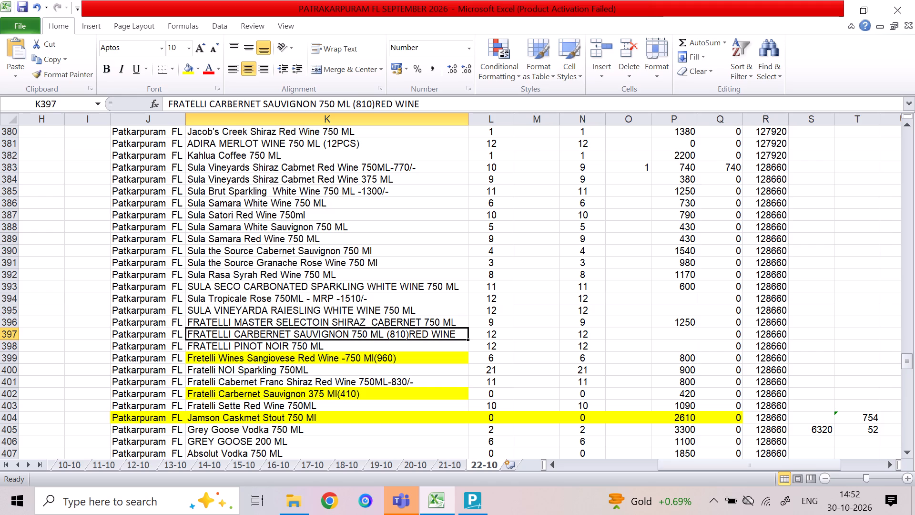
drag(453, 320, 580, 327)
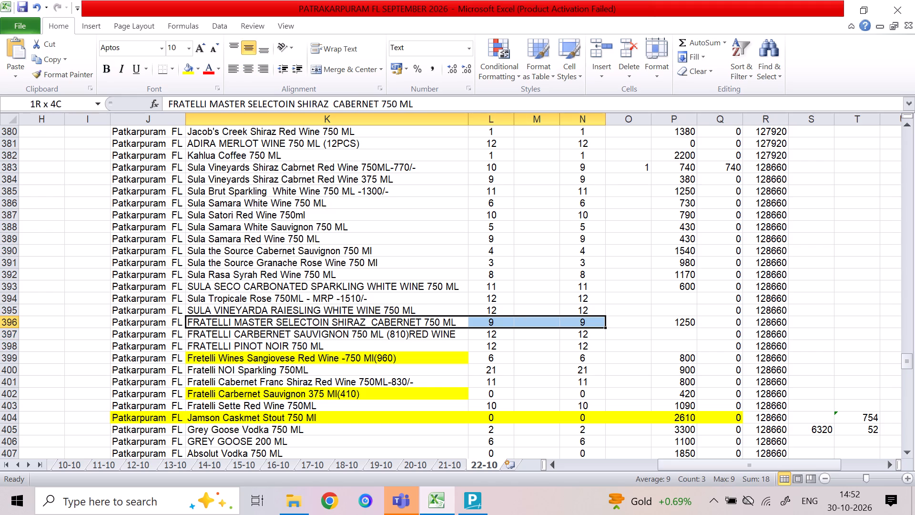
drag(580, 327, 590, 327)
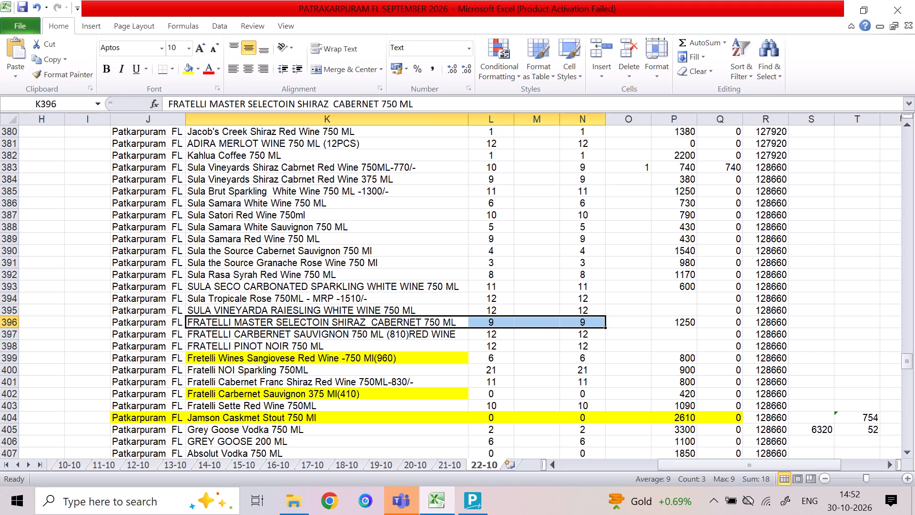
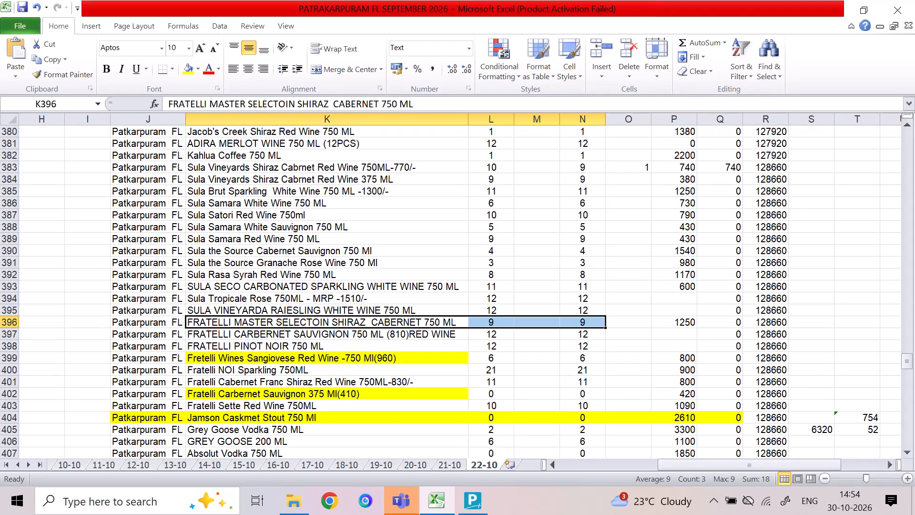
Insert two blank rows above the Jamson Caskmet Stout 750 Ml row of the 22-10 sheet.
click(9, 404)
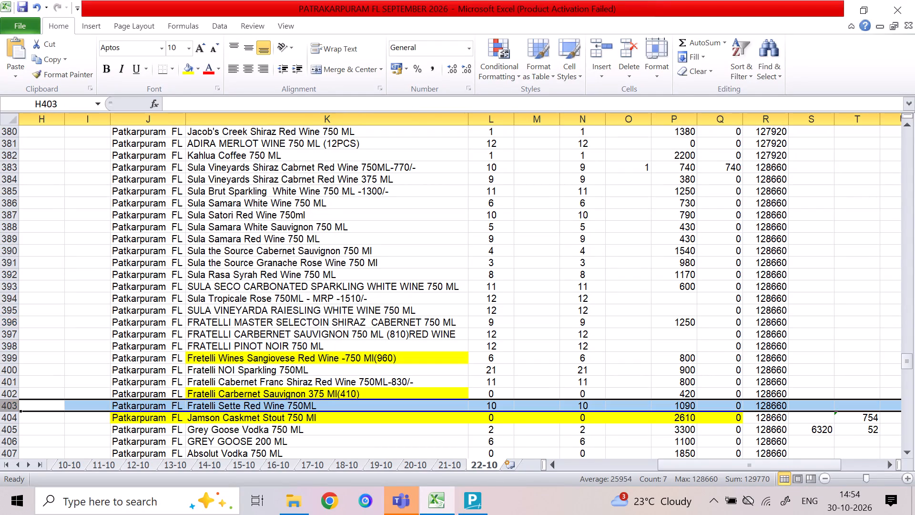
click(8, 415)
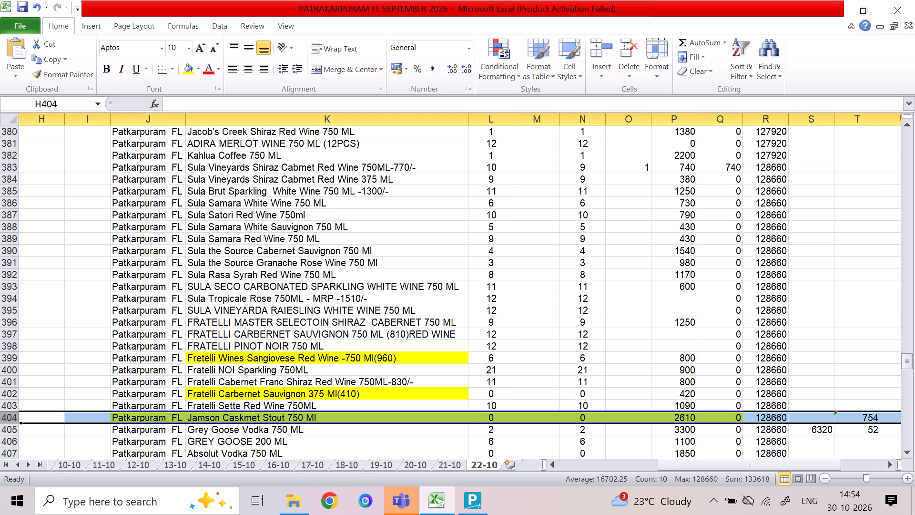
key(ctrl+plus)
key(ctrl+plus)
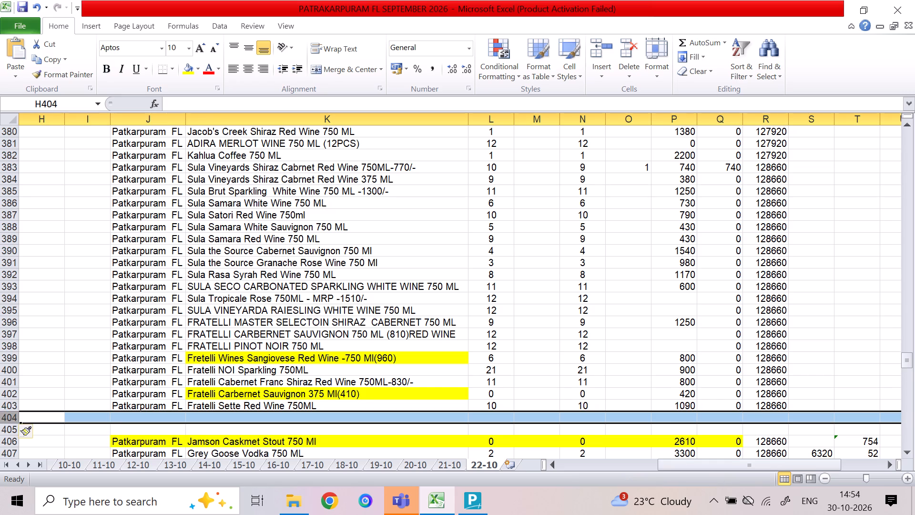
Copy the Fratelli Carbernet Sauvignon 375 Ml and Fratelli Sette rows into the two blank rows and clear the copied item names.
click(6, 394)
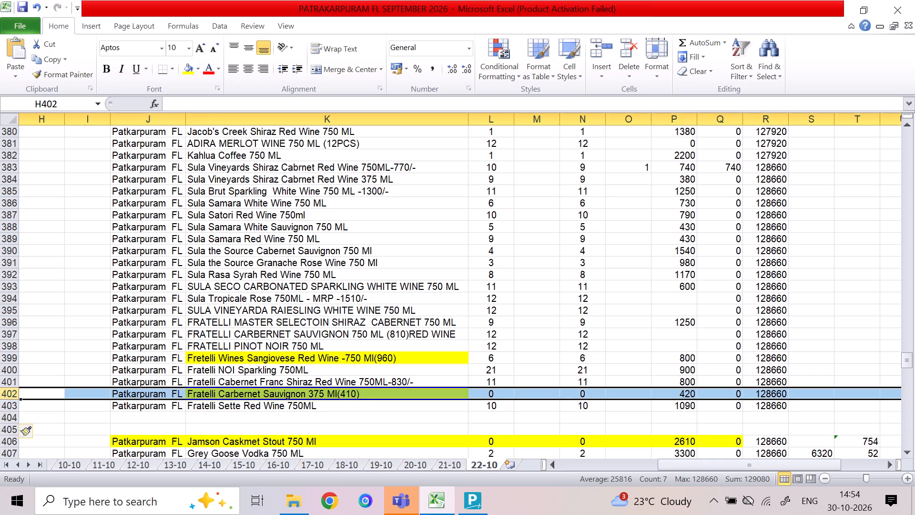
key(shift+Down)
key(shift+Down)
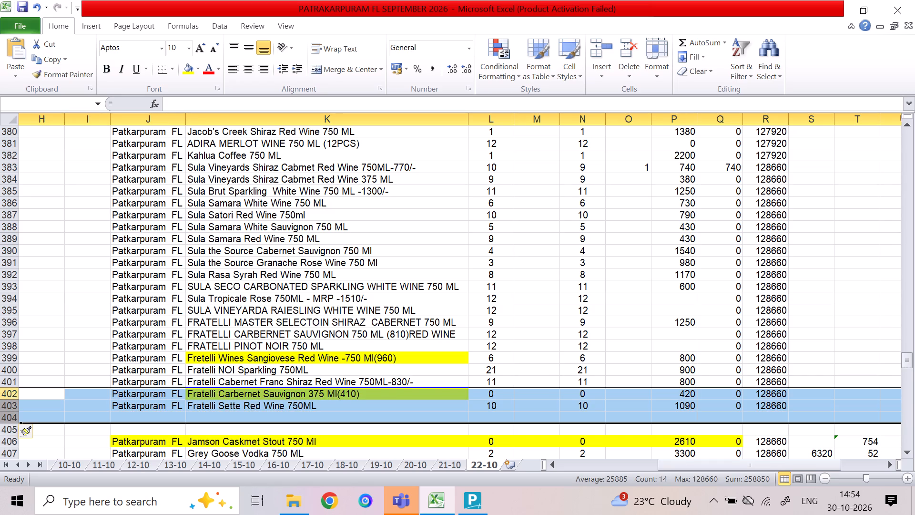
key(shift+Up)
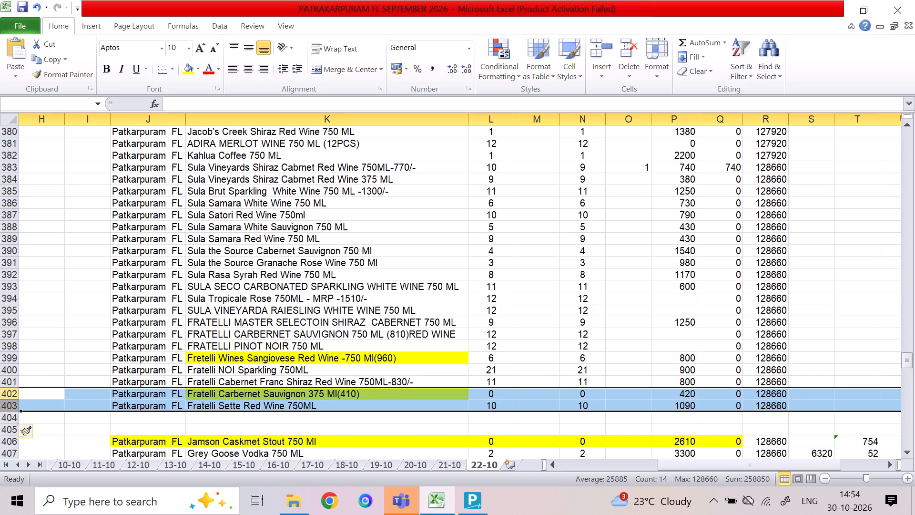
key(ctrl+c)
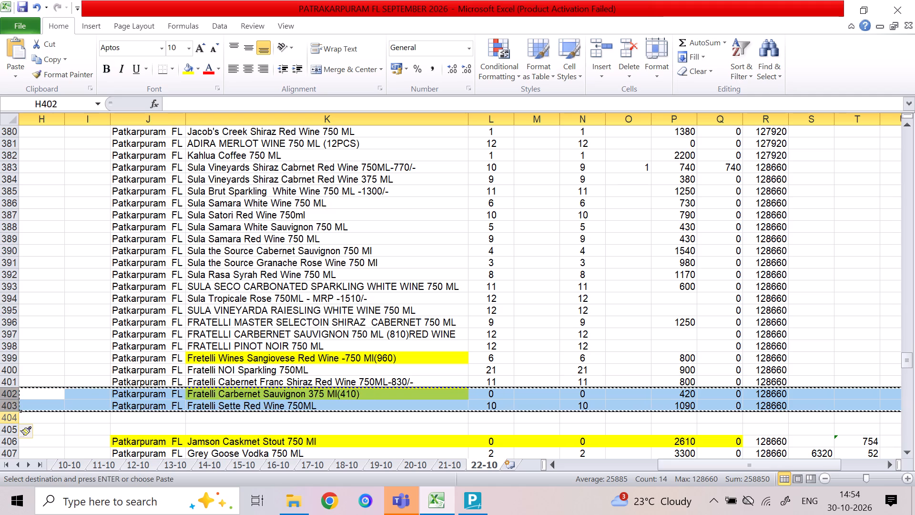
click(6, 419)
key(ctrl+v)
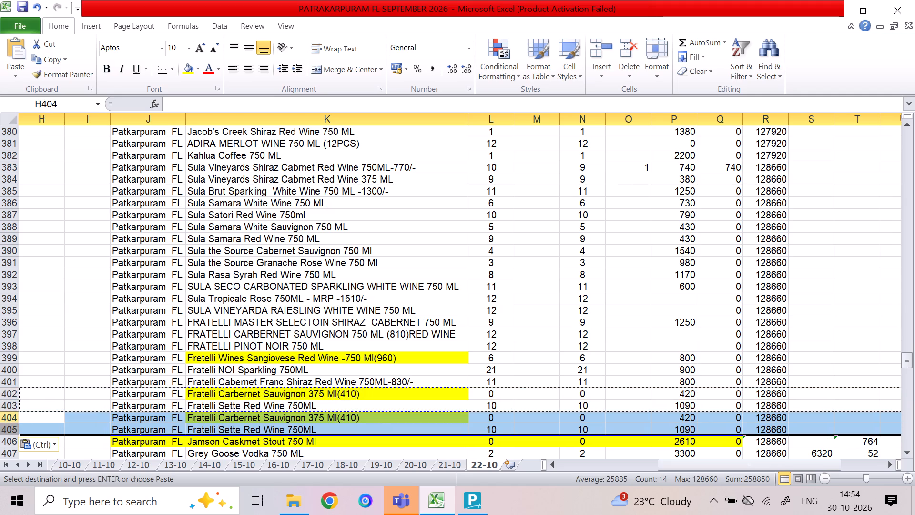
drag(232, 417, 245, 428)
key(Delete)
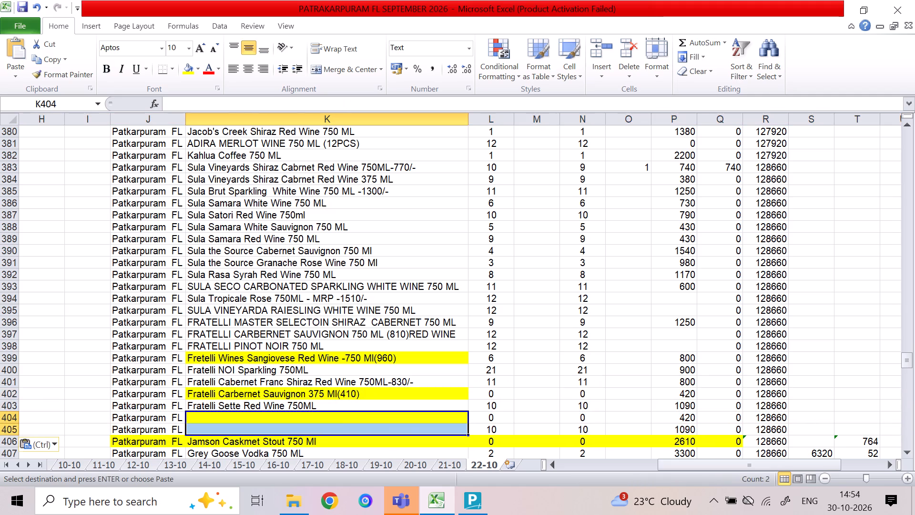
Copy the Jose Cuervo Especial Blue Agave Silver 1000 ML name from TallyPrime into item name cell K404 of the Excel sheet.
click(249, 415)
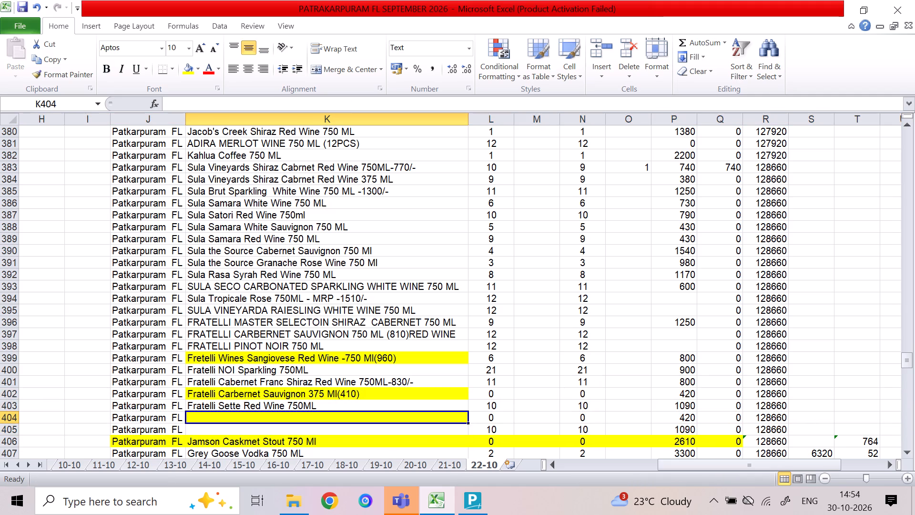
key(alt+x)
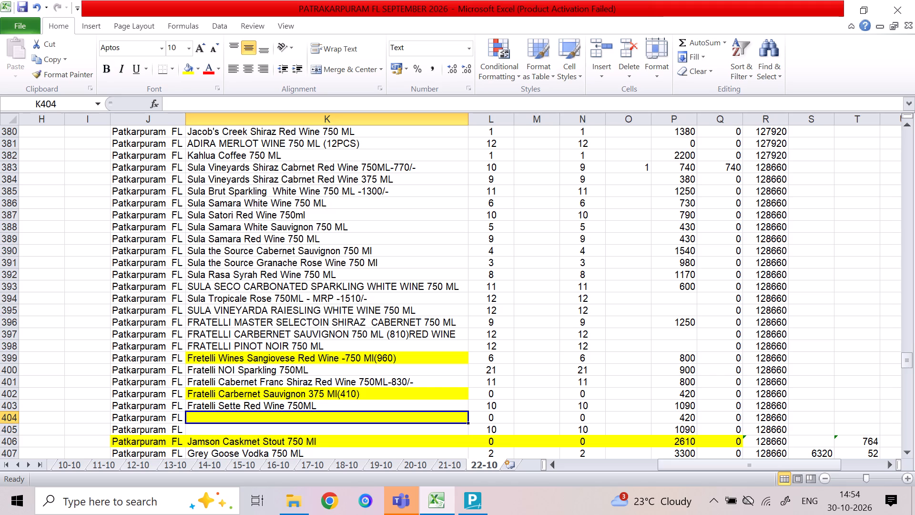
key(alt+Tab)
key(ctrl+c)
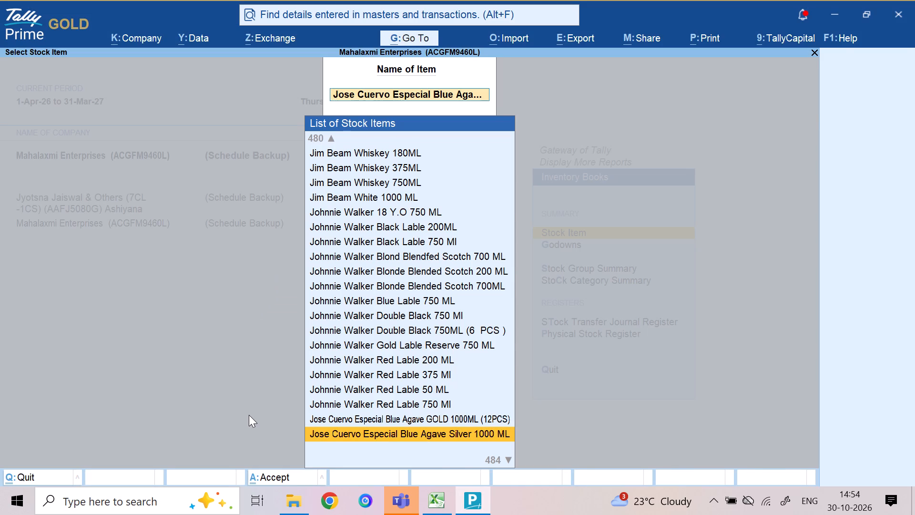
key(alt+Tab)
key(ctrl+v)
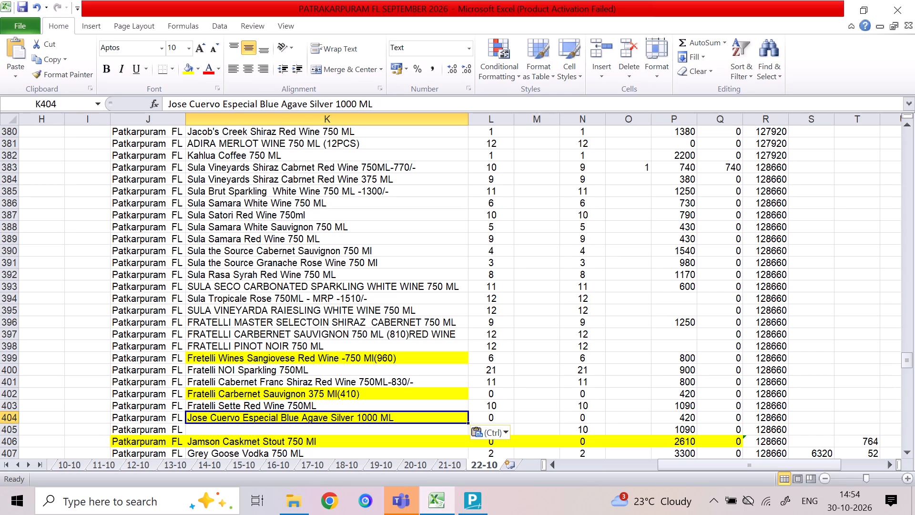
Copy the Jose Cuervo Especial Blue Agave GOLD 1000ML (12PCS) name from TallyPrime into item name cell K405 of the Excel sheet.
click(259, 430)
key(alt+Tab)
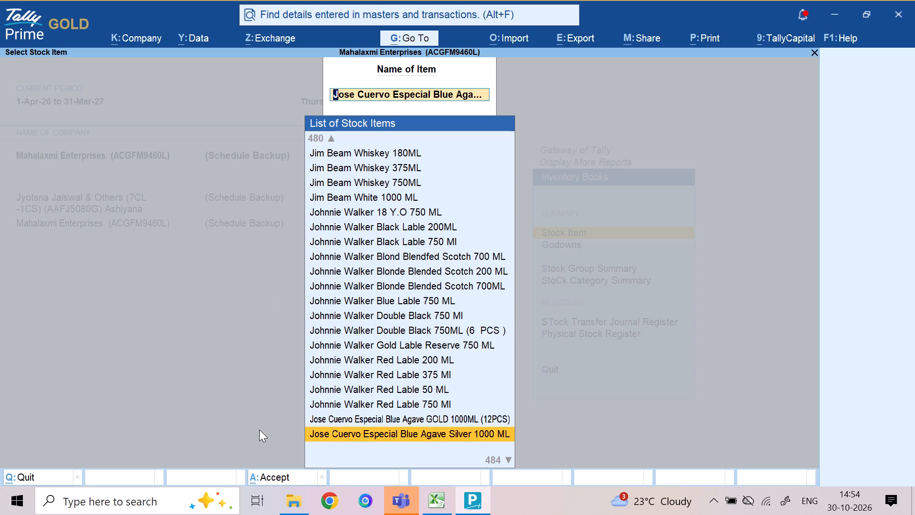
key(Up)
key(Return)
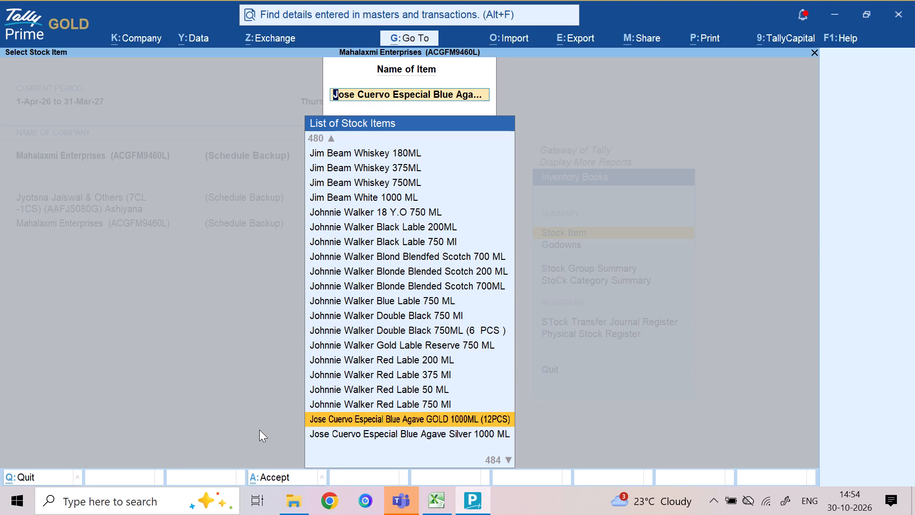
key(Escape)
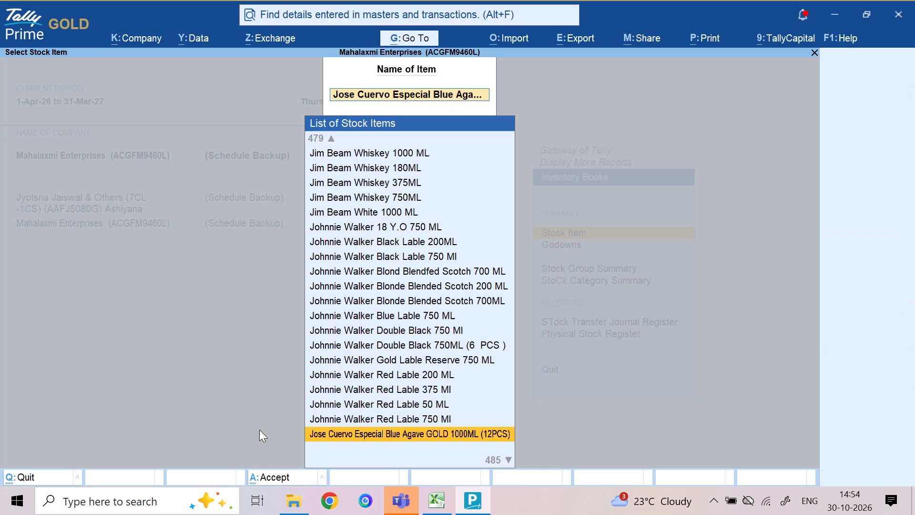
key(ctrl+c)
key(alt+Tab)
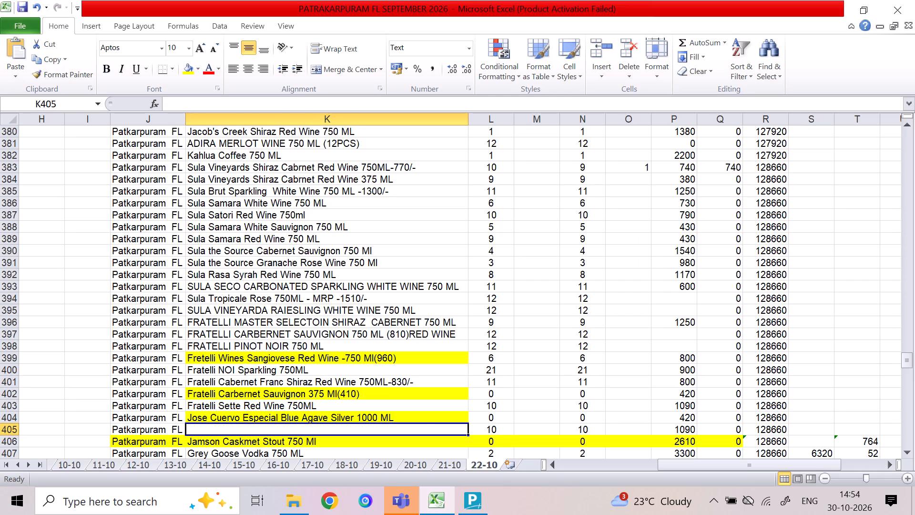
key(ctrl+v)
Enter 3 in column M for both the Jose Cuervo Silver and Jose Cuervo GOLD rows.
click(319, 417)
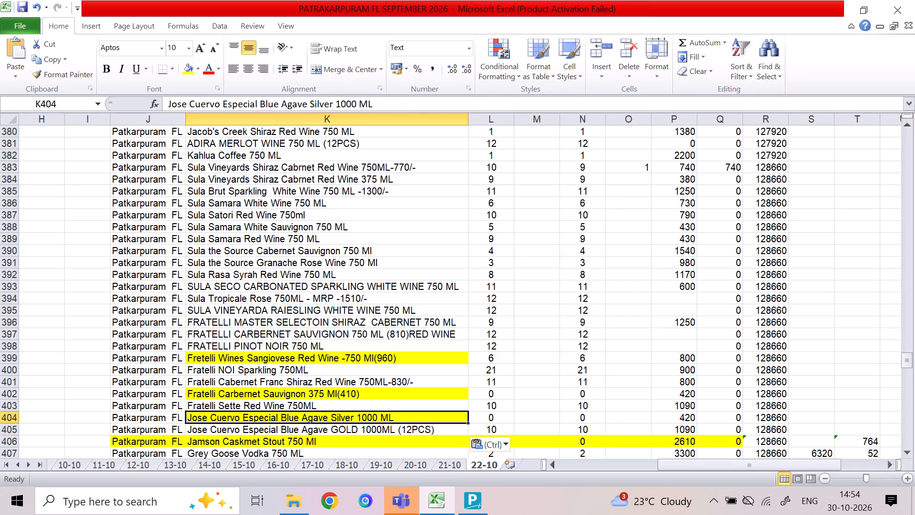
click(638, 420)
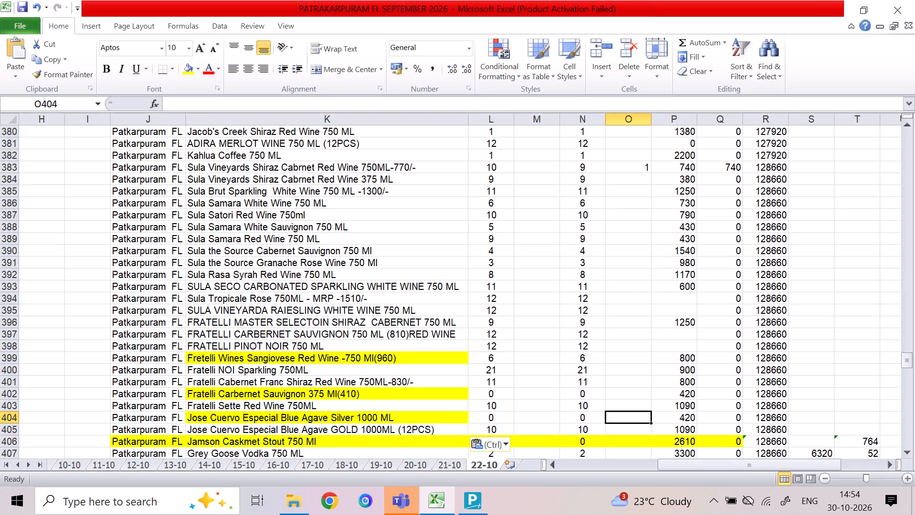
click(557, 412)
key(3)
key(Return)
key(3)
key(Return)
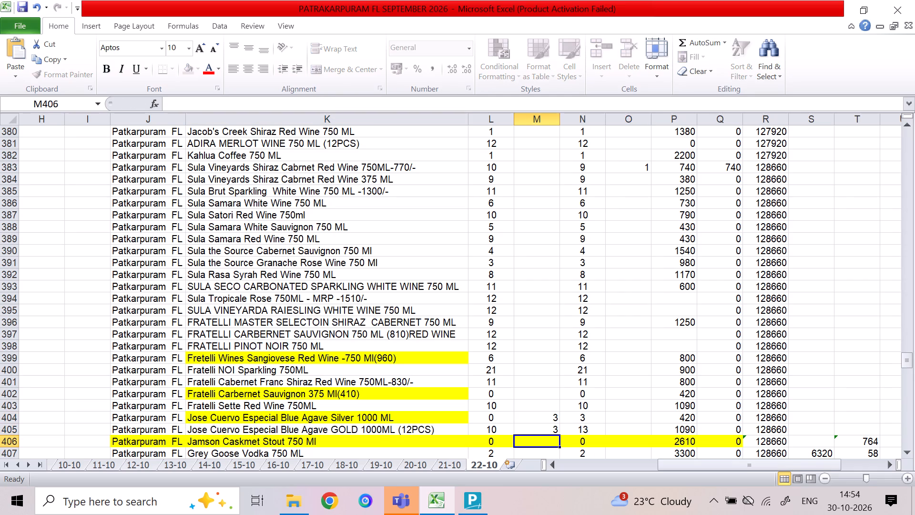
Set the column L quantity of the Jose Cuervo GOLD row to 0.
click(627, 417)
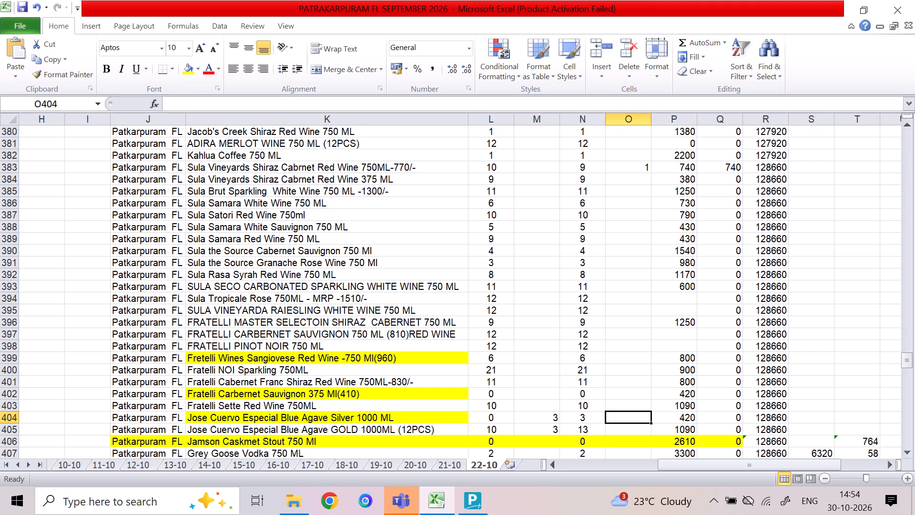
click(494, 432)
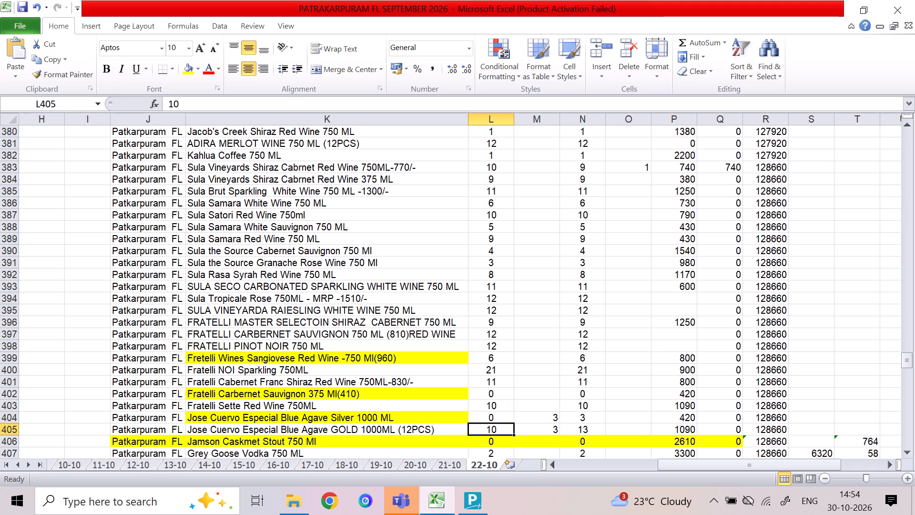
key(0)
key(Return)
Set the column P rate to 0 for both the Jose Cuervo Silver and Jose Cuervo GOLD rows.
click(626, 418)
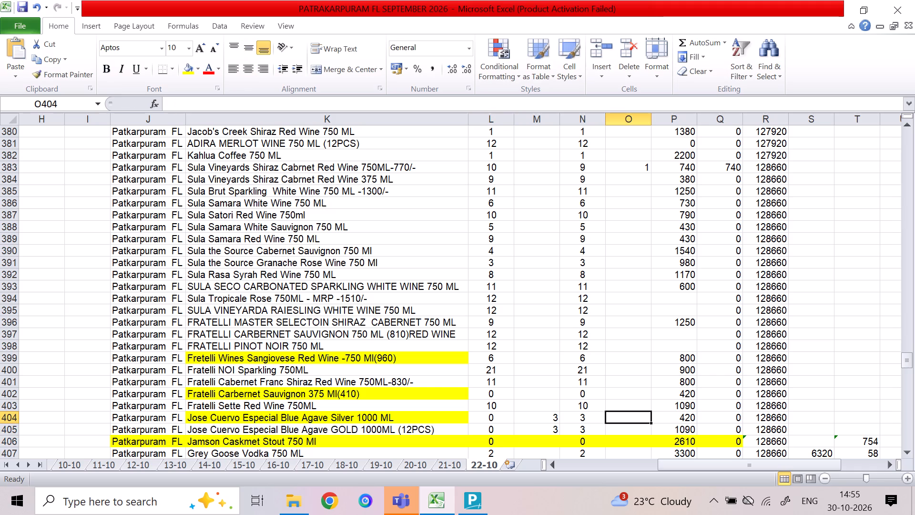
click(690, 419)
key(0)
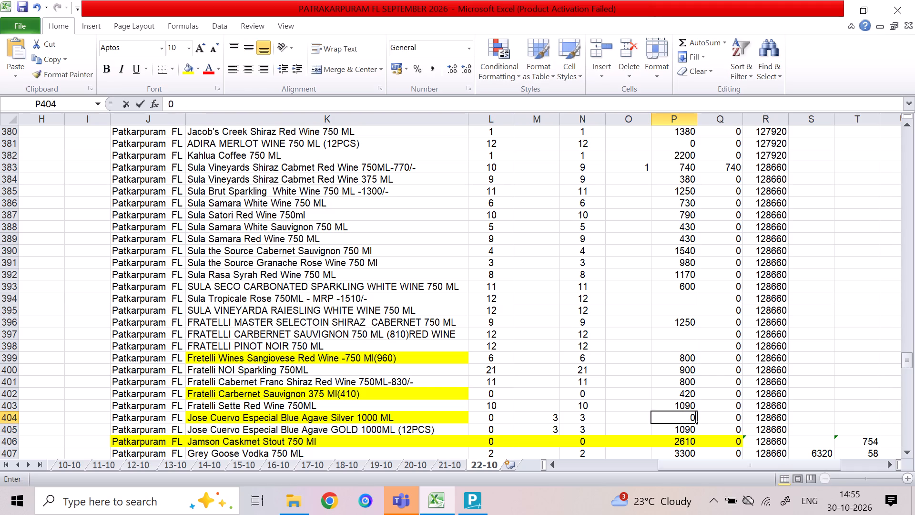
key(Return)
key(0)
key(Return)
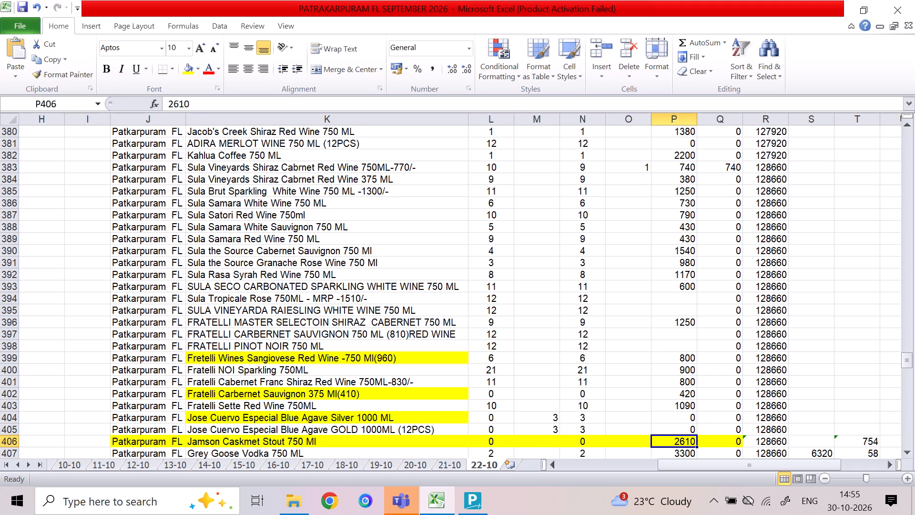
Fill the running-total formula in column R from the Fratelli Sette row down through the Jose Cuervo rows and past Jamson Caskmet Stout.
click(771, 408)
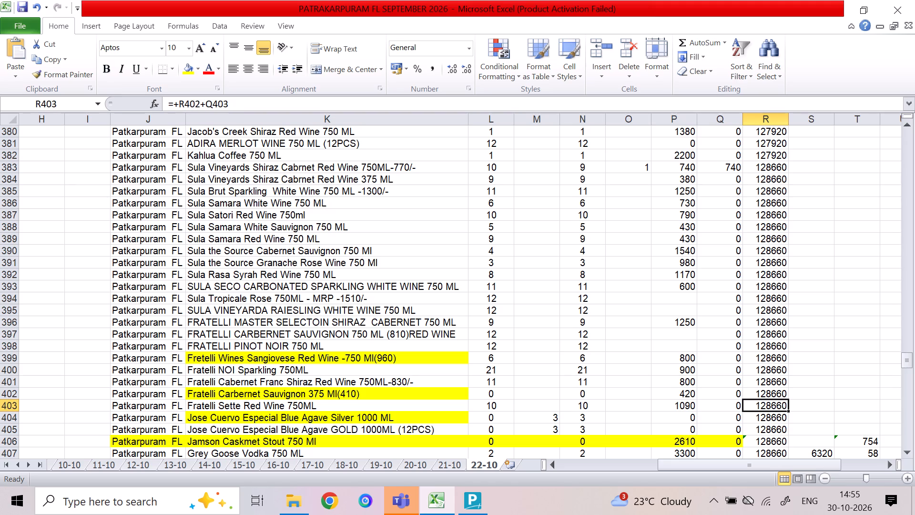
drag(789, 412, 787, 421)
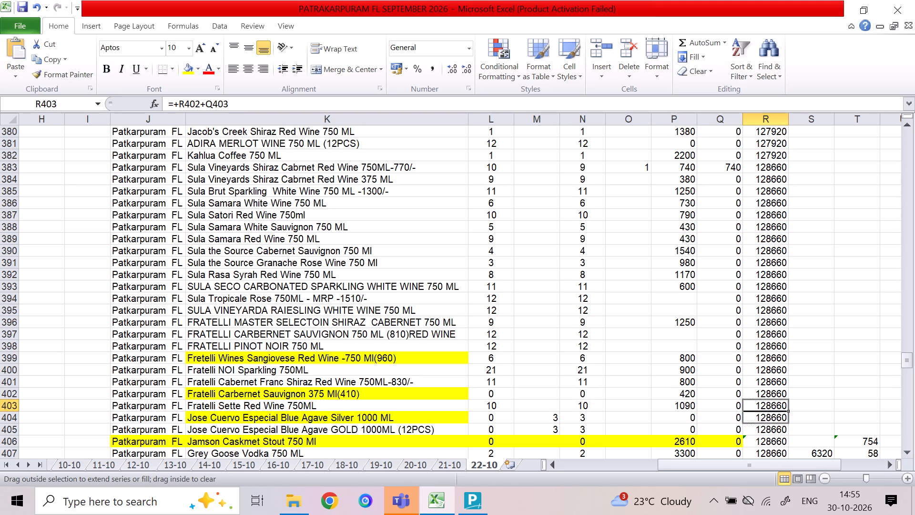
drag(787, 421, 784, 460)
click(815, 374)
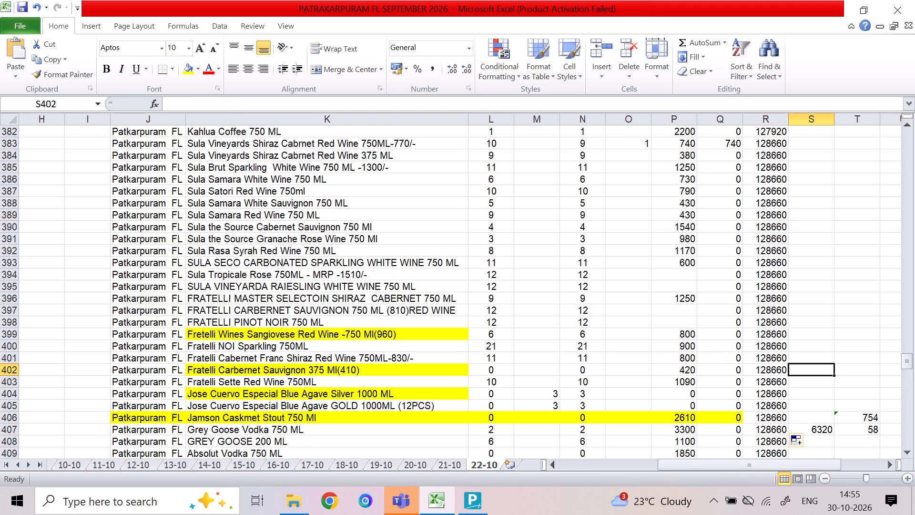
Check the column Q amount formulas in the Jose Cuervo GOLD and Fratelli Cabernet Franc rows and save the workbook.
click(712, 402)
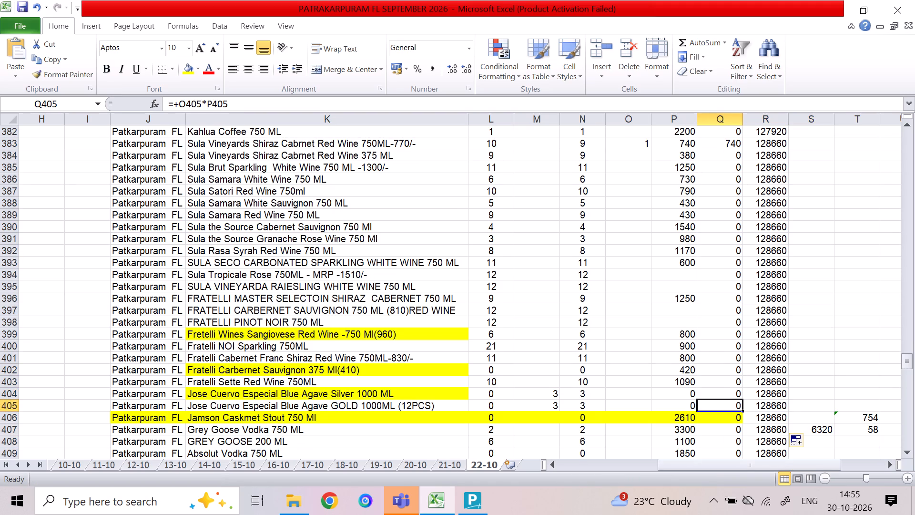
click(730, 362)
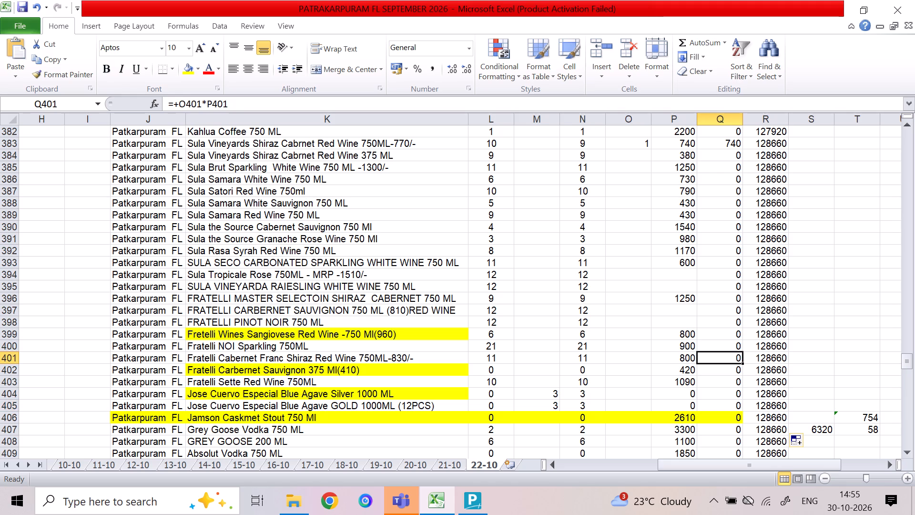
key(ctrl+s)
click(620, 402)
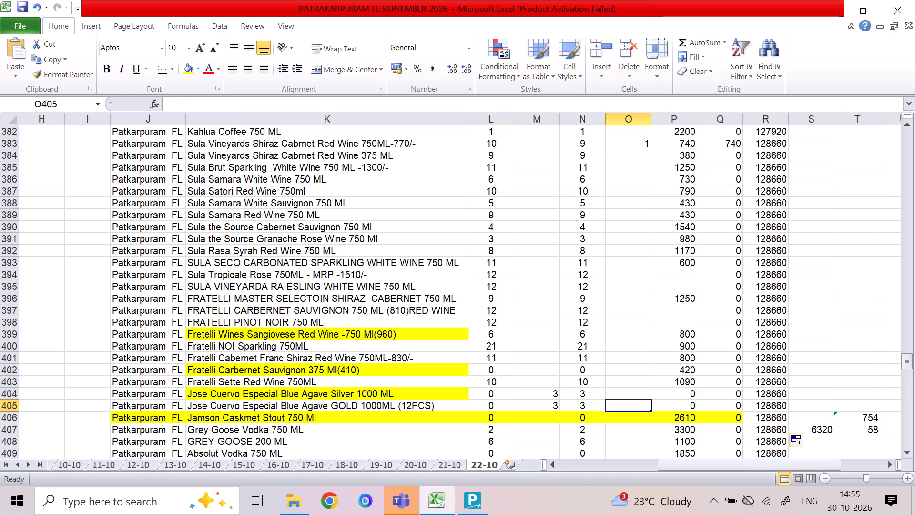
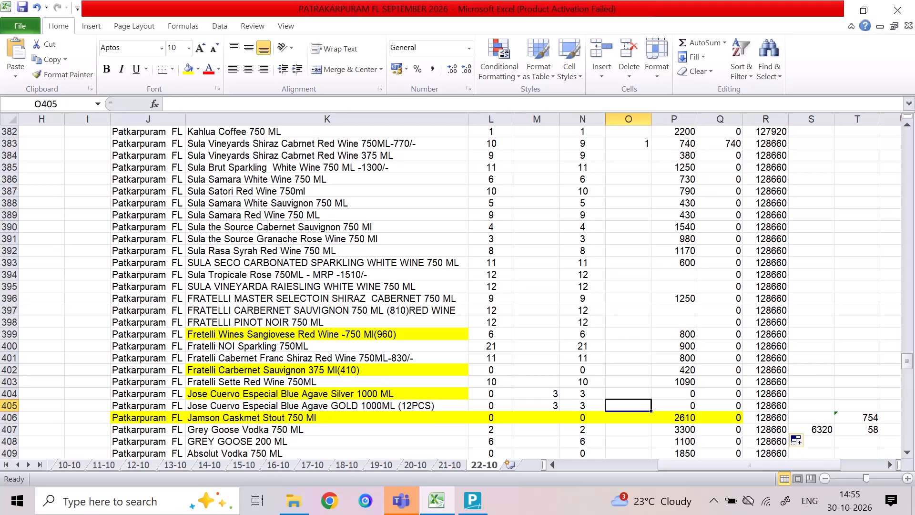
Save the workbook.
triple_click(907, 453)
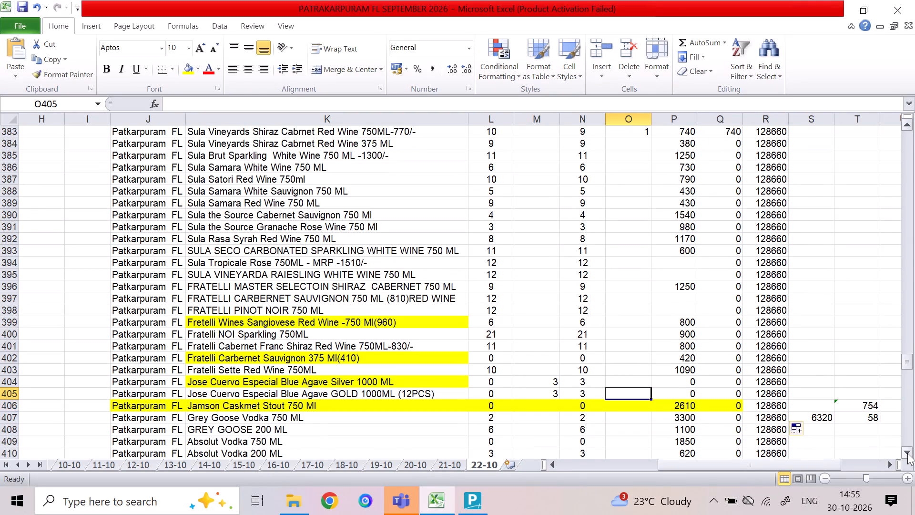
triple_click(907, 453)
triple_click(907, 453)
triple_click(907, 453)
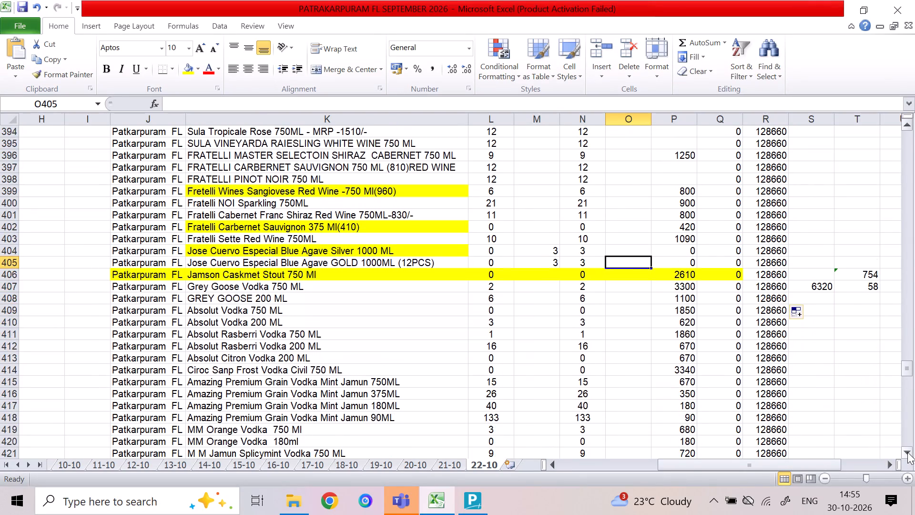
triple_click(907, 452)
triple_click(907, 452)
click(907, 452)
triple_click(907, 452)
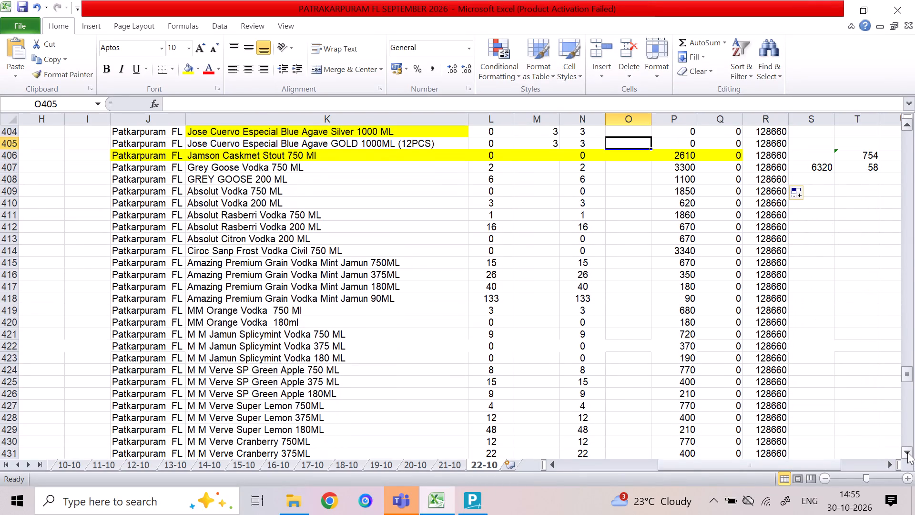
key(ctrl+s)
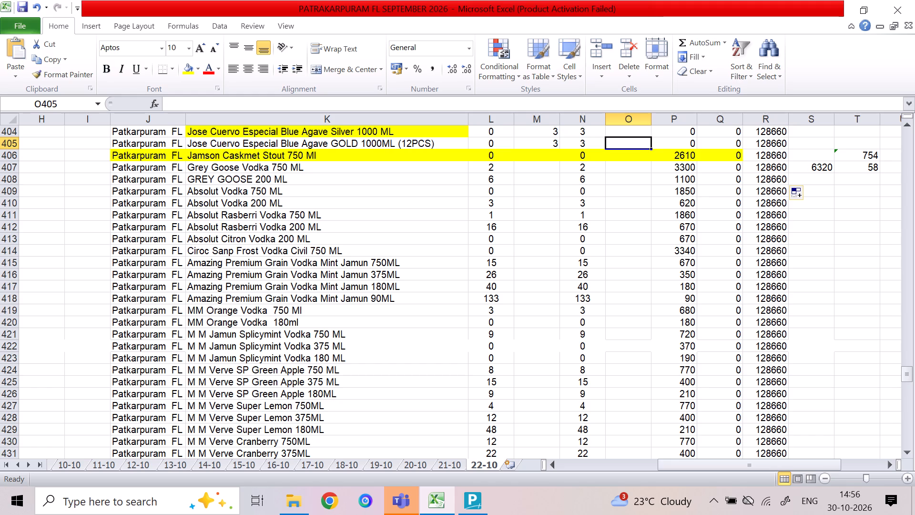
Enter a column M quantity of 2 for Grey Goose Vodka 750 ML.
key(Down)
key(Down)
key(Down)
key(Up)
key(Left)
key(Right)
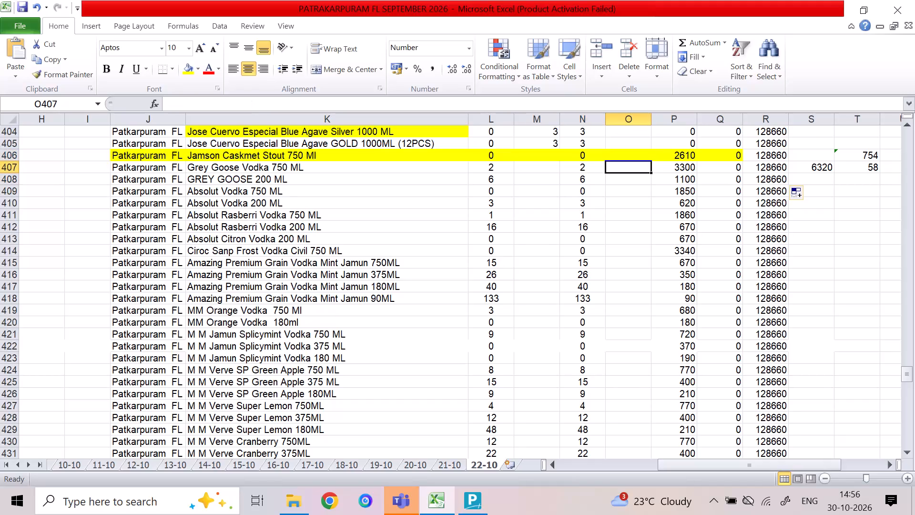
key(Down)
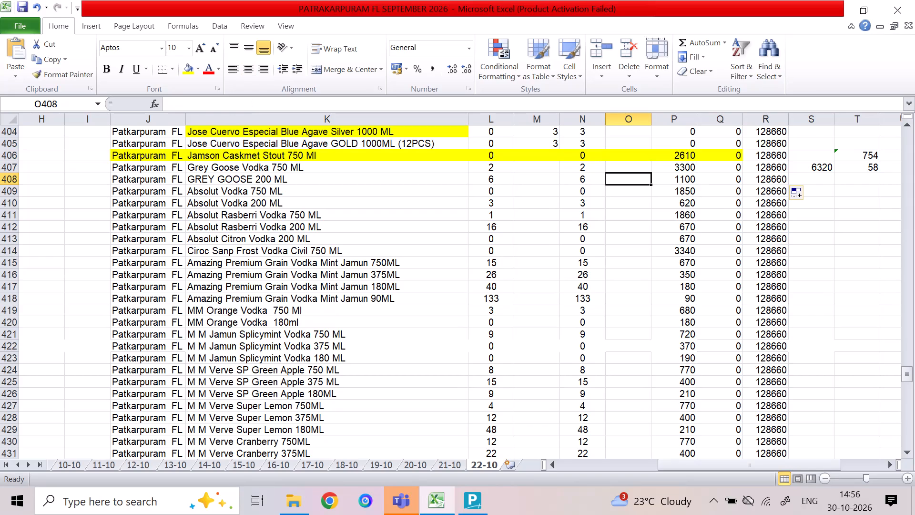
key(Left)
key(Left)
key(2)
key(Right)
key(Right)
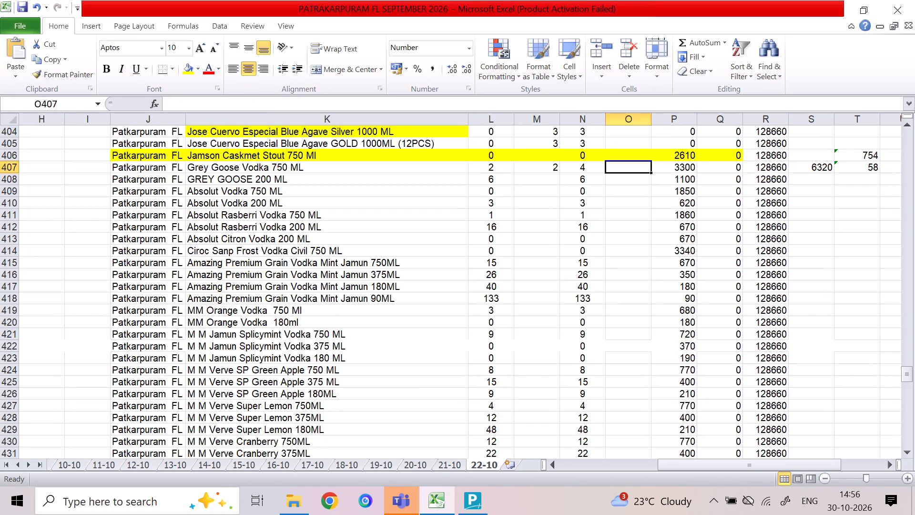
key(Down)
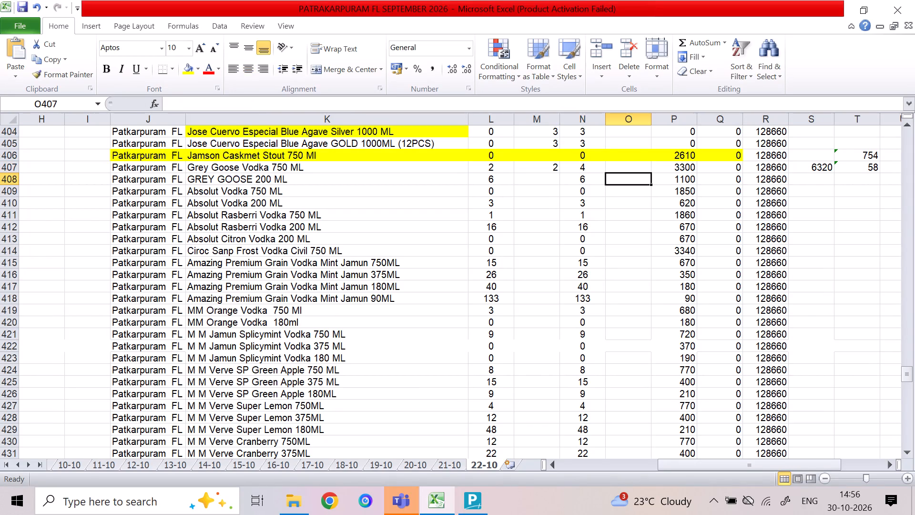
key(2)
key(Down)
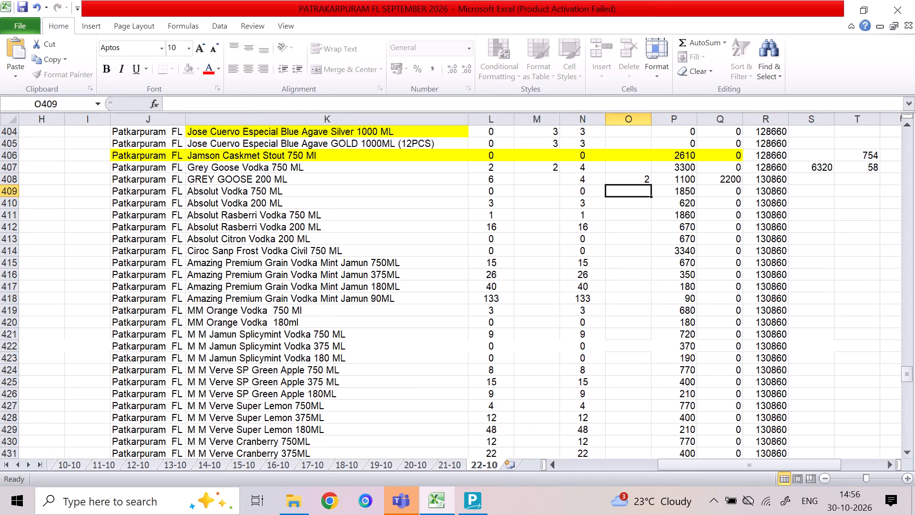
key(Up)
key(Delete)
Enter column O quantities of 2 for Grey Goose Vodka 750 ML and 2 for Absolut Rasberri Vodka 200 ML.
key(Up)
key(2)
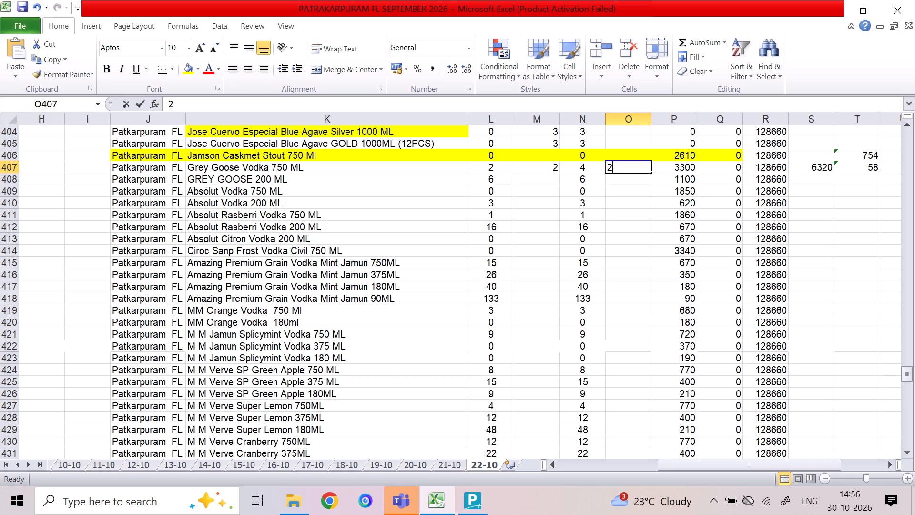
key(Down)
key(Down)
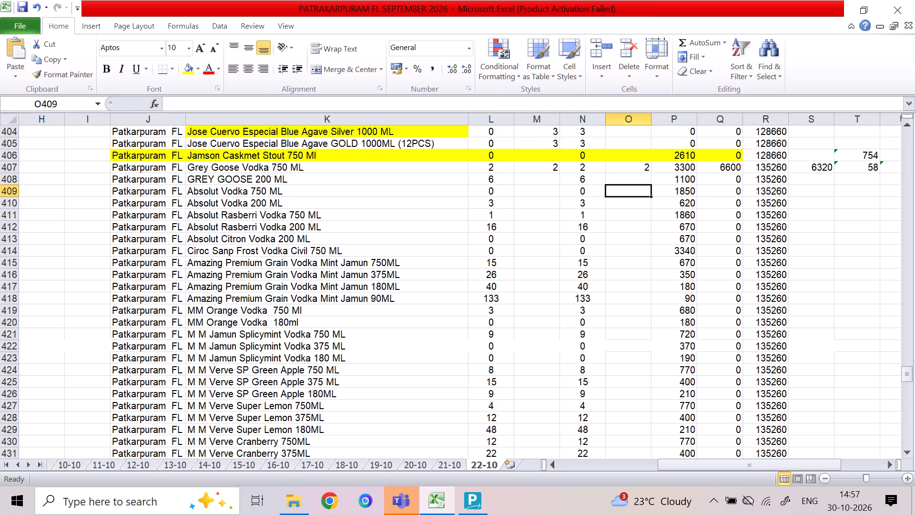
key(Down)
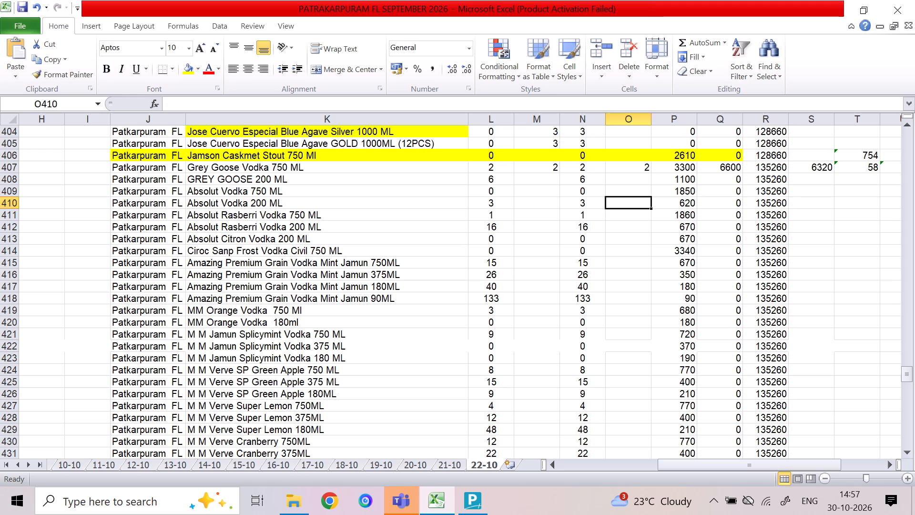
key(Down)
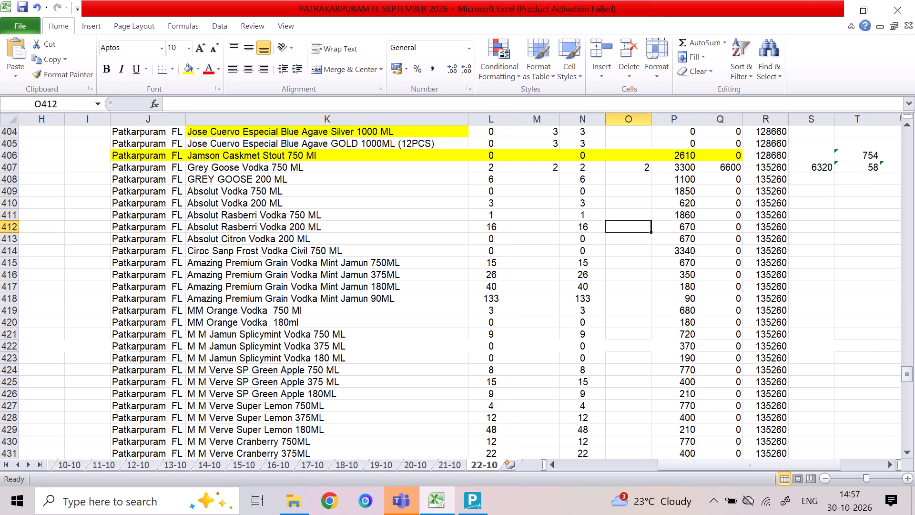
key(2)
key(Down)
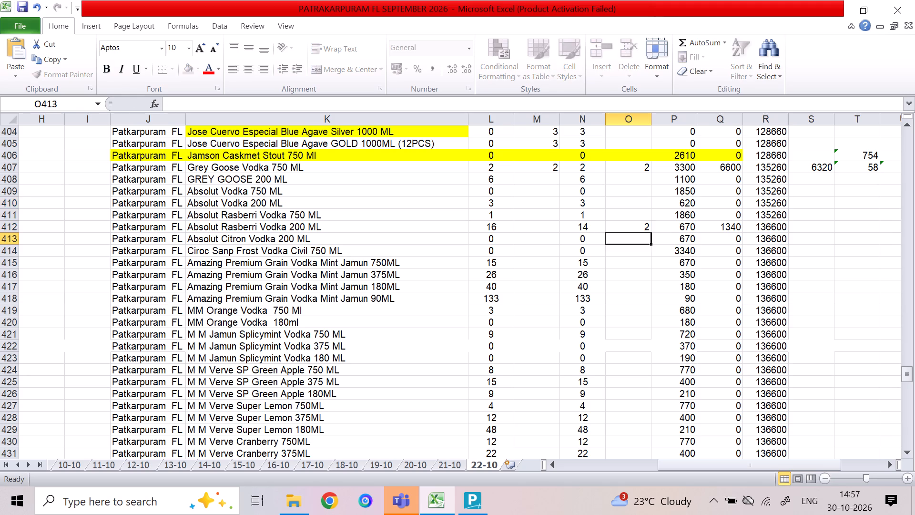
Enter a column O quantity of 1 for Amazing Premium Grain Vodka Mint Jamun 375ML.
key(Down)
key(Down)
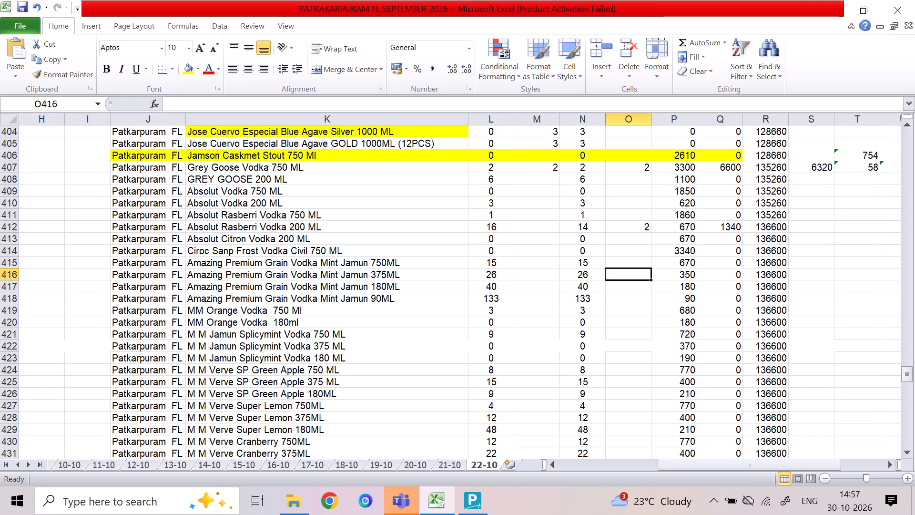
key(1)
key(Down)
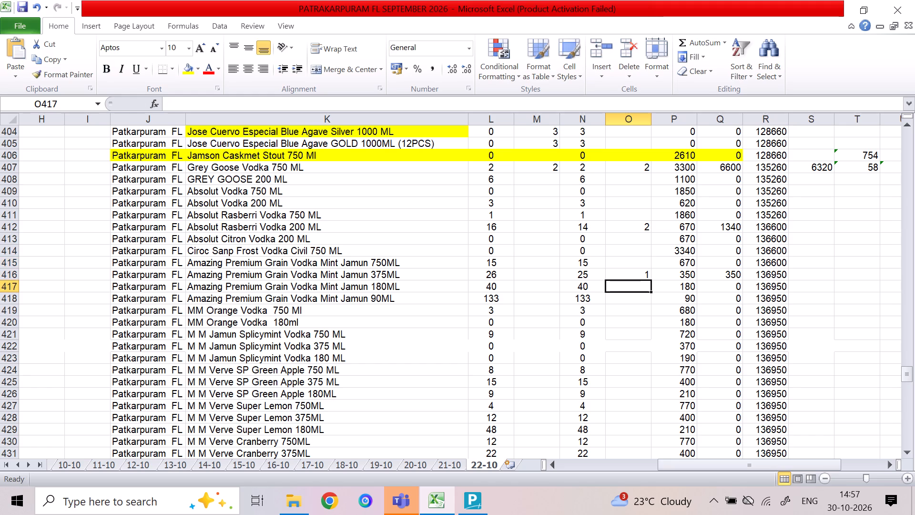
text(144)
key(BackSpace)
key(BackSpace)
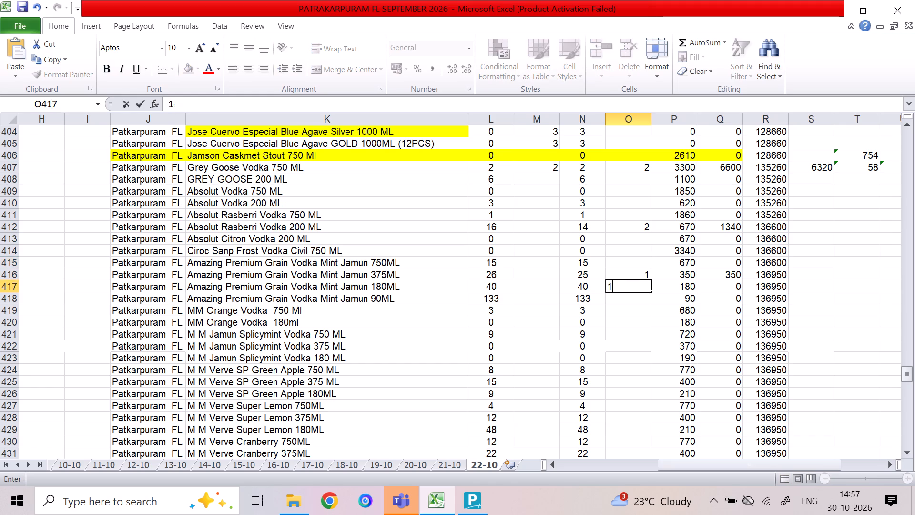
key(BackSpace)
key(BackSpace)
Enter a column M quantity of 144 for Amazing Premium Grain Vodka Mint Jamun 180ML.
key(Left)
key(Left)
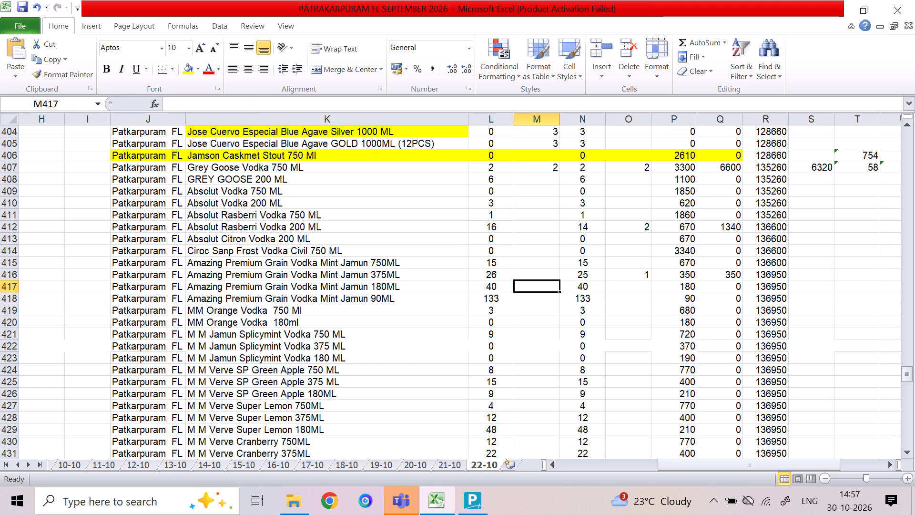
text(144)
key(Right)
key(Right)
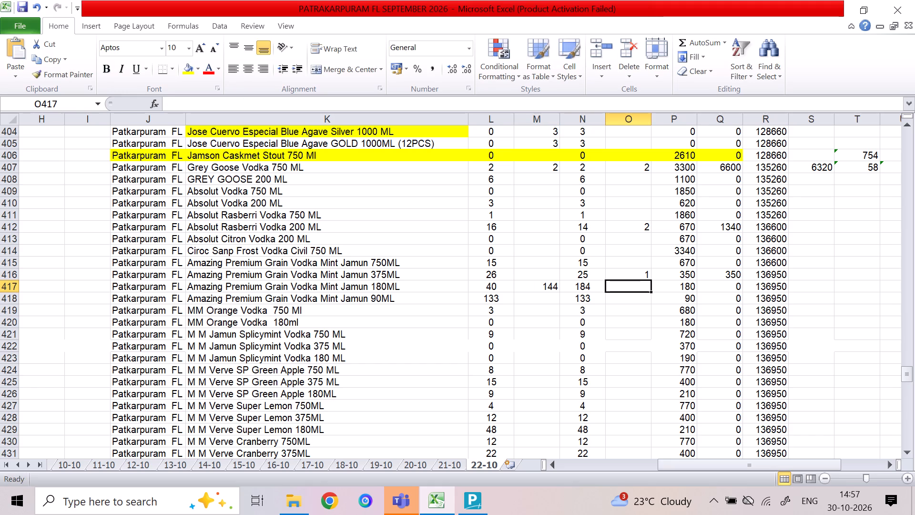
Enter column O quantities of 20 for Amazing Premium Grain Vodka Mint Jamun 180ML and 3 for its 90ML size.
text(20)
key(Down)
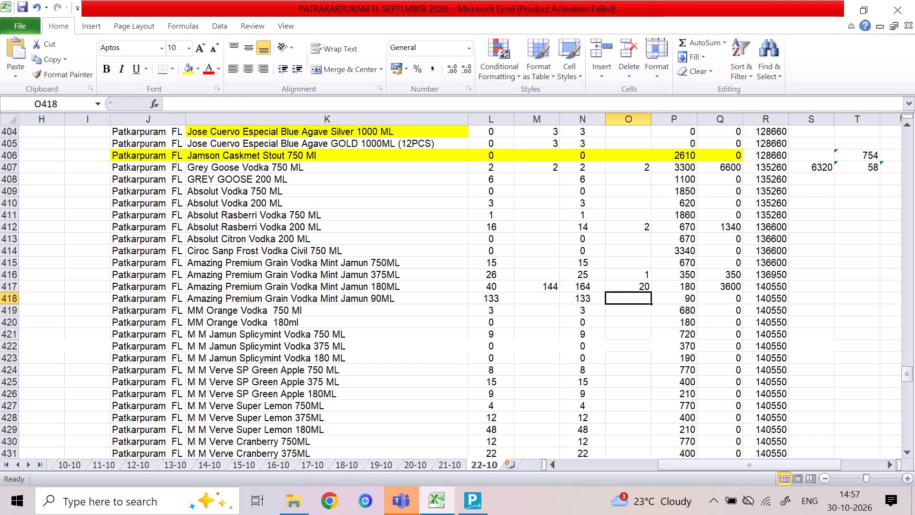
key(3)
key(Down)
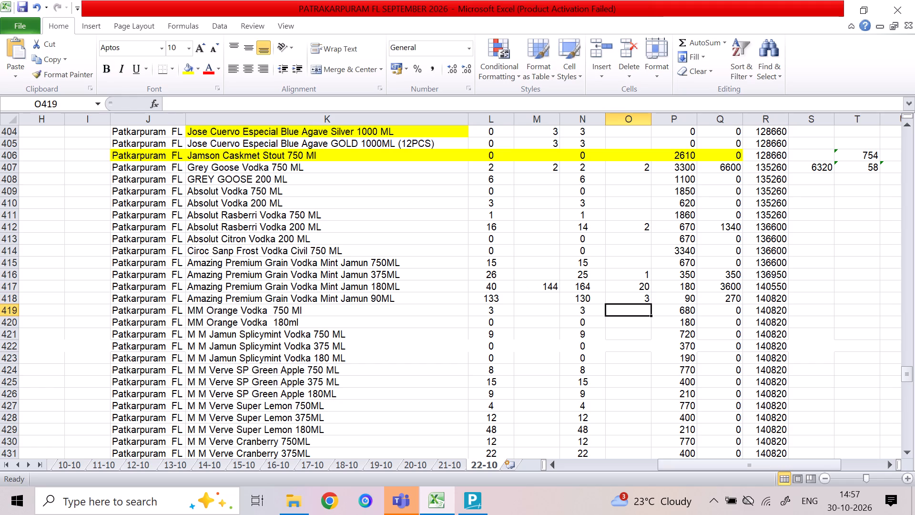
Enter a column O quantity of 1 for M M Verve SP Green Apple 750 ML.
key(Down)
key(Down)
key(Down)
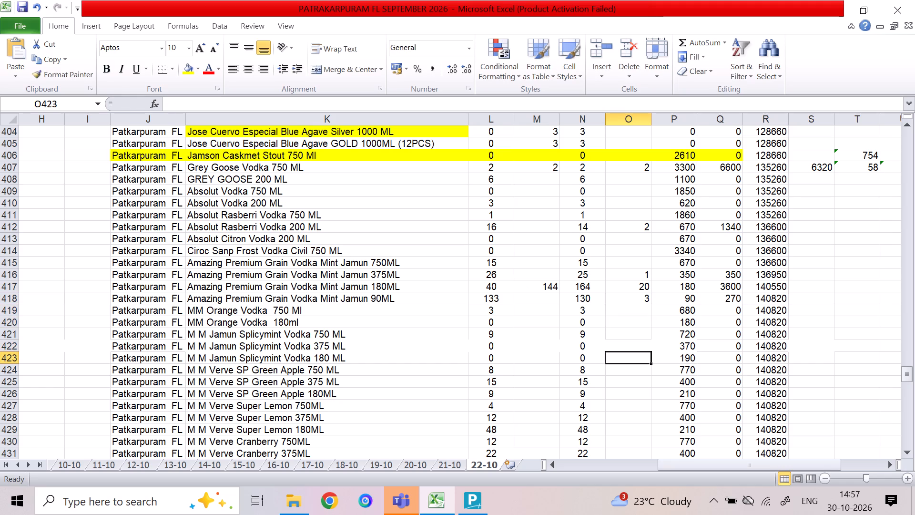
key(Down)
key(1)
key(Down)
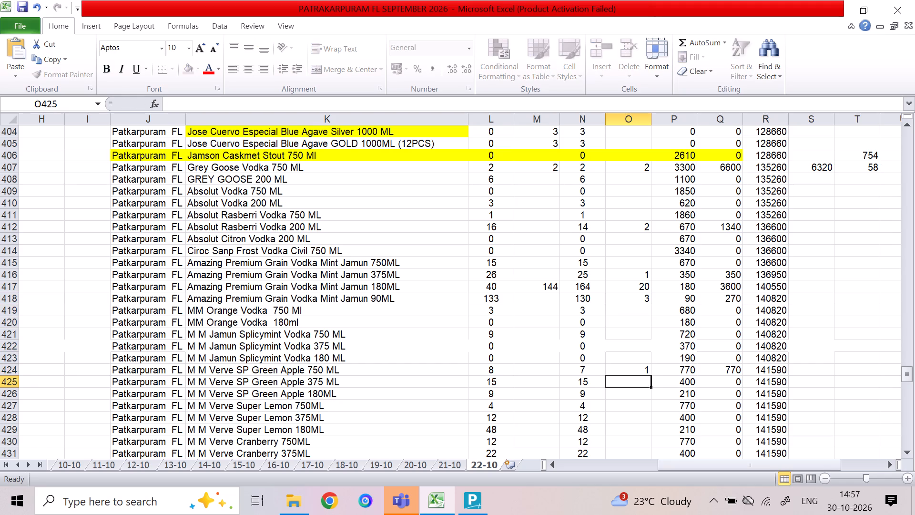
Enter a column O quantity of 1 for M M Verve Cranberry 180ML.
key(Down)
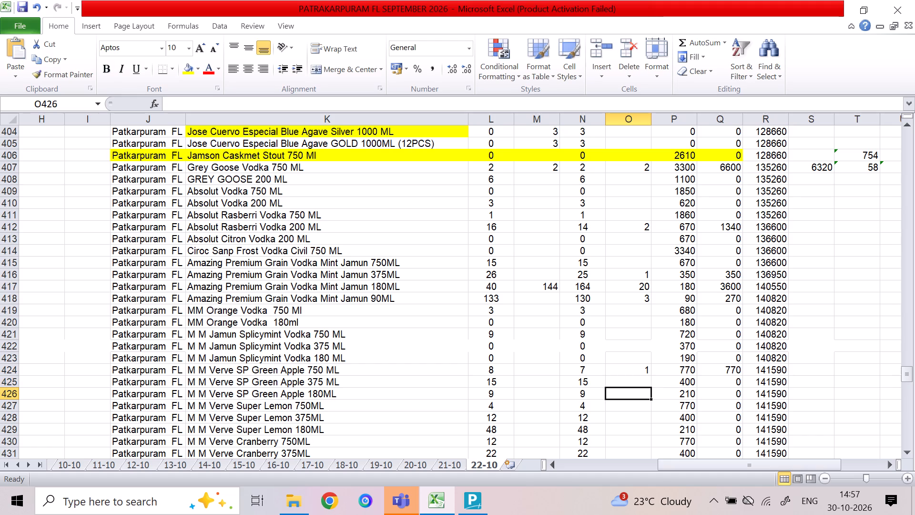
key(Down)
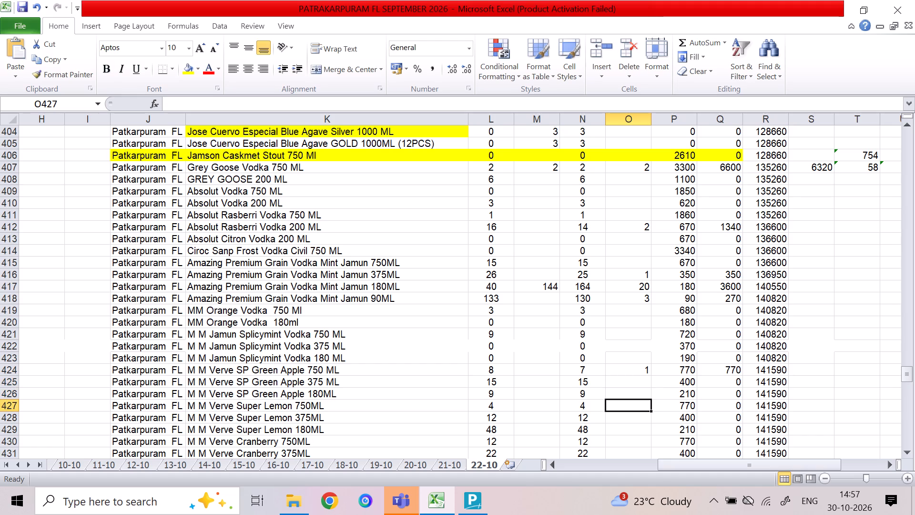
key(Down)
key(Down)
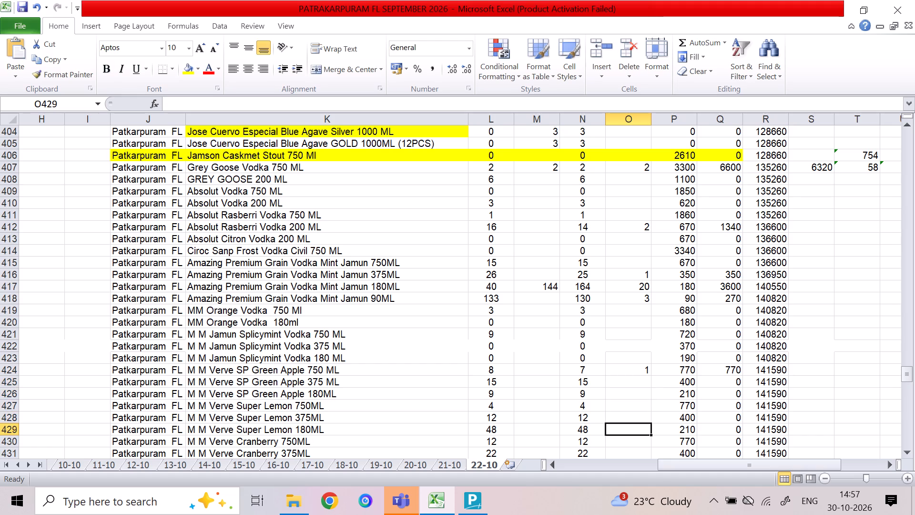
key(Down)
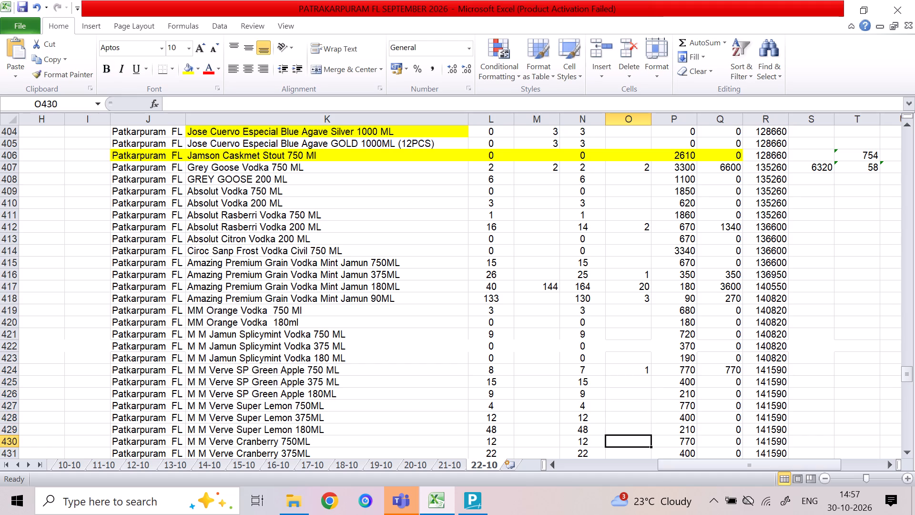
key(Down)
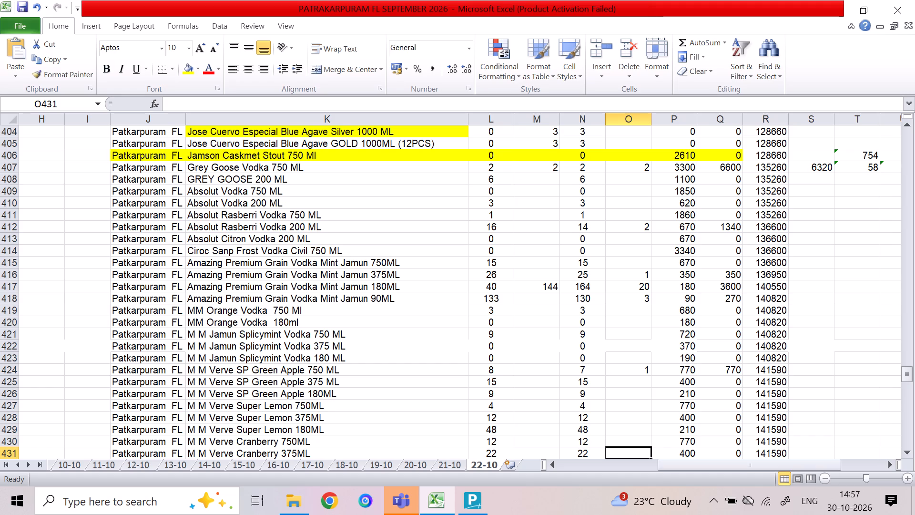
key(Down)
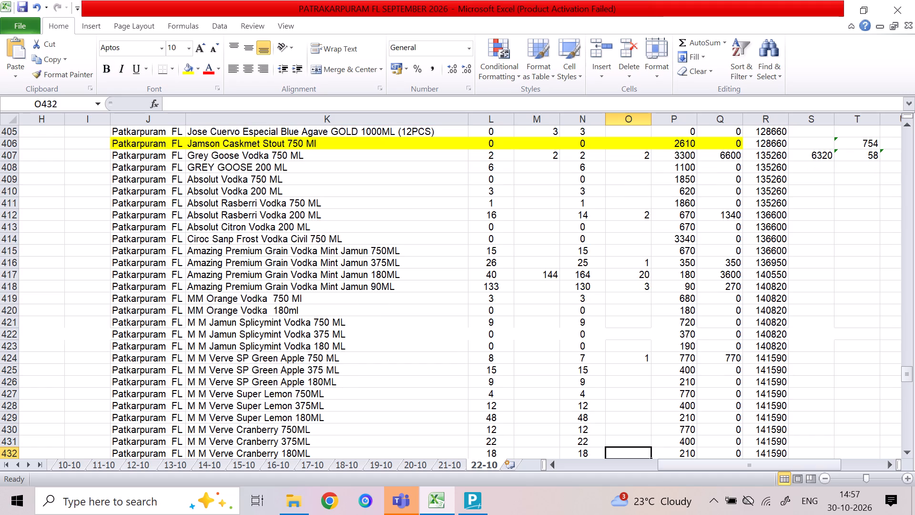
key(1)
key(Down)
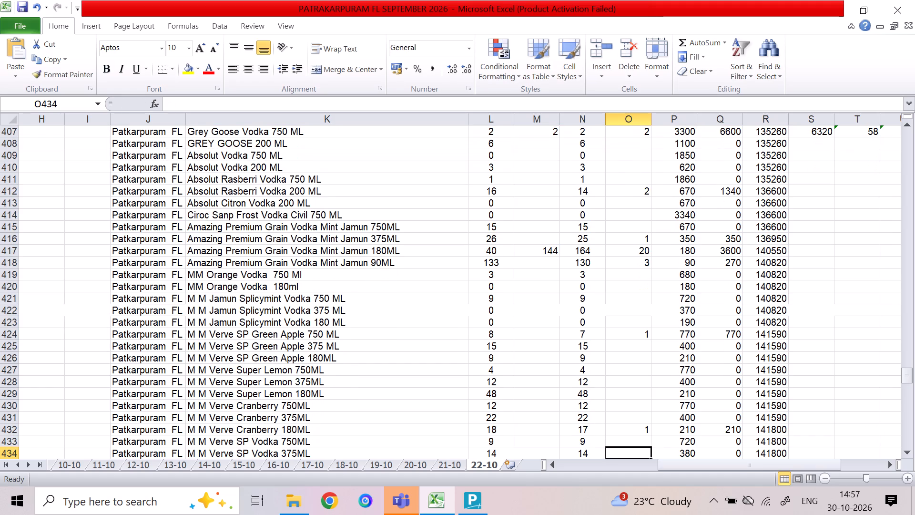
Enter column O quantities of 2 for M M Green Apple Vodka 375ML and 1 for M M Green Apple Vodka 180ML.
key(Down)
key(Down)
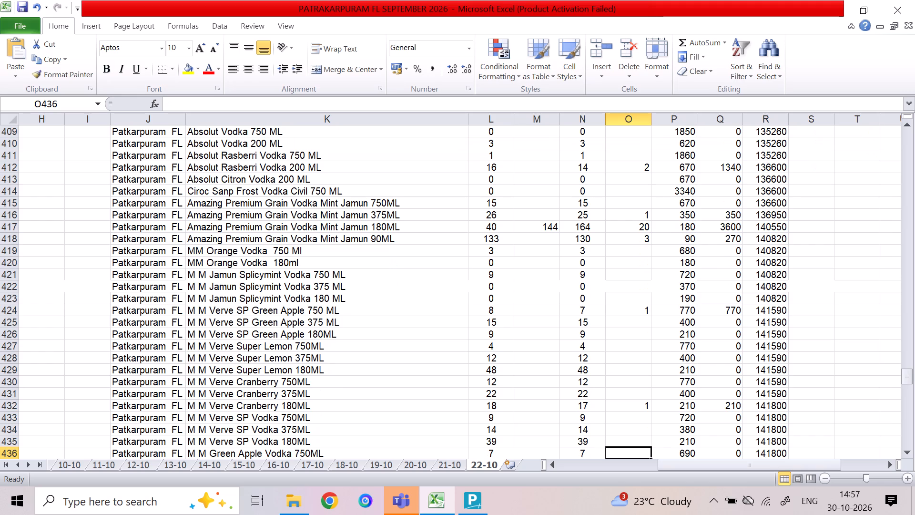
key(Down)
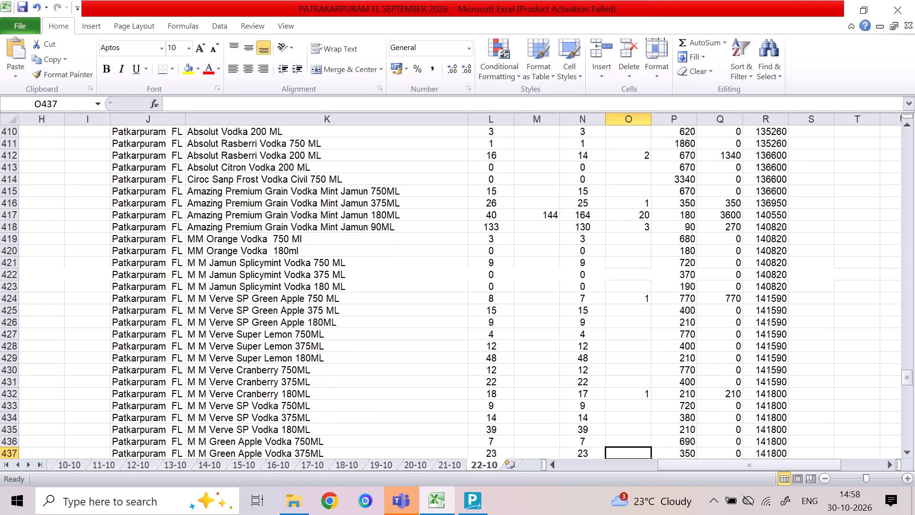
key(2)
key(Down)
key(1)
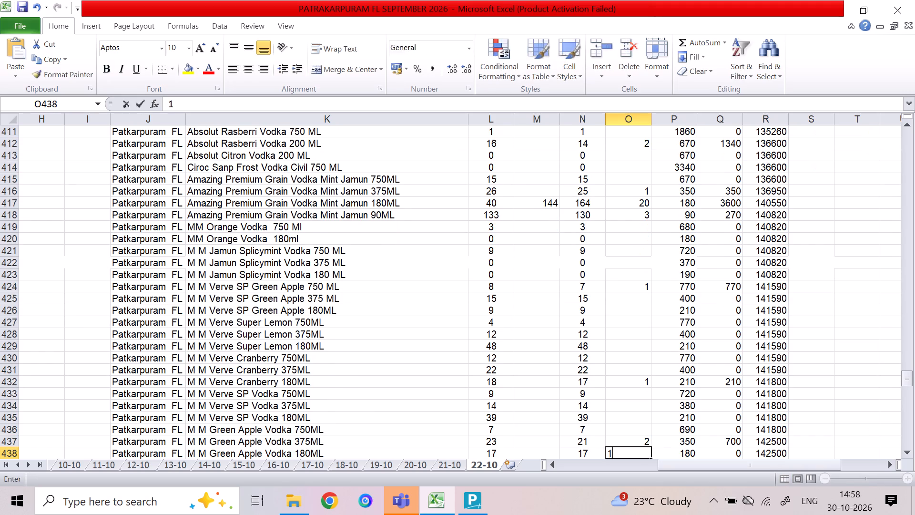
key(Down)
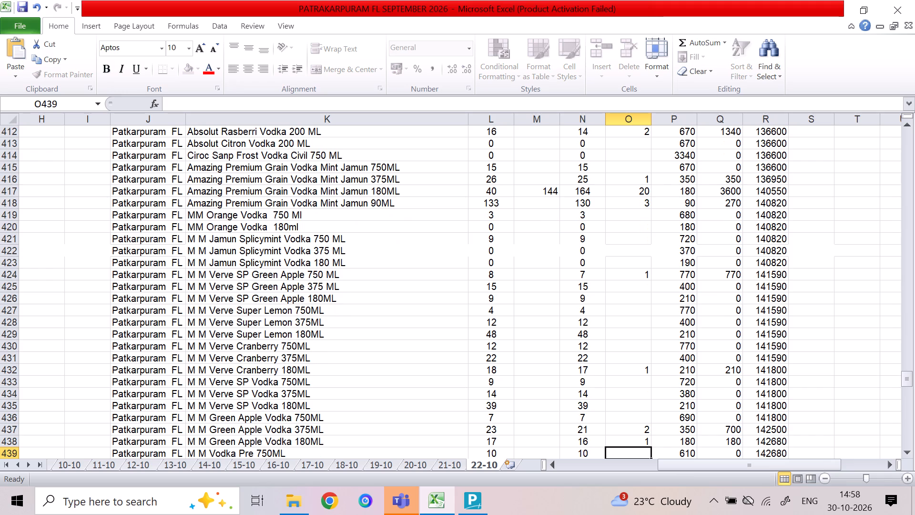
key(Down)
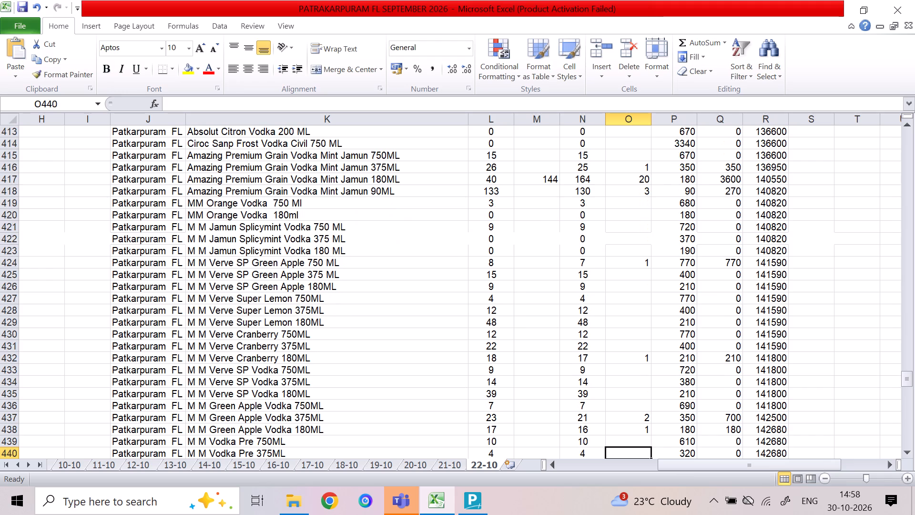
Enter column O quantities of 2 for M M Vodka Pre 375ML and 7 for M M Vodka Pre 180ML.
key(2)
key(Down)
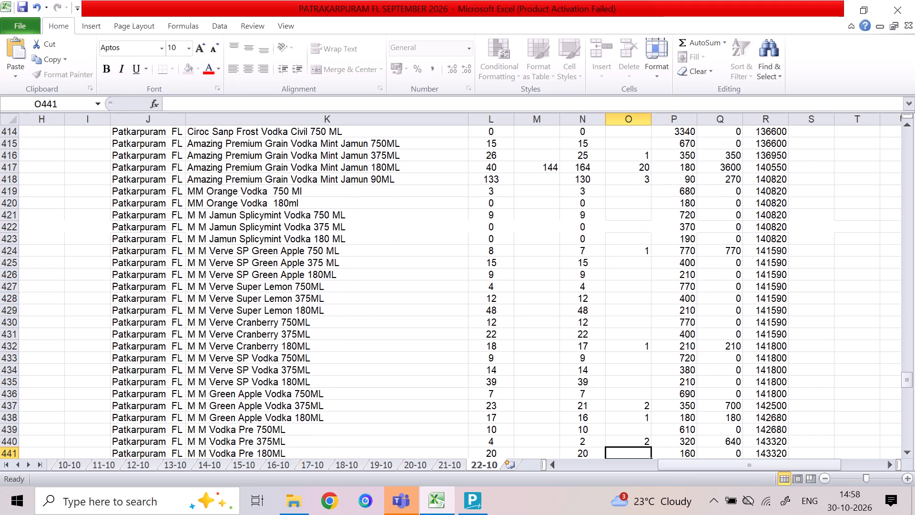
key(7)
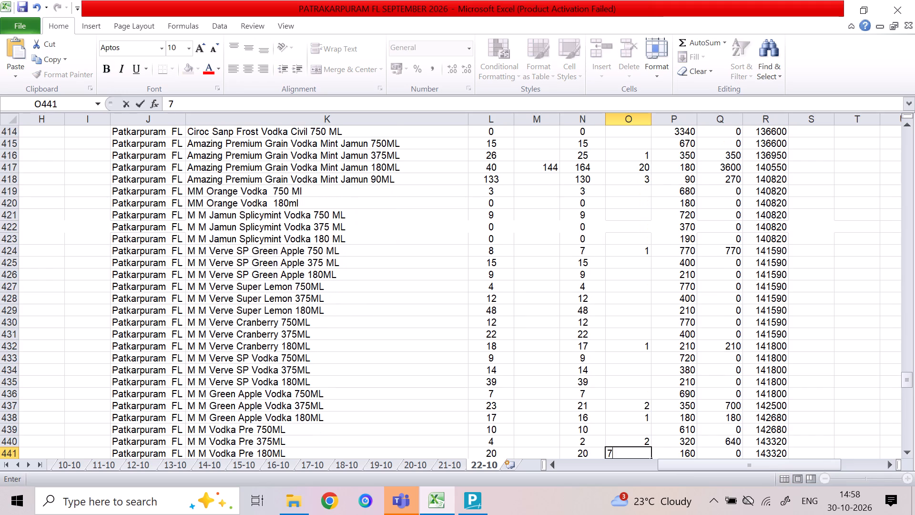
key(Down)
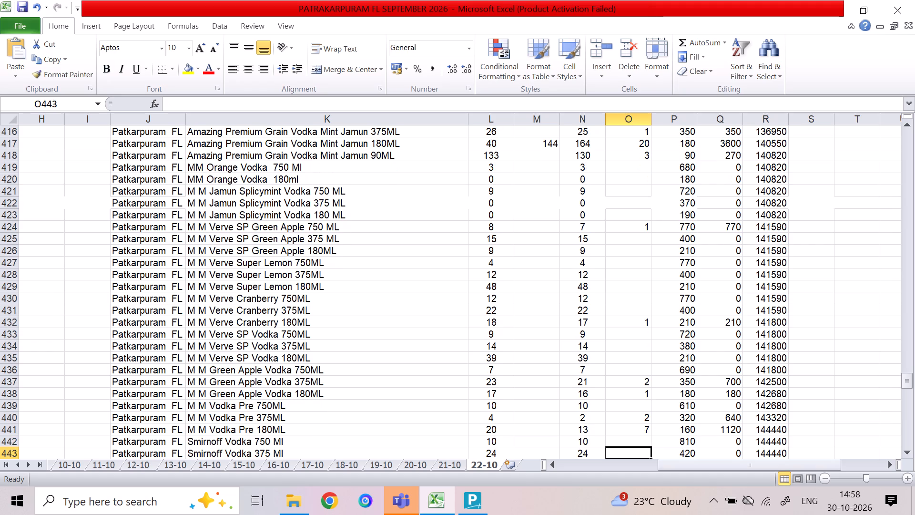
Enter a column O quantity of 2 for Smirnoff Vodka 180ML.
key(Down)
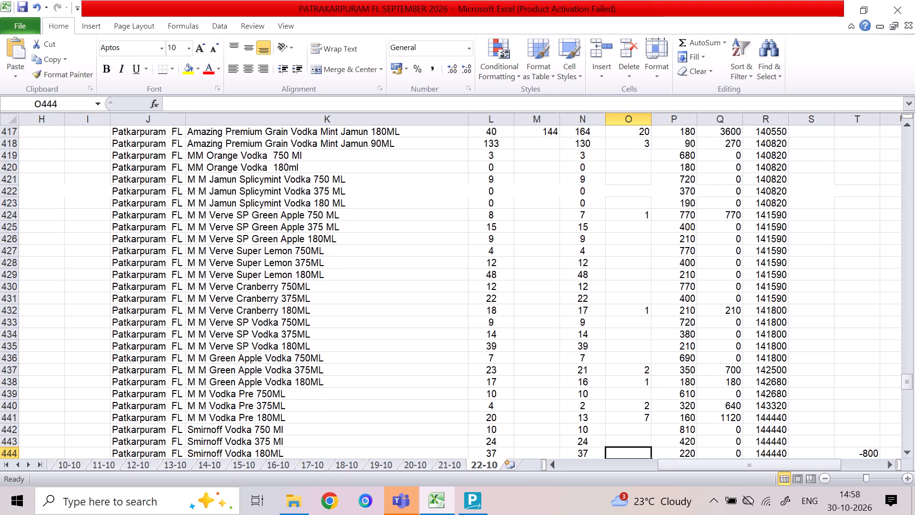
key(2)
key(Down)
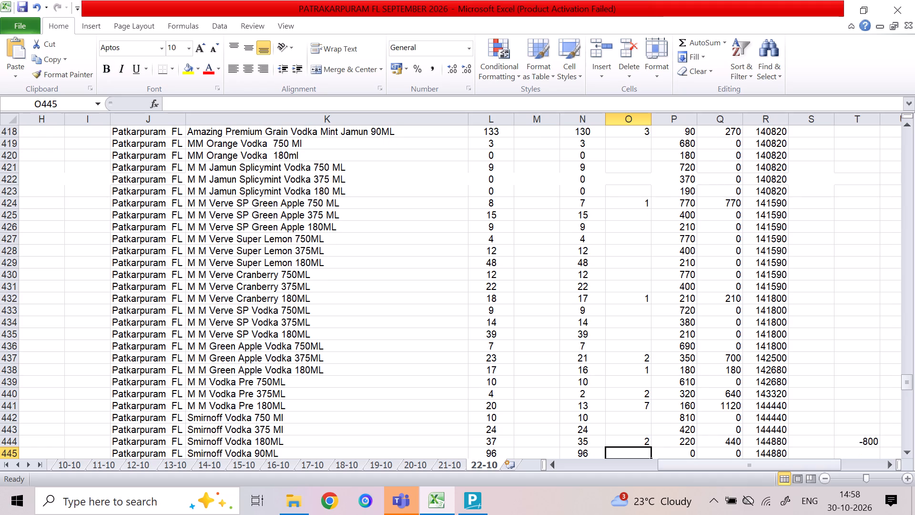
Enter a column O quantity of 13 for Amazing Premium Vodka 180ML.
key(Down)
key(Up)
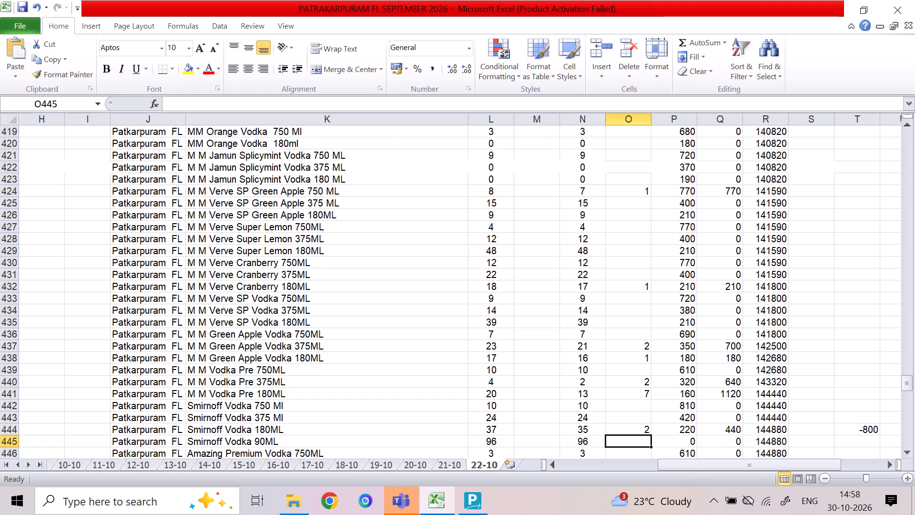
key(Down)
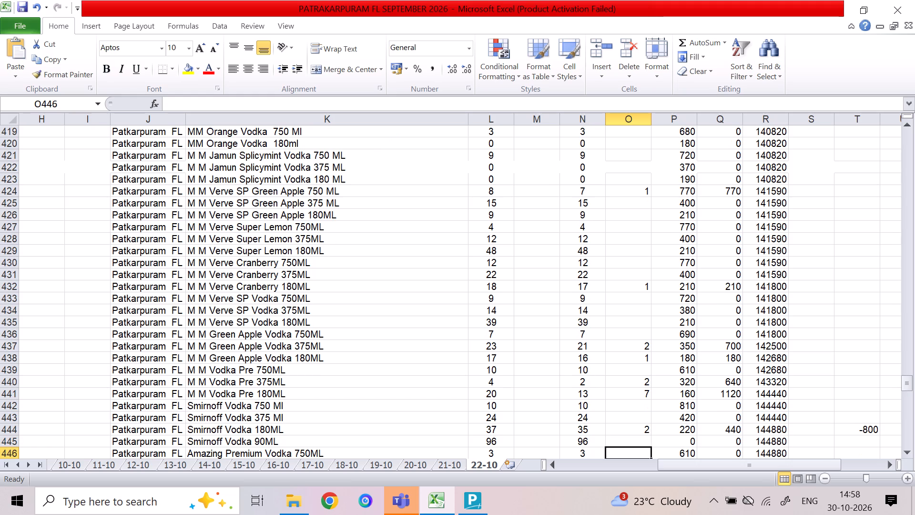
key(Down)
key(Up)
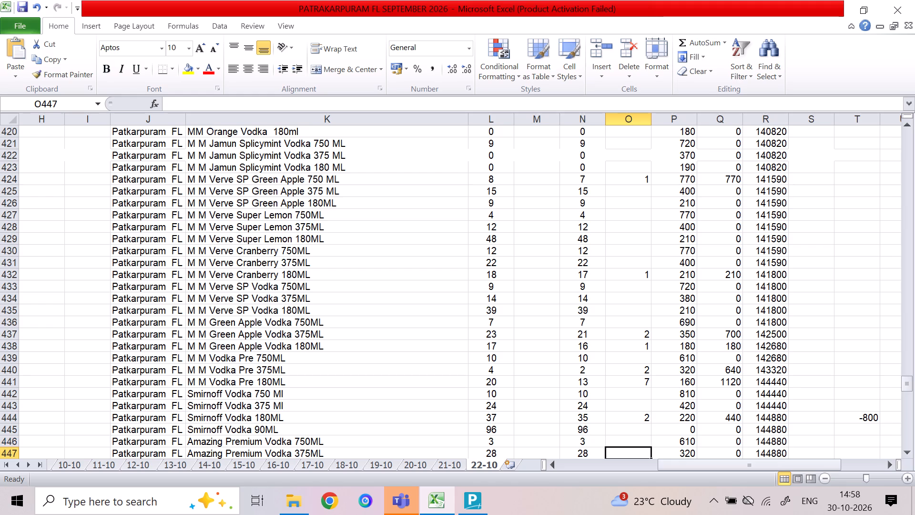
key(Down)
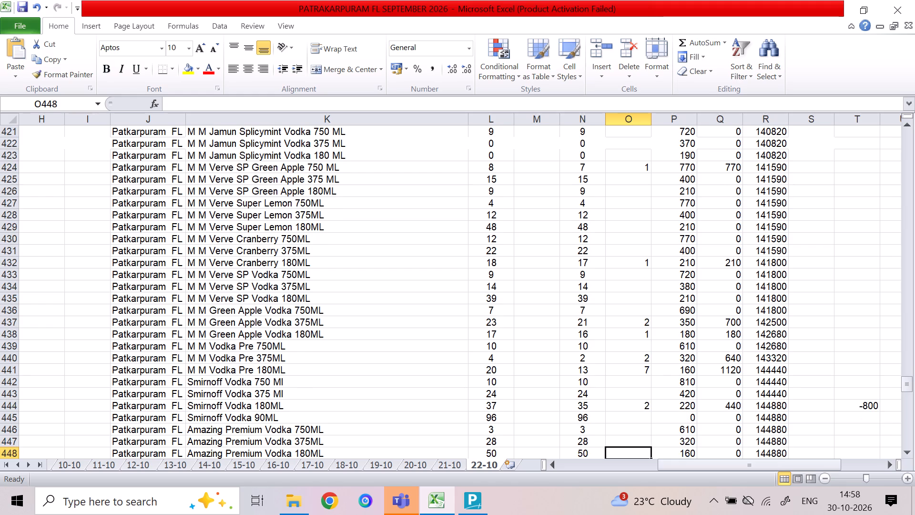
text(13)
key(Down)
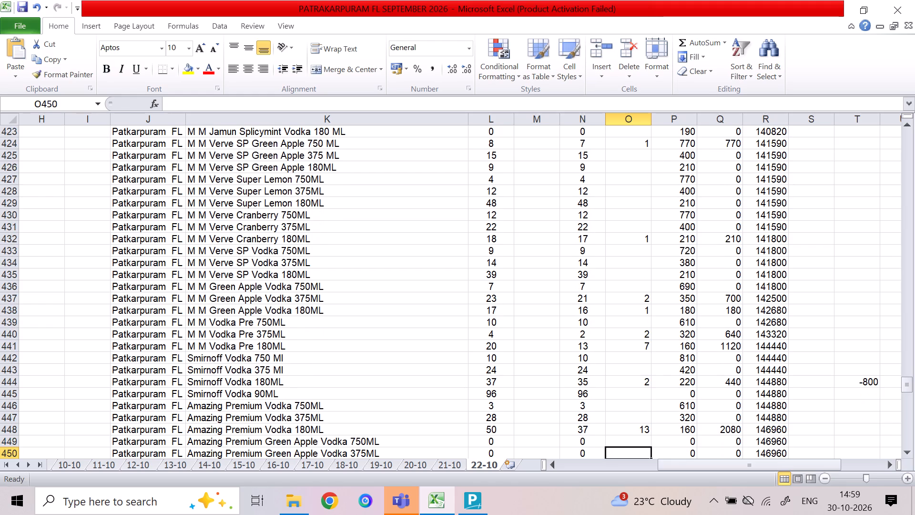
Enter a column O quantity of 2 for BORA BORA PREMIUM VODKA 180ML.
key(Down)
key(Down)
key(Down)
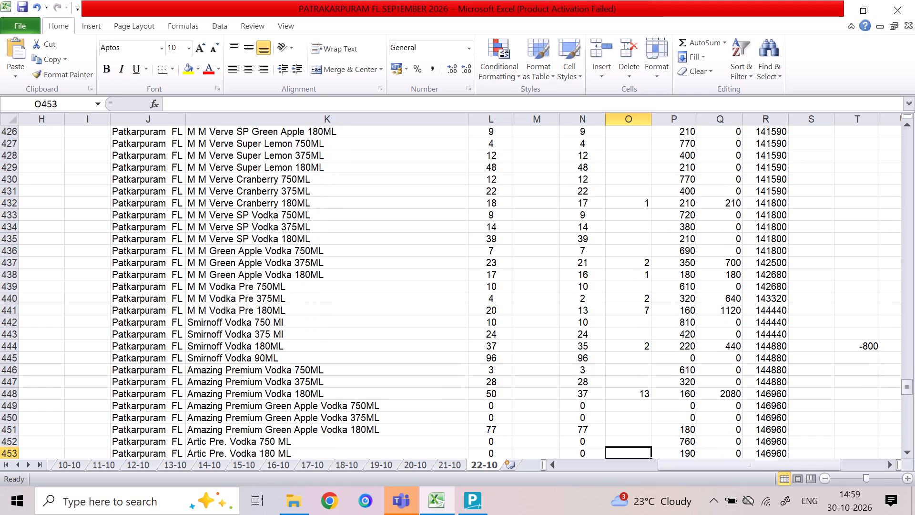
key(Down)
key(Down)
key(Down)
key(Down)
key(Down)
key(Down)
key(Down)
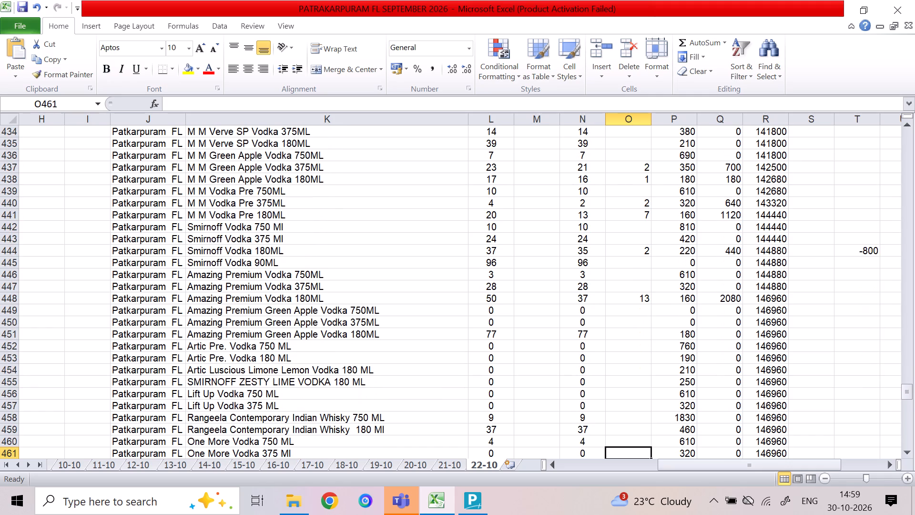
key(Down)
key(Down)
key(Down)
key(Down)
key(Down)
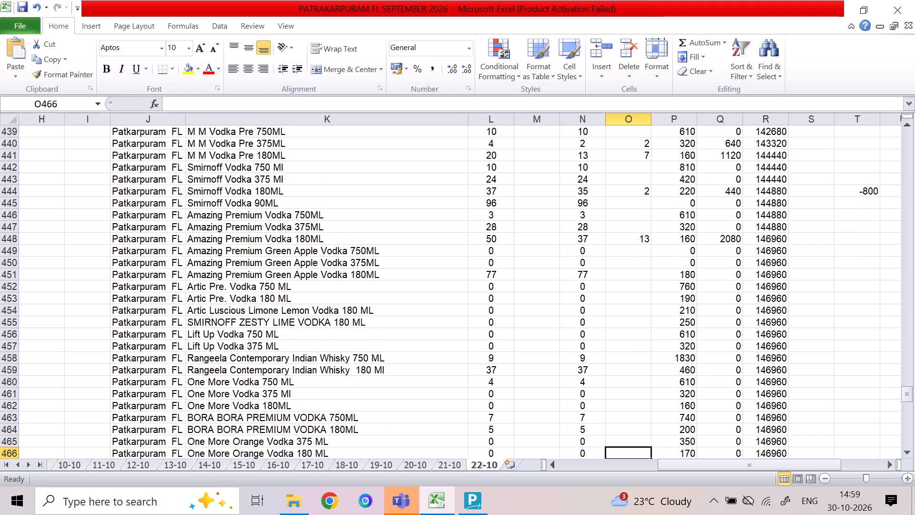
key(Down)
key(Down)
key(Down)
key(Down)
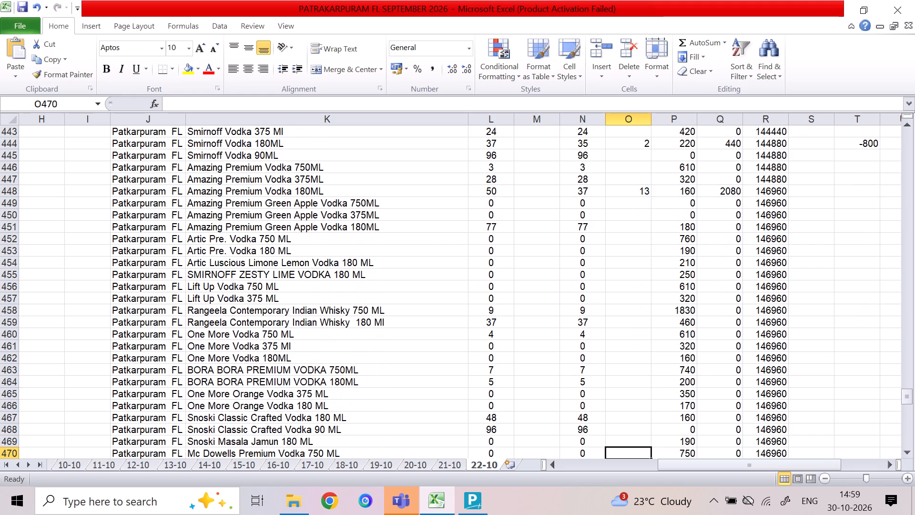
key(Down)
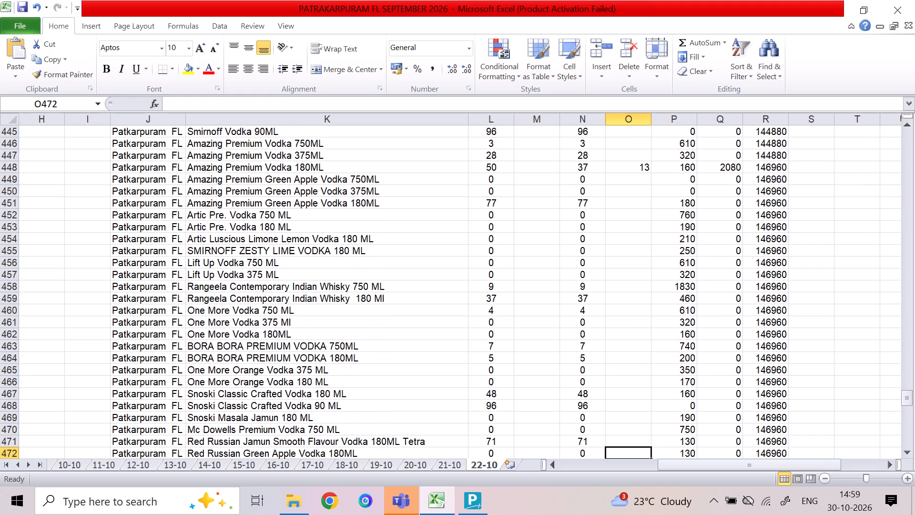
key(Down)
key(Down)
key(Down)
key(Down)
key(Down)
key(Down)
key(Down)
key(Down)
key(Down)
key(Down)
key(Down)
key(Down)
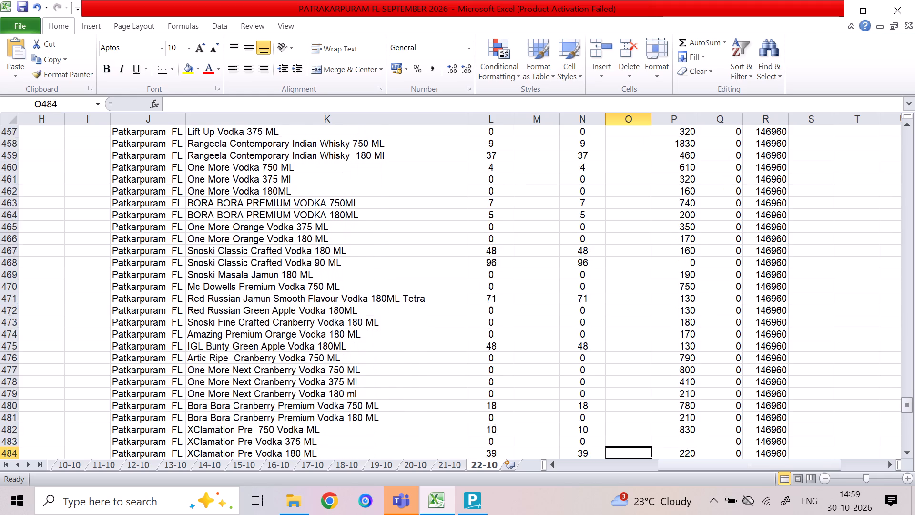
key(Down)
key(Down)
key(Down)
key(Down)
key(Down)
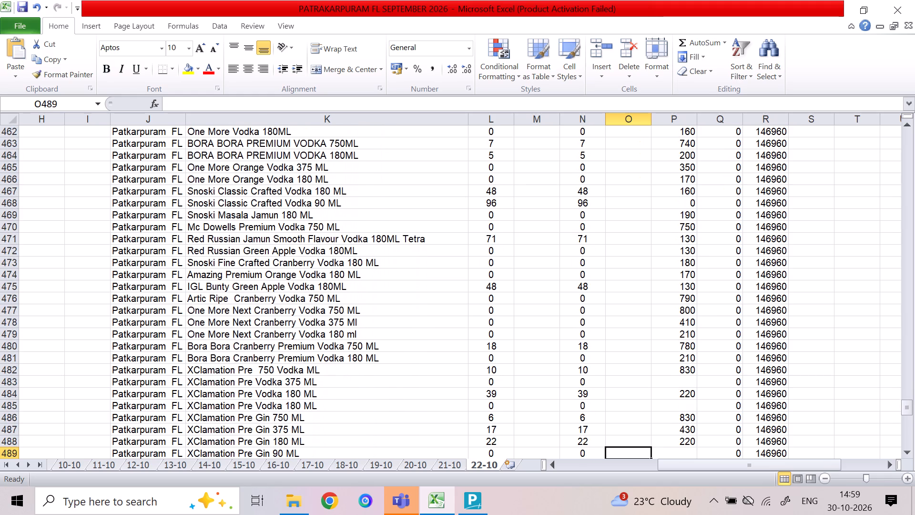
key(Up)
key(Up)
key(Up)
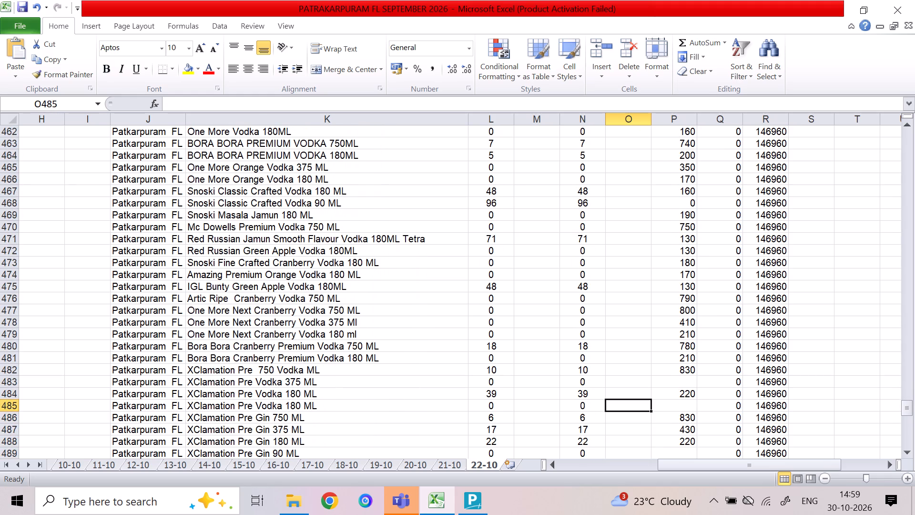
key(Up)
key(Up)
key(Up)
key(Up)
key(Up)
key(Up)
key(Up)
key(Up)
key(Up)
key(Up)
key(Up)
key(Up)
key(Up)
key(Up)
key(Up)
key(Up)
key(Up)
key(Up)
key(Up)
key(Up)
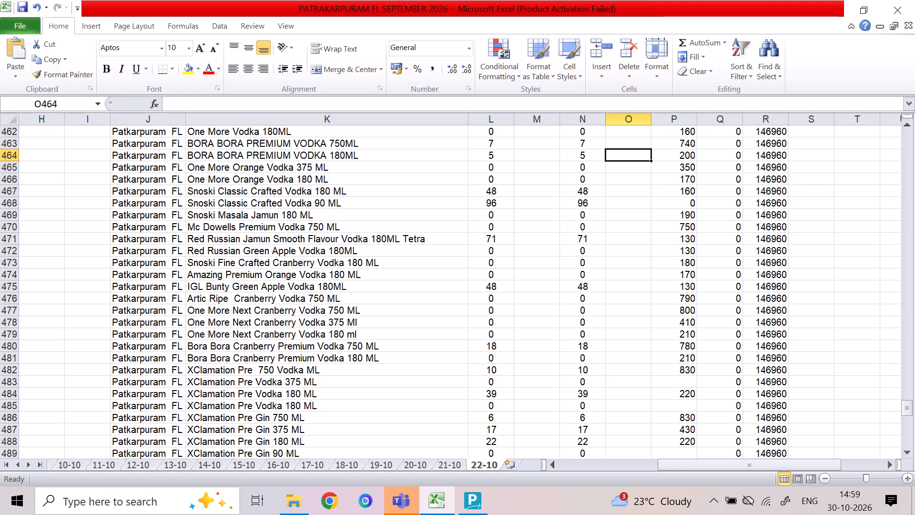
key(2)
key(Down)
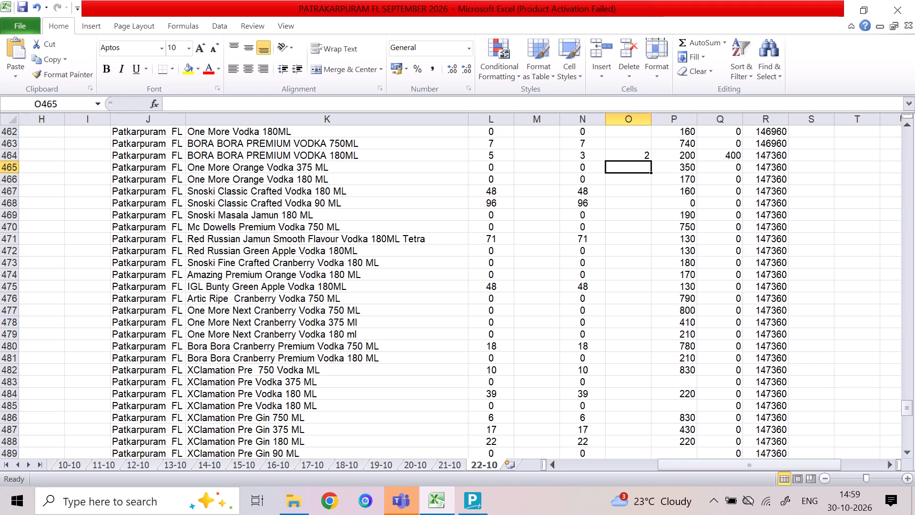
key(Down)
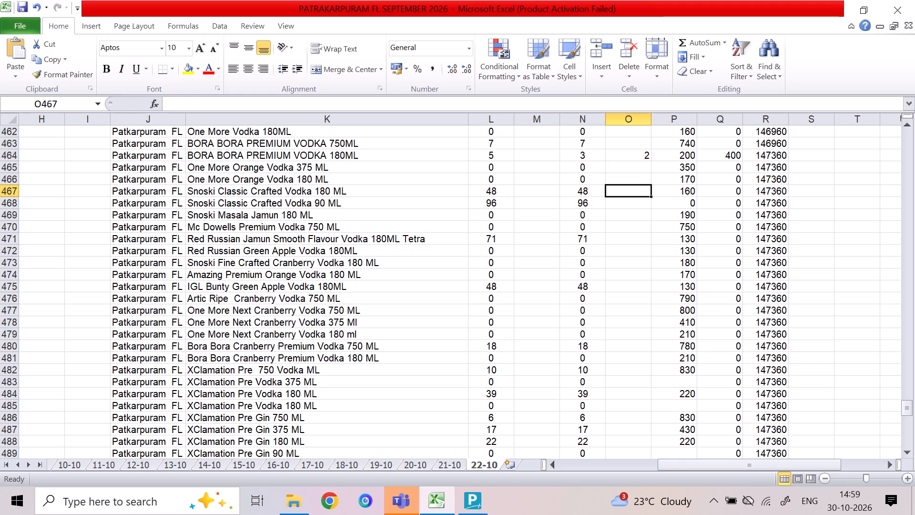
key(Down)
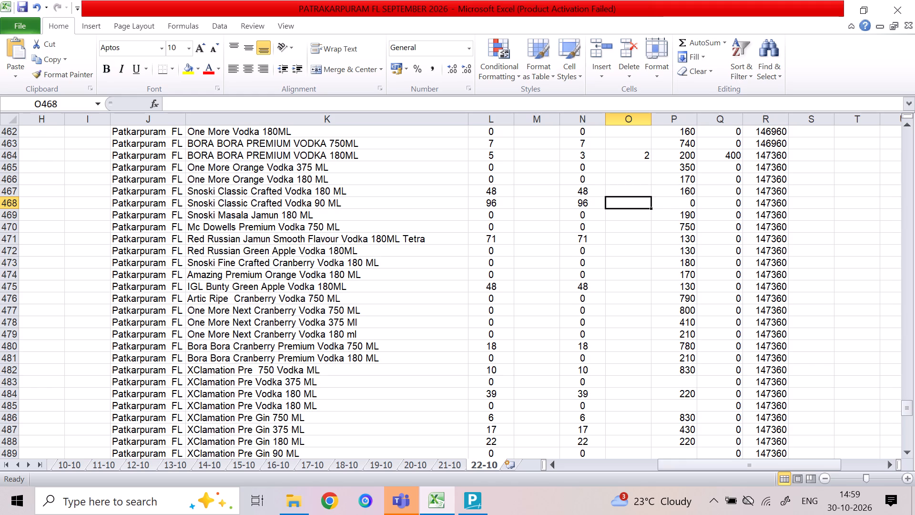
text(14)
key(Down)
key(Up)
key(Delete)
Enter a column O quantity of 14 for Red Russian Jamun Smooth Flavour Vodka 180ML Tetra.
key(Down)
key(Down)
key(Down)
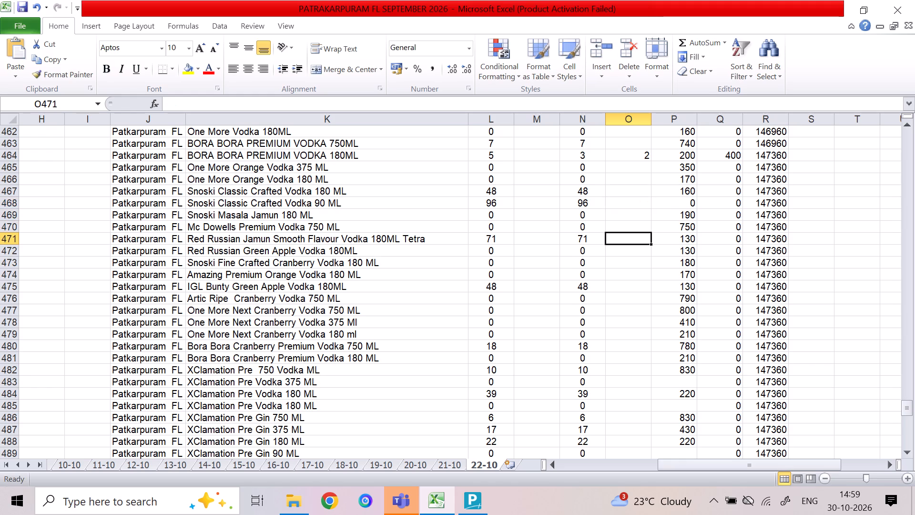
text(14)
key(Down)
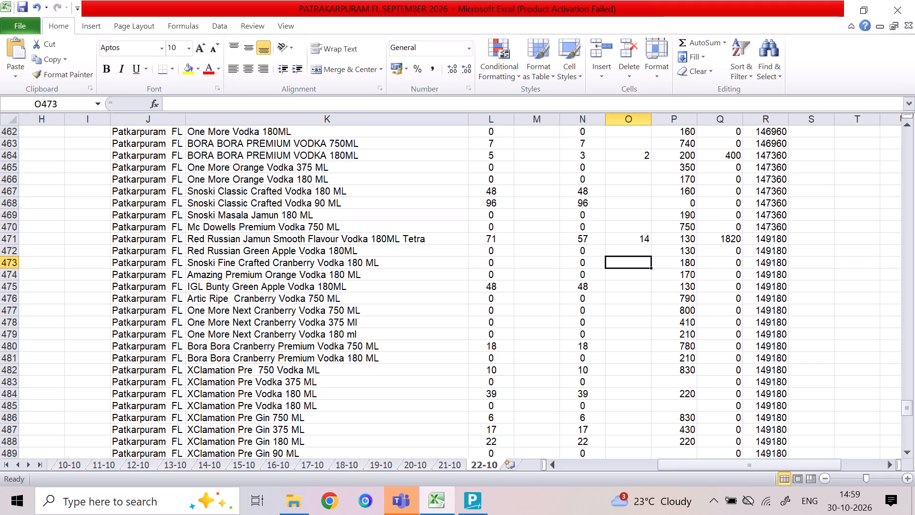
Enter a column M quantity of 36 for Bro Code Orignal BC 250 ML.
key(Down)
key(Down)
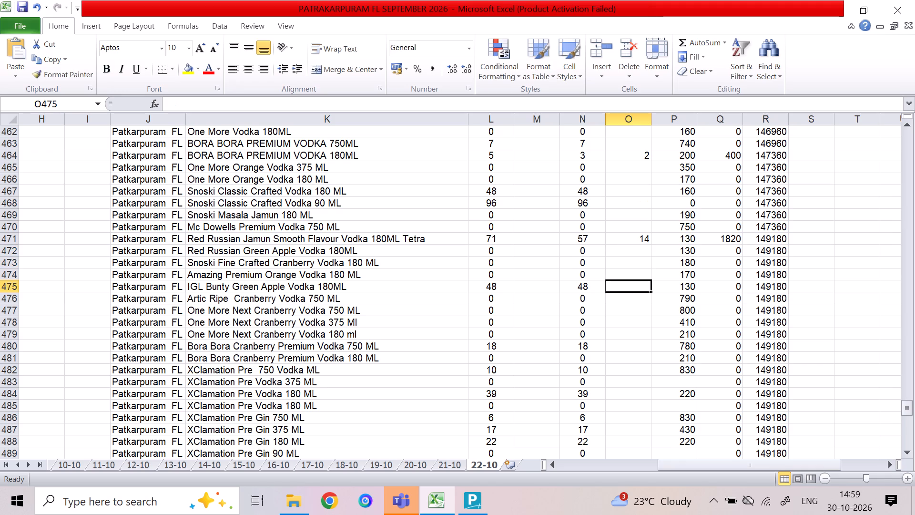
key(Down)
key(Down)
key(Down)
key(Down)
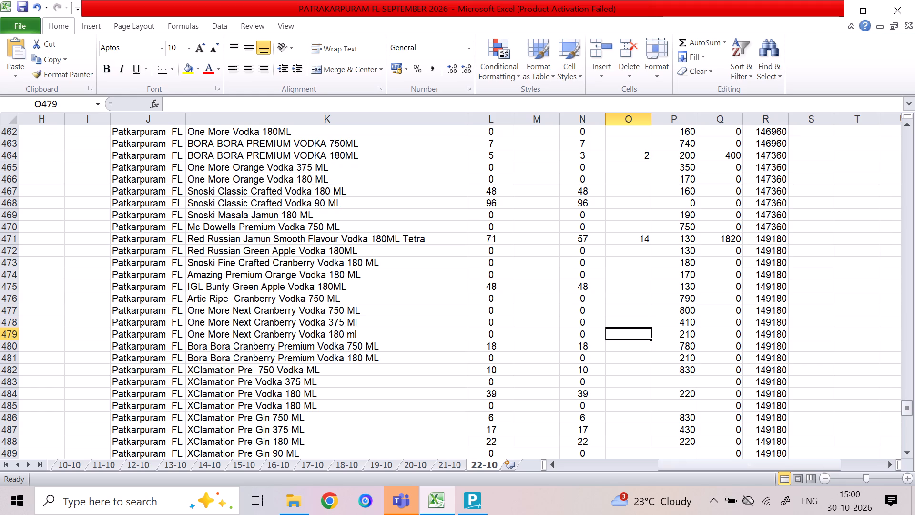
key(Down)
key(Down)
key(Down)
key(Down)
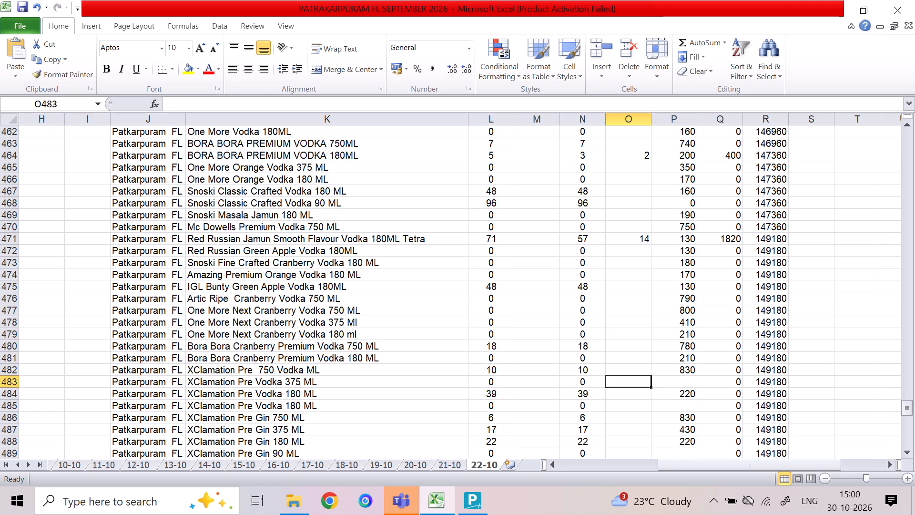
key(Down)
key(Down)
key(Down)
key(Down)
key(Down)
key(Down)
key(Down)
key(Down)
key(Down)
key(Down)
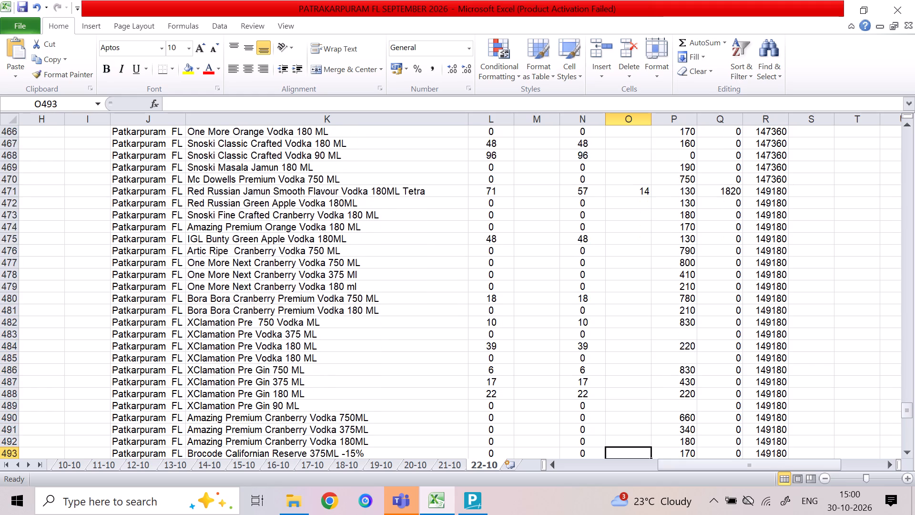
key(Down)
key(Down)
key(Down)
key(Up)
key(Left)
key(Up)
key(Left)
key(Up)
key(Left)
key(Left)
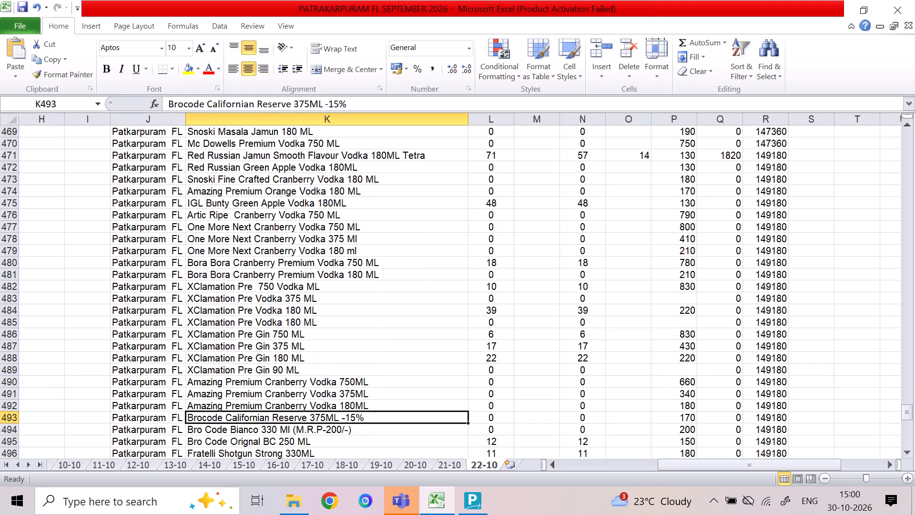
key(Down)
key(Right)
key(Left)
key(Left)
key(Right)
key(Right)
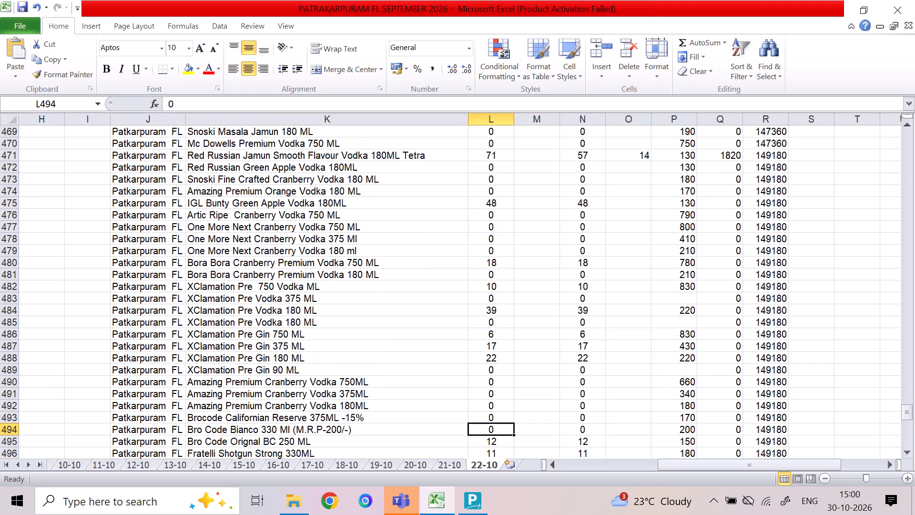
key(Right)
key(Right)
key(Left)
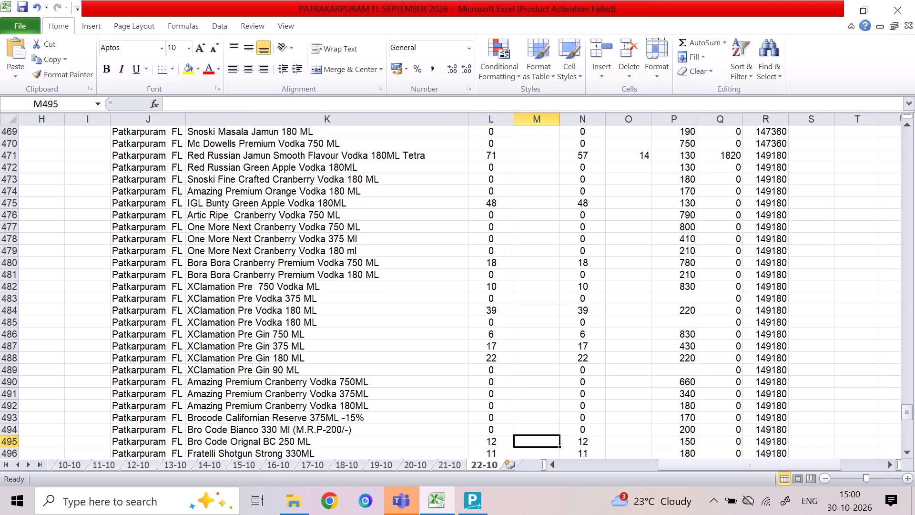
text(36)
key(Down)
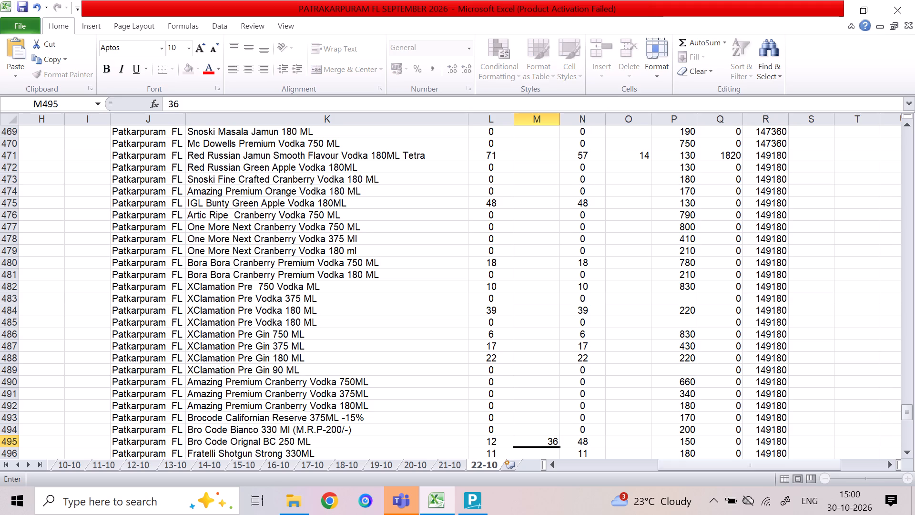
Enter a column M quantity of 24 for both Hamster Orange 330 ML and Hamster Mango 330 Ml.
key(Down)
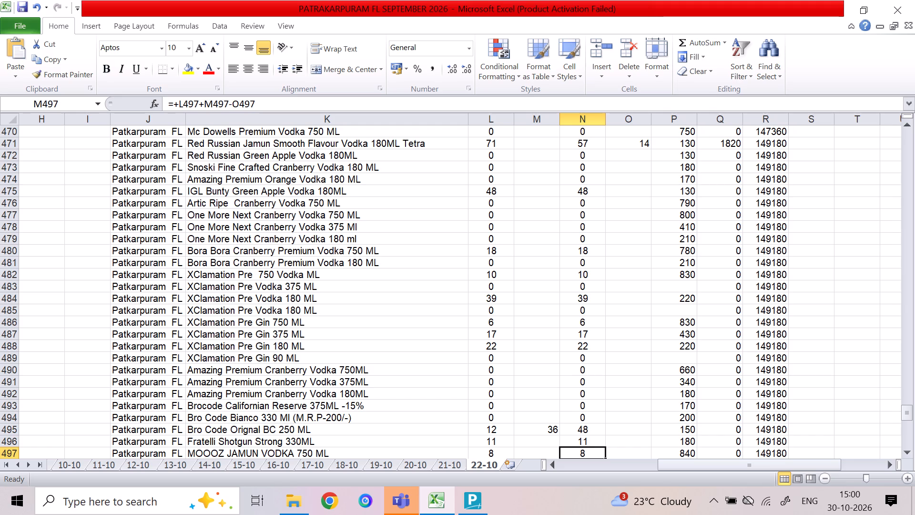
key(Down)
key(Down)
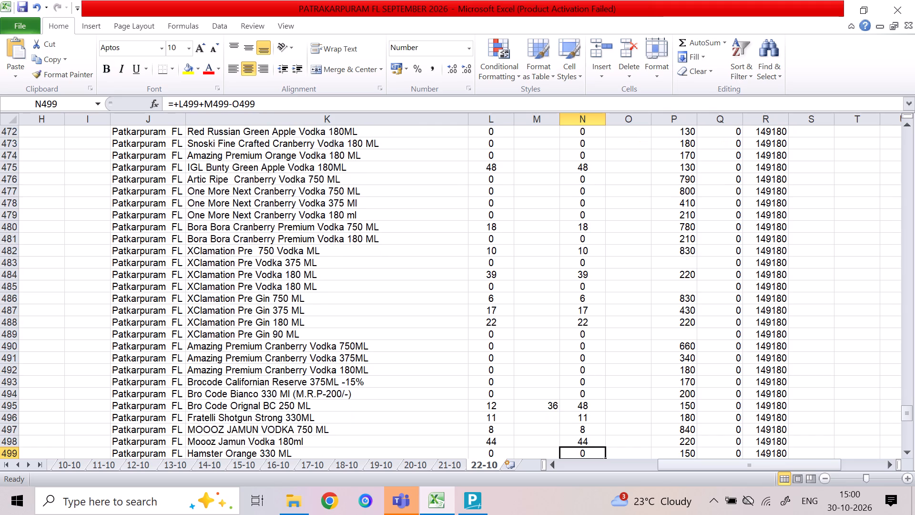
key(Down)
key(Up)
key(Down)
key(Down)
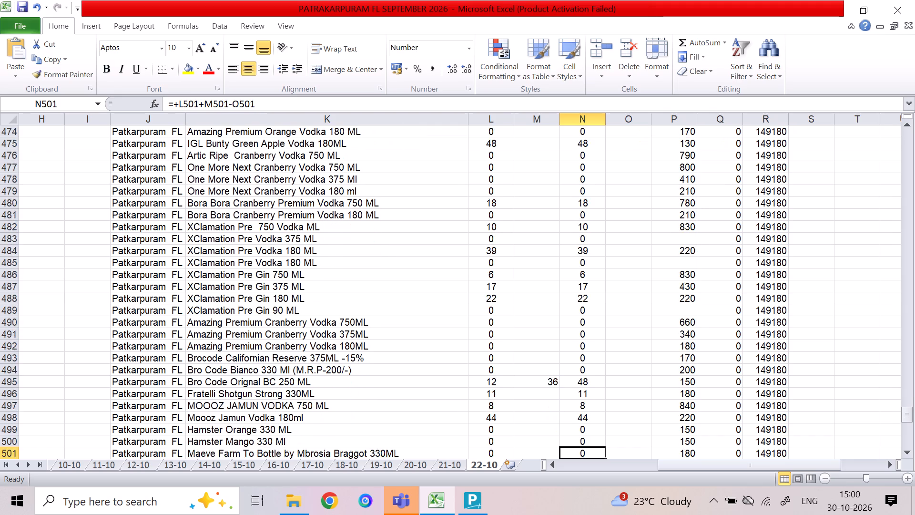
key(Down)
key(Down)
key(Up)
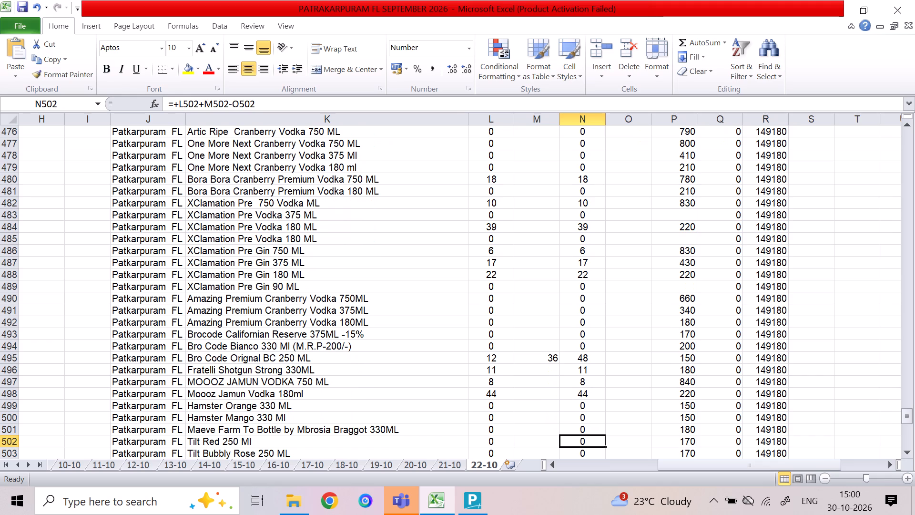
key(Left)
key(Up)
key(Up)
key(Up)
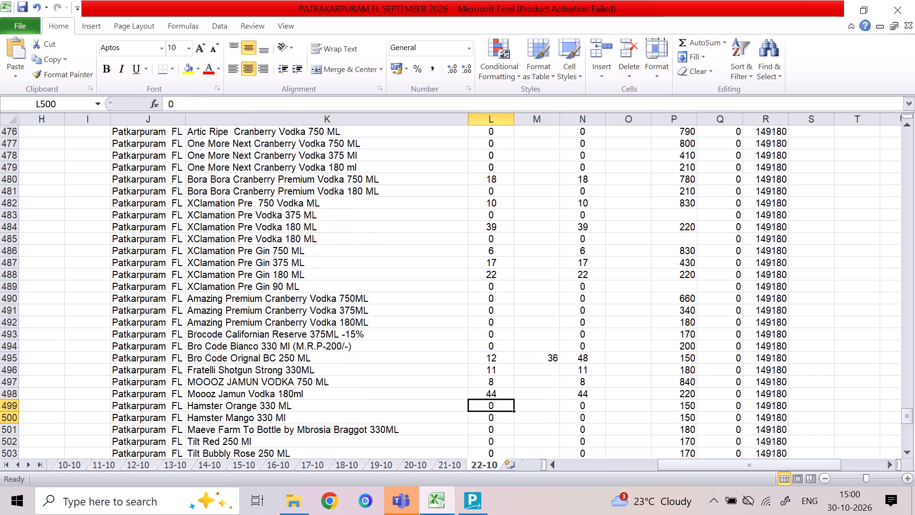
key(Left)
key(Right)
key(Right)
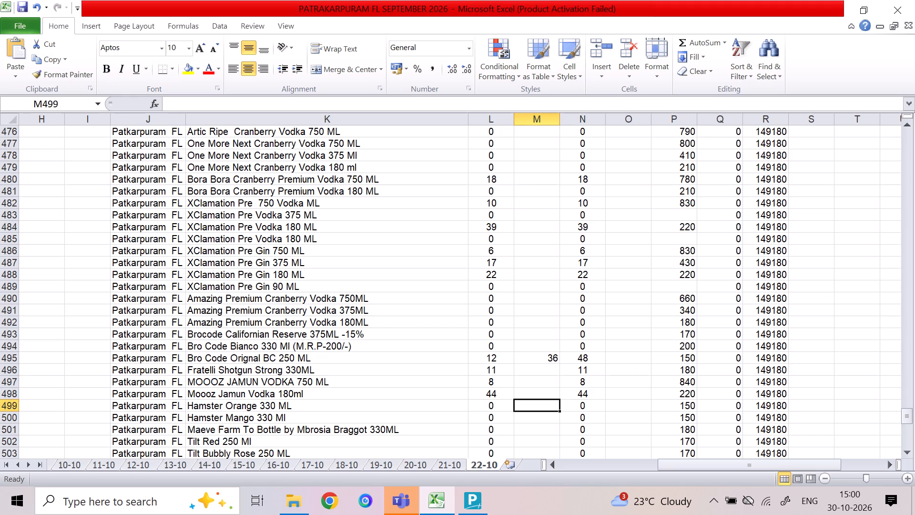
key(Left)
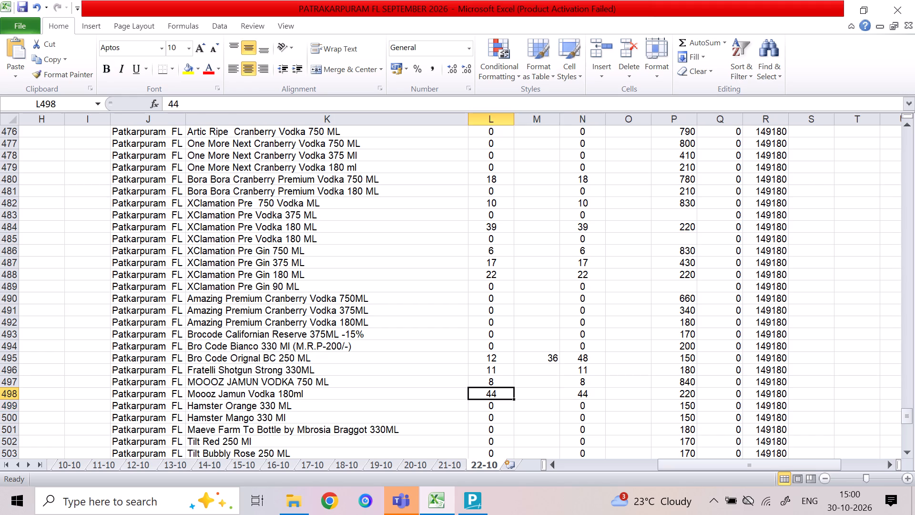
key(Left)
key(Down)
key(Down)
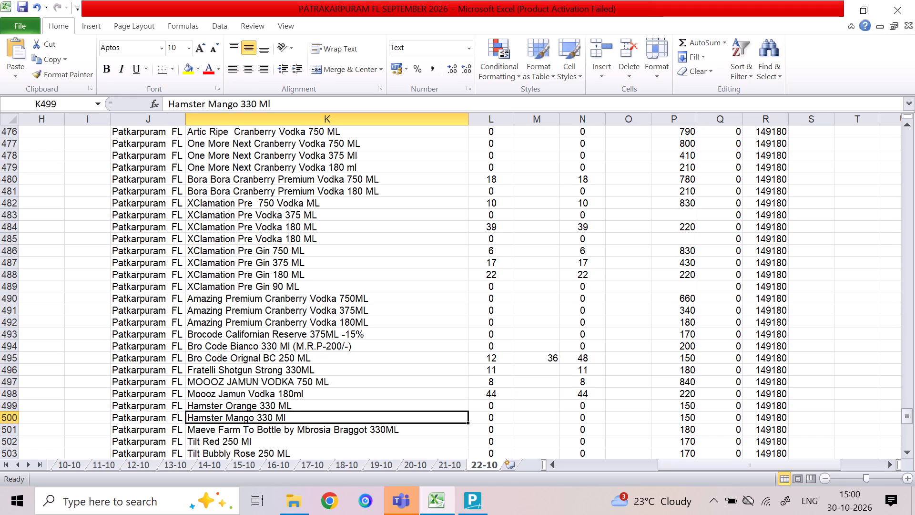
key(Up)
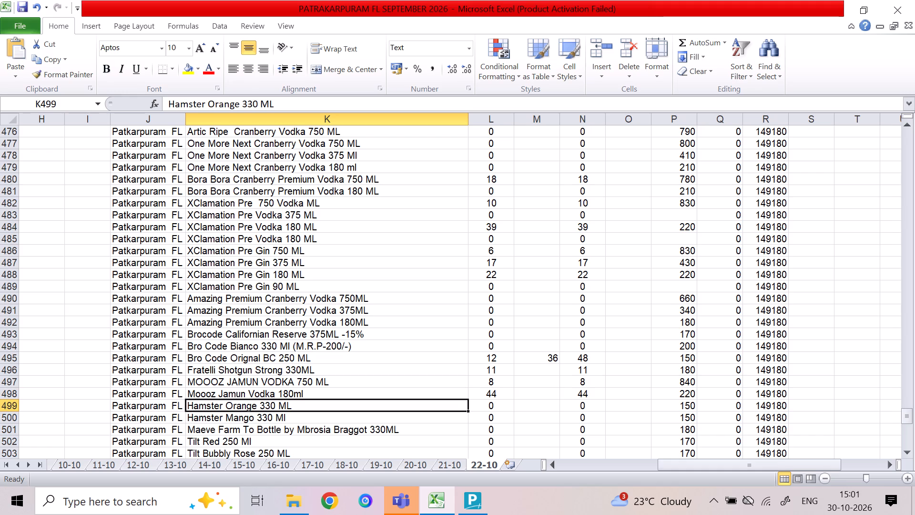
key(Up)
key(Down)
key(Right)
key(Right)
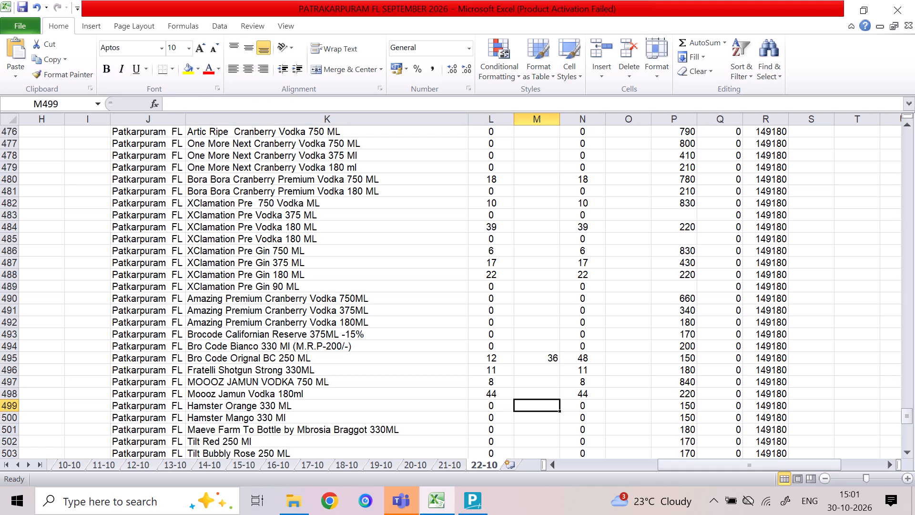
text(24)
key(Down)
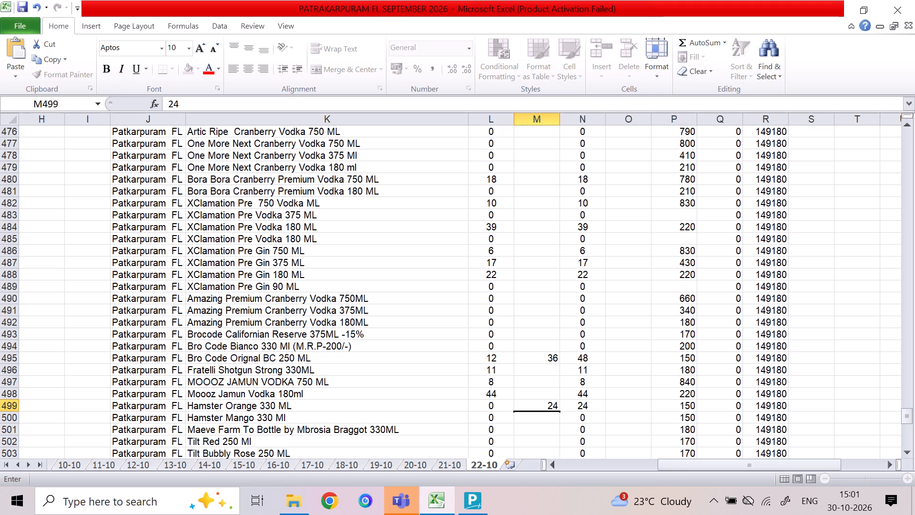
text(24)
key(Down)
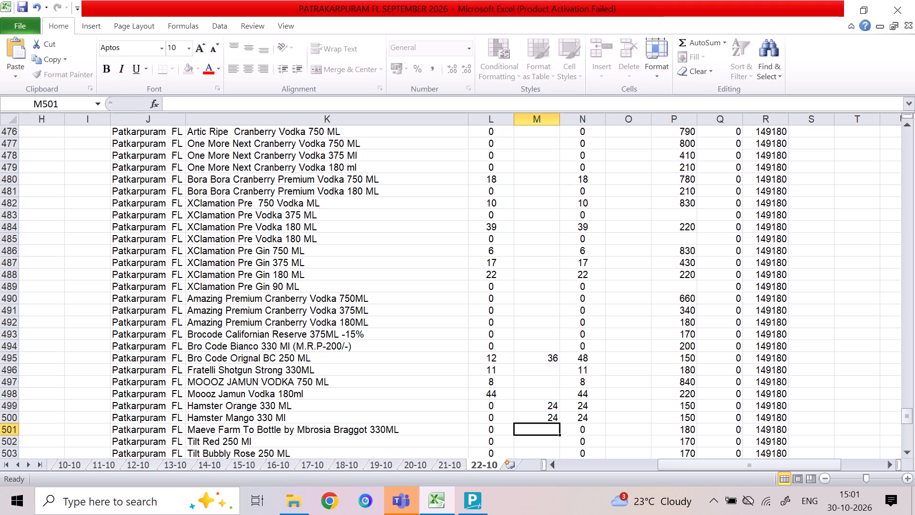
Look through the item rows around and below the Hamster entries, down to the gins and tequilas, for other Hamster items.
key(Down)
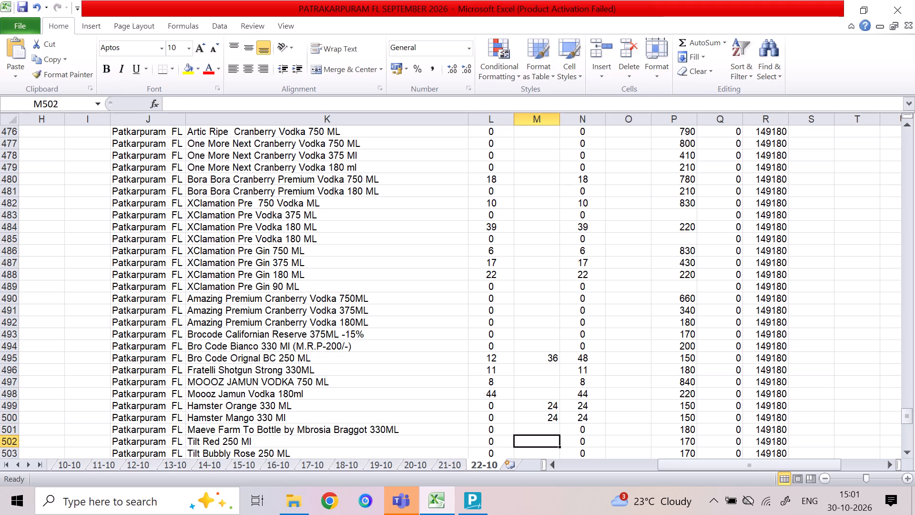
key(Down)
key(Down)
key(Down)
key(Down)
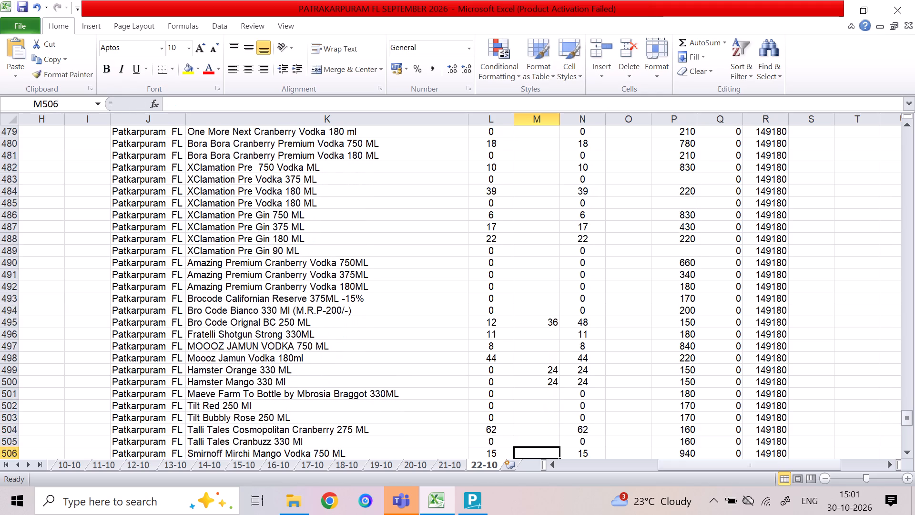
key(Down)
key(Down)
key(Down)
key(Down)
key(Down)
key(Down)
key(Down)
key(Down)
key(Down)
key(Down)
key(Down)
key(Down)
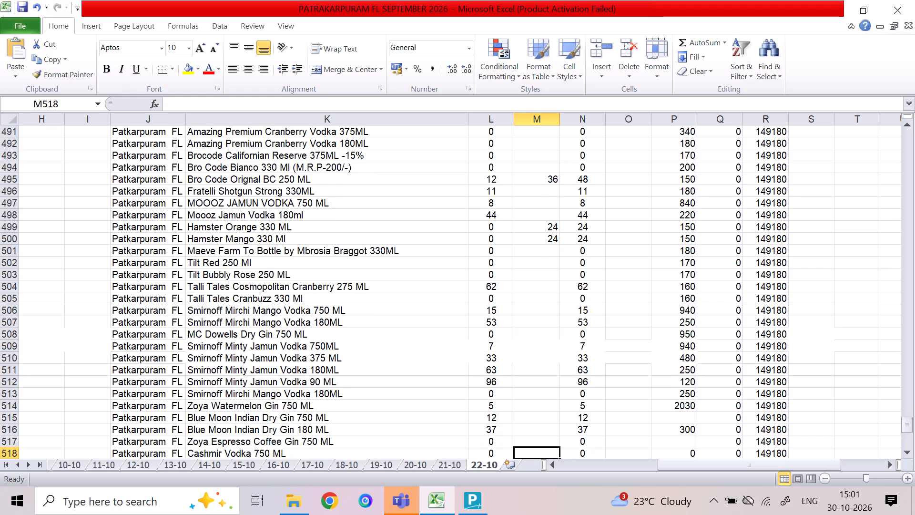
key(Down)
key(Down)
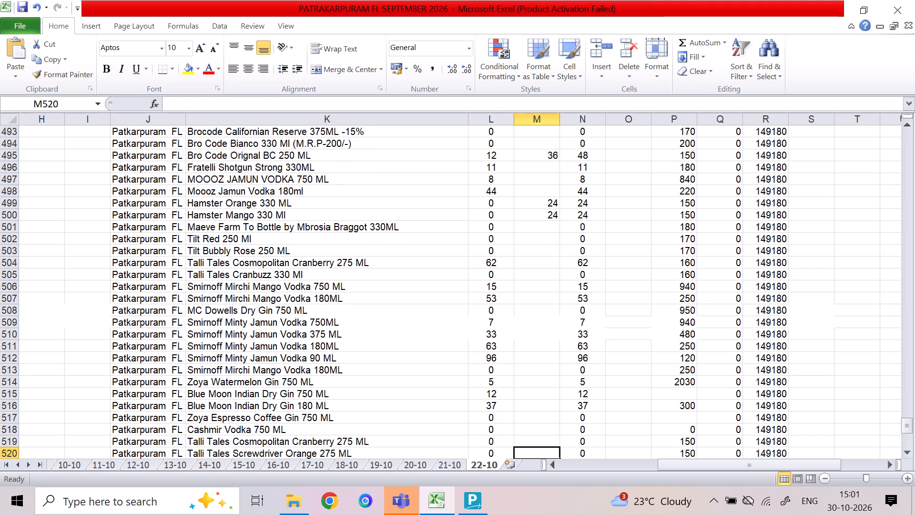
key(Down)
key(Down)
key(Down)
key(Down)
key(Down)
key(Down)
key(Down)
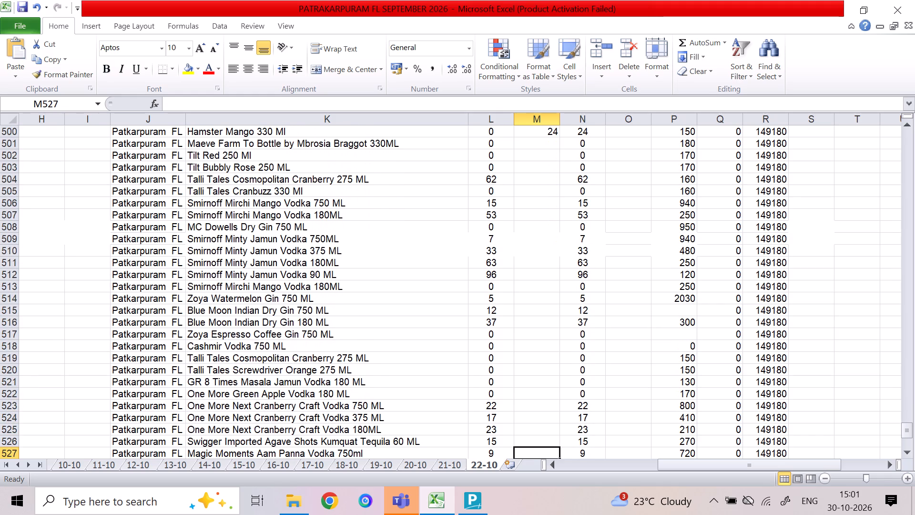
key(Down)
key(Down)
key(Down)
key(Up)
key(Up)
key(Up)
key(Up)
key(Up)
key(Up)
key(Up)
key(Up)
key(Up)
key(Up)
key(Up)
key(Up)
key(Up)
key(Up)
key(Up)
key(Up)
key(Up)
key(Up)
key(Up)
key(Up)
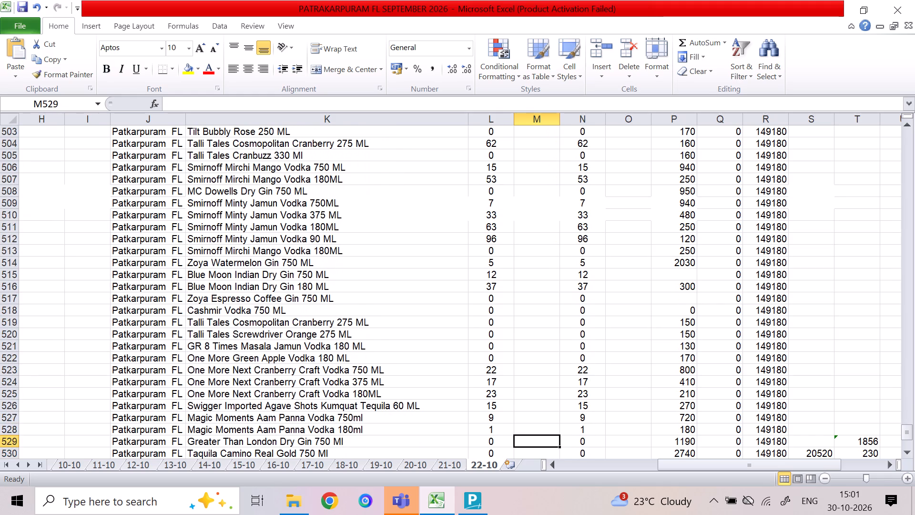
key(Down)
key(Up)
key(Up)
key(Up)
key(Up)
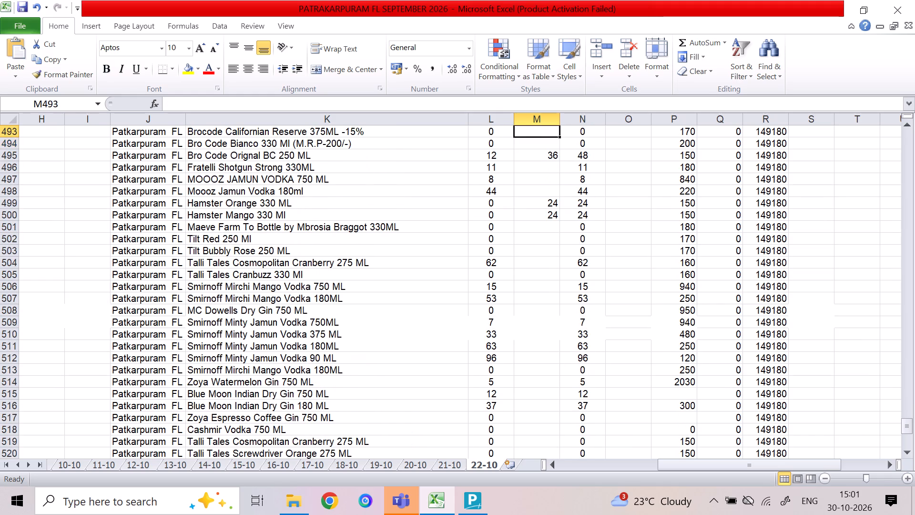
key(Down)
key(Down)
key(Down)
key(Down)
key(Down)
key(Down)
key(Down)
key(Down)
key(Down)
key(Down)
key(Down)
key(Down)
key(Down)
key(Down)
key(Down)
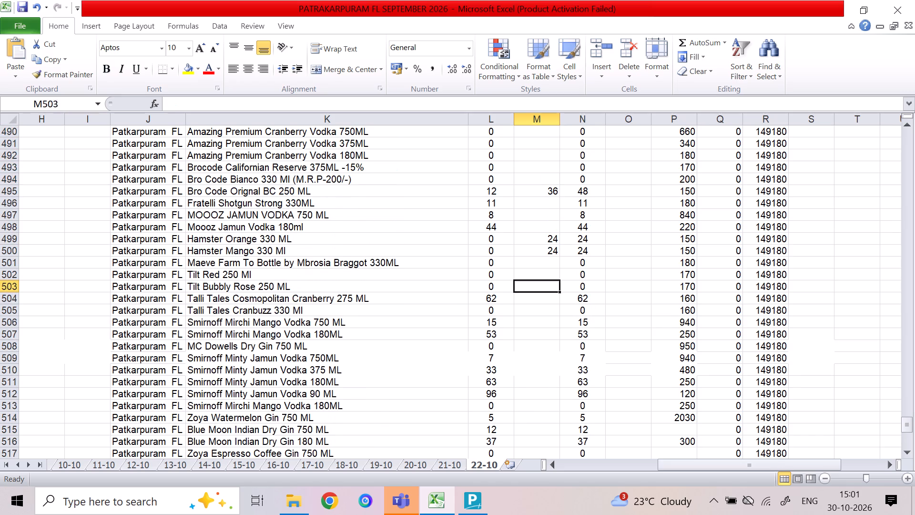
key(Up)
key(Up)
Copy the word Hamster from the Hamster Orange 330 ML name and search the 22-10 sheet for all its occurrences.
double_click(200, 242)
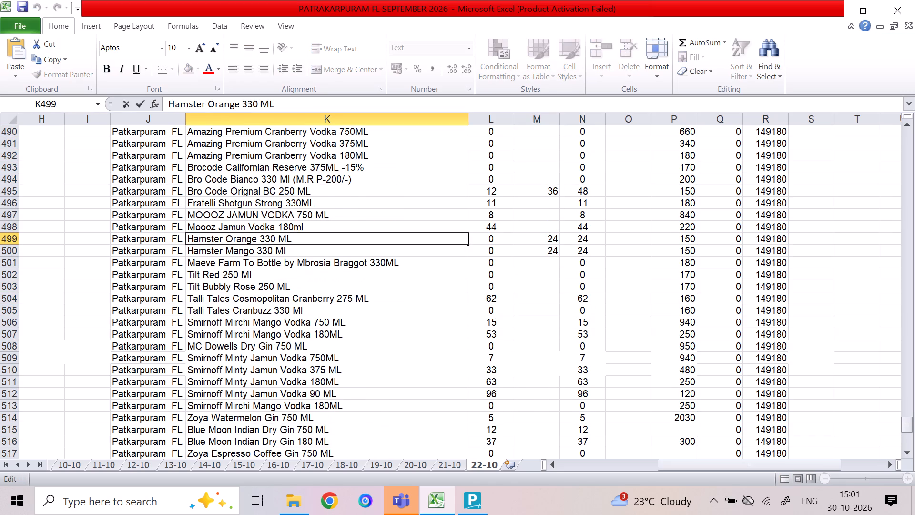
drag(221, 237, 216, 237)
drag(216, 237, 197, 236)
click(196, 236)
drag(187, 238, 220, 239)
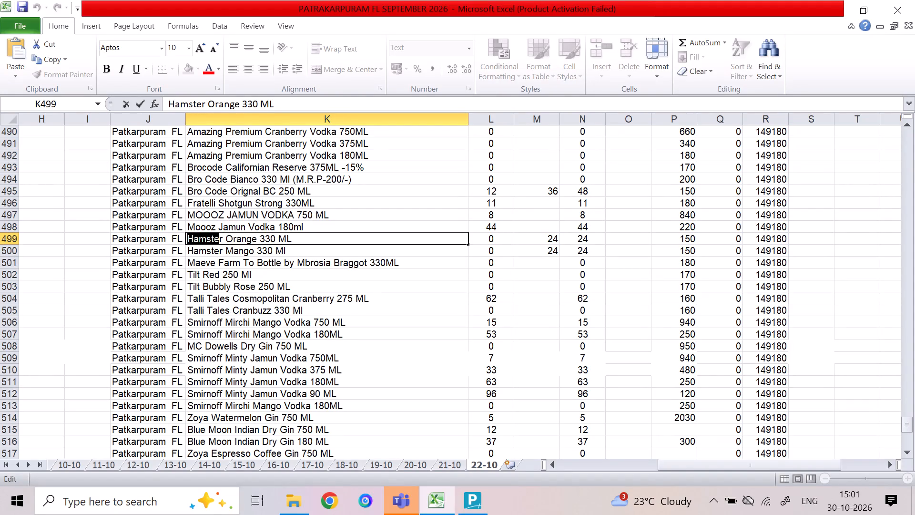
drag(220, 239, 221, 239)
key(ctrl+c)
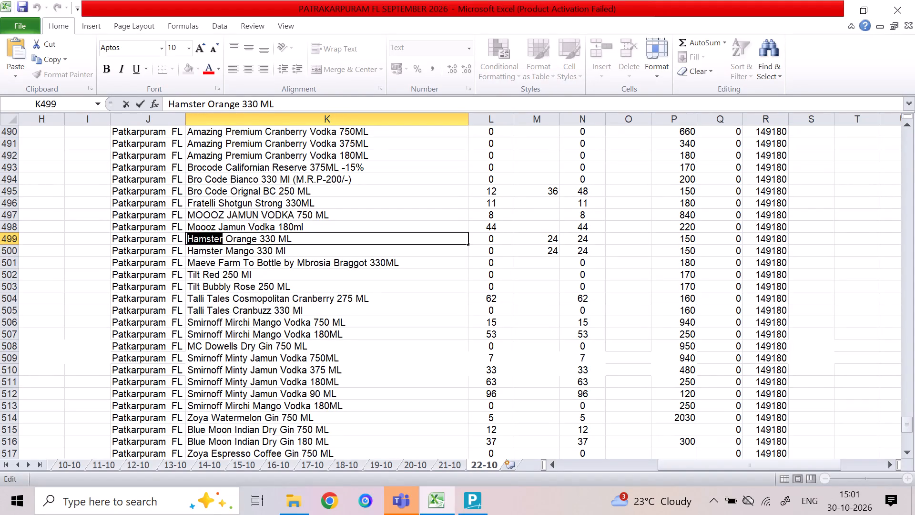
scroll(211, 268, up, 1)
click(211, 268)
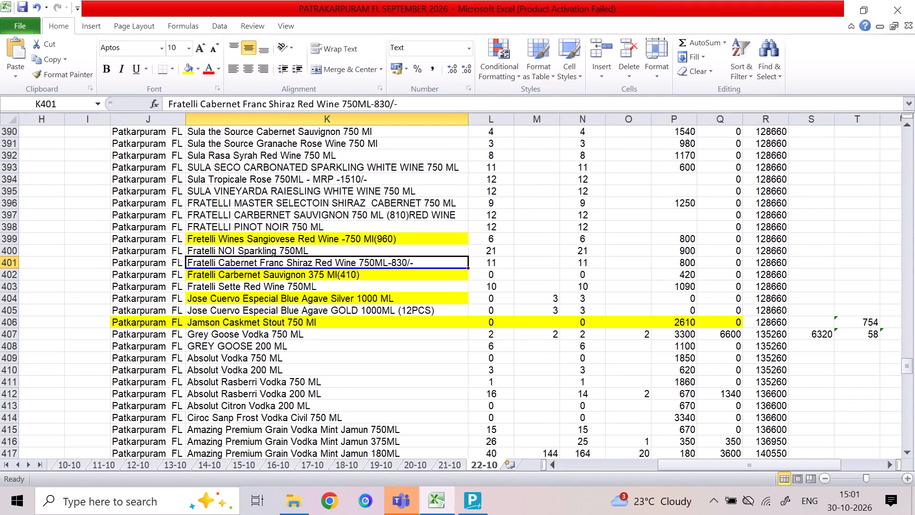
key(ctrl+f)
key(ctrl+v)
key(Return)
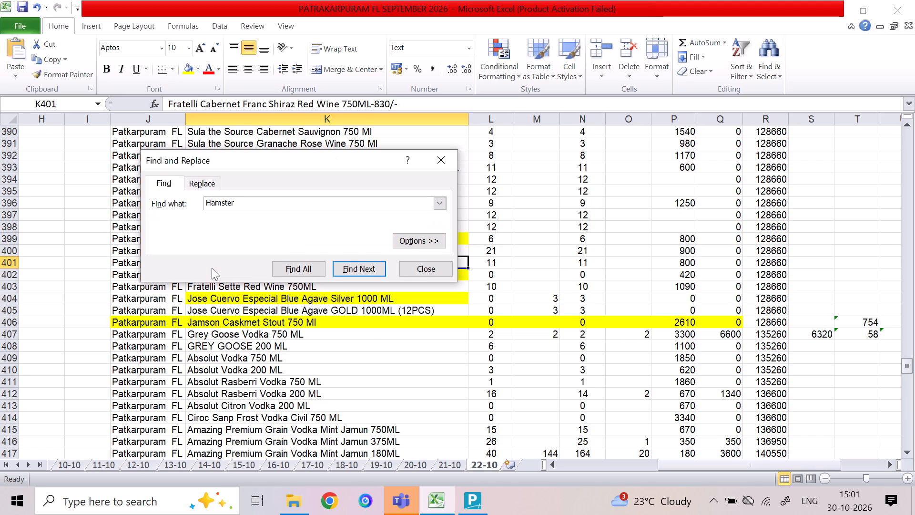
key(Return)
key(Return)
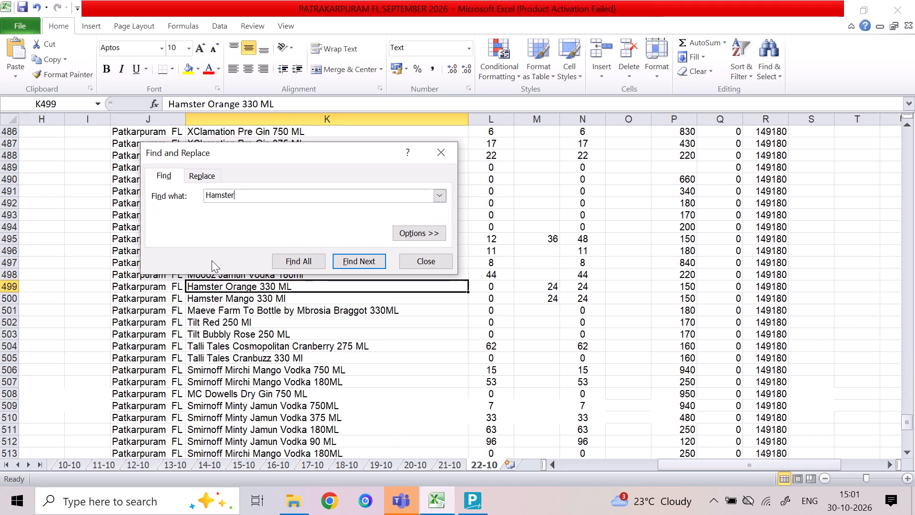
key(Return)
key(Return)
key(Return)
key(Return)
key(Return)
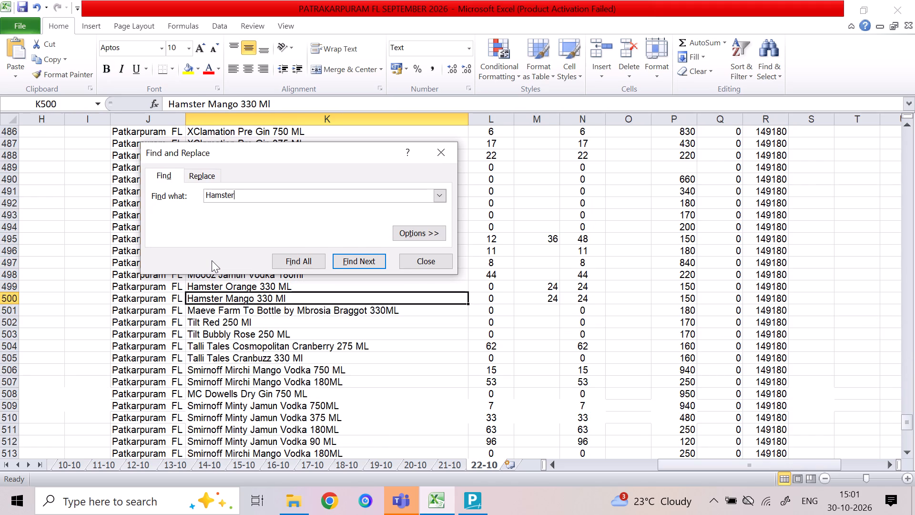
click(426, 266)
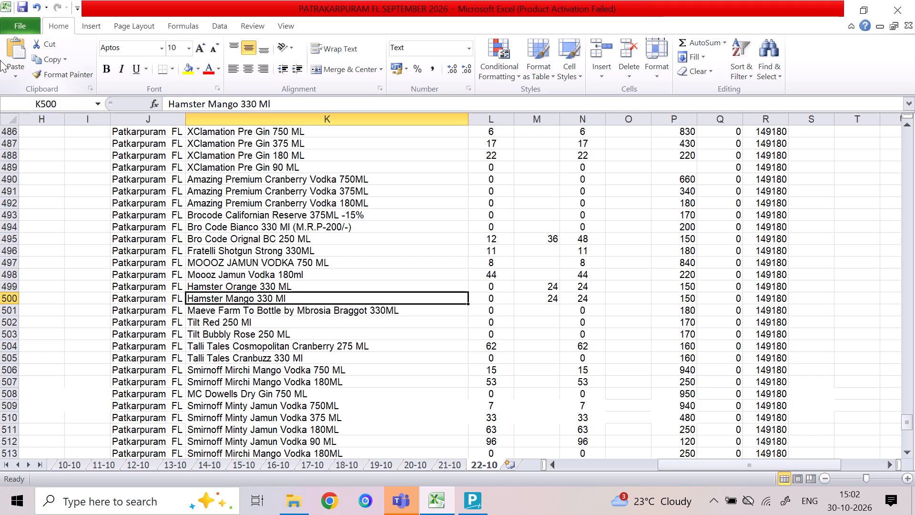
Switch to TallyPrime, look up the Hamster stock items and copy the name Hamster Cranberry 330 ML.
key(alt+Tab)
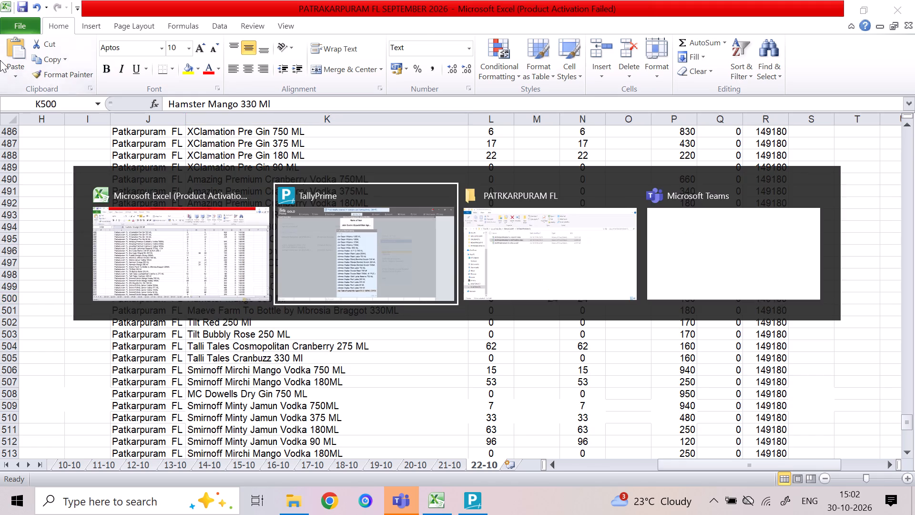
key(Escape)
key(ctrl+v)
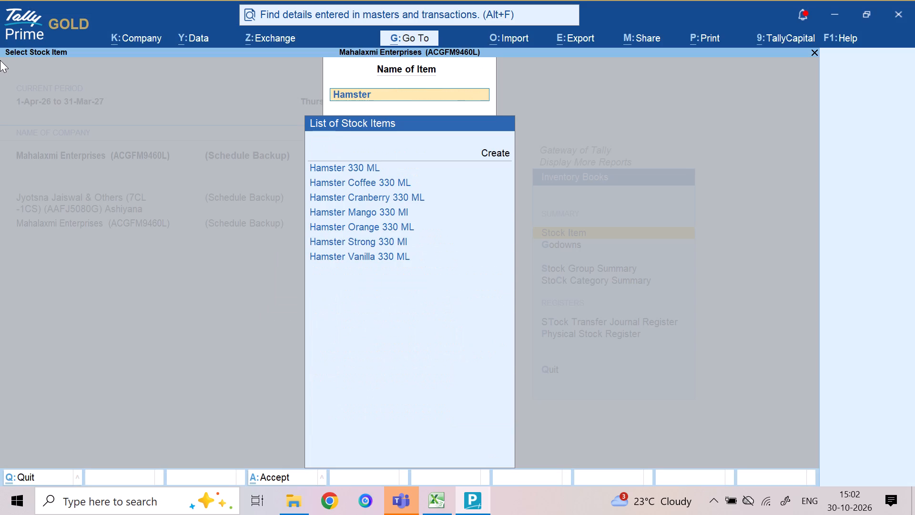
key(Down)
key(Down)
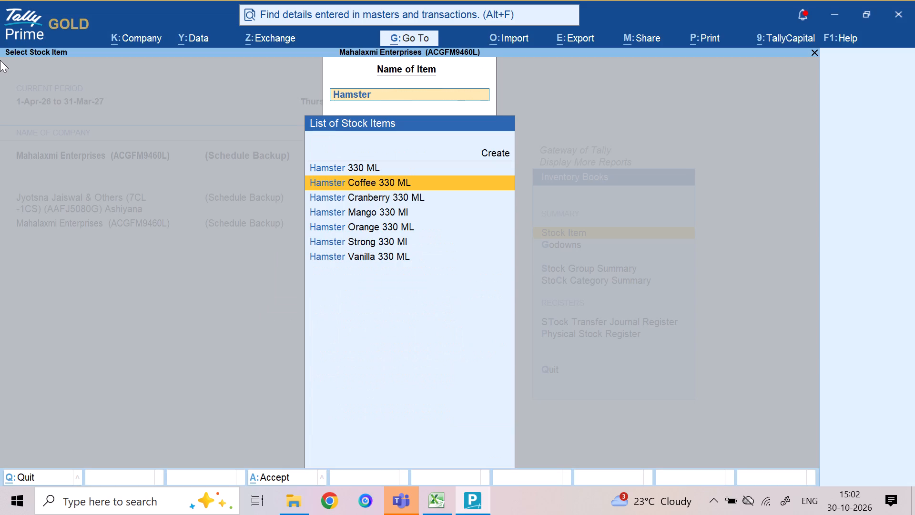
key(Down)
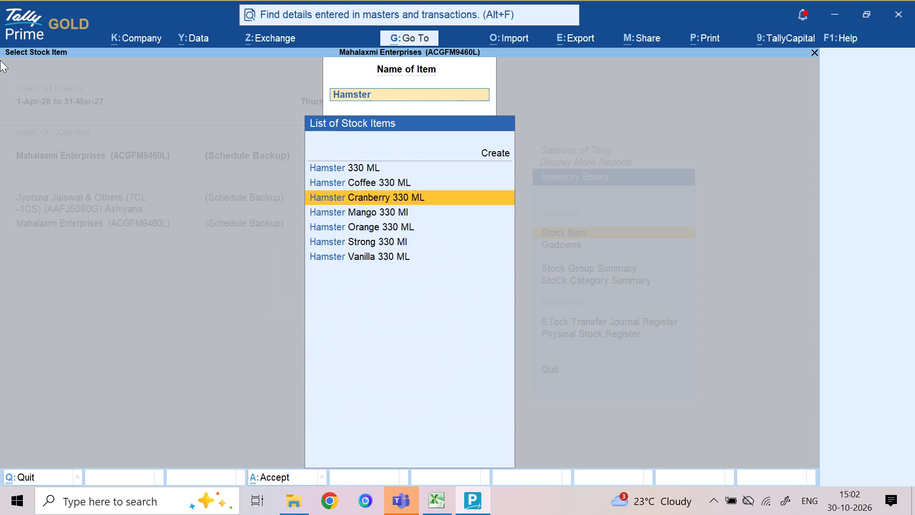
key(Return)
key(Escape)
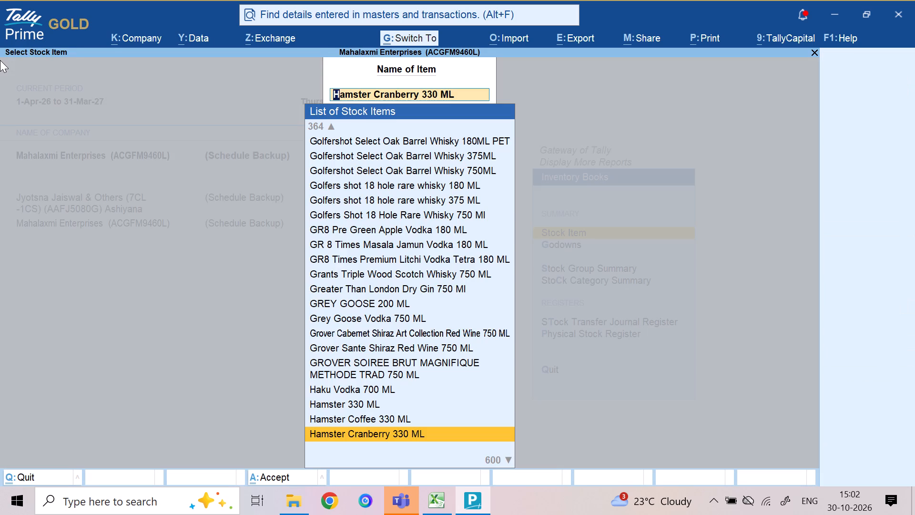
key(ctrl+c)
Switch to Excel and search the 22-10 sheet for Hamster Cranberry 330 ML.
key(alt+Tab)
key(ctrl+f)
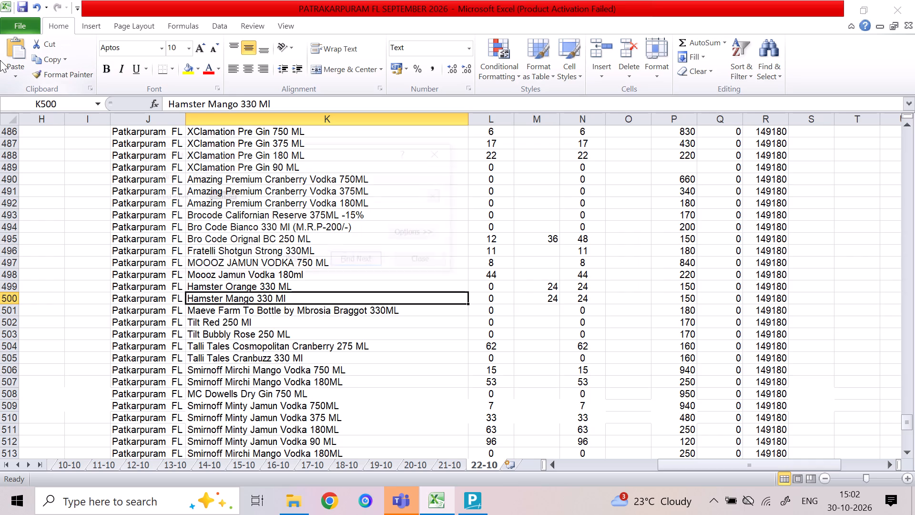
key(ctrl+v)
key(Return)
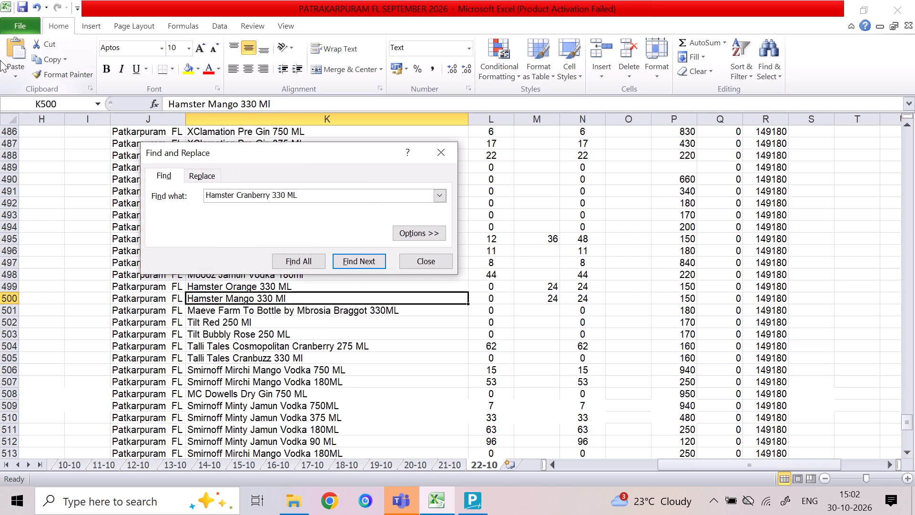
key(Return)
click(255, 359)
click(335, 256)
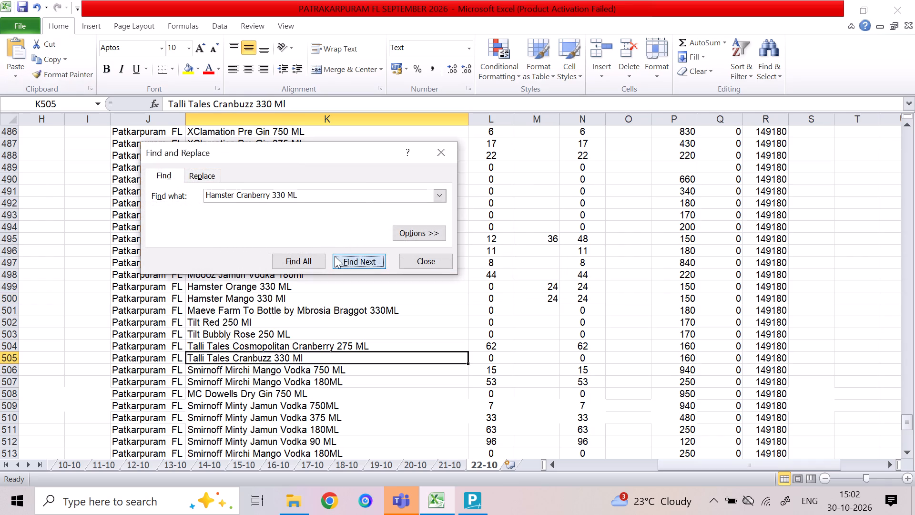
click(457, 278)
click(450, 315)
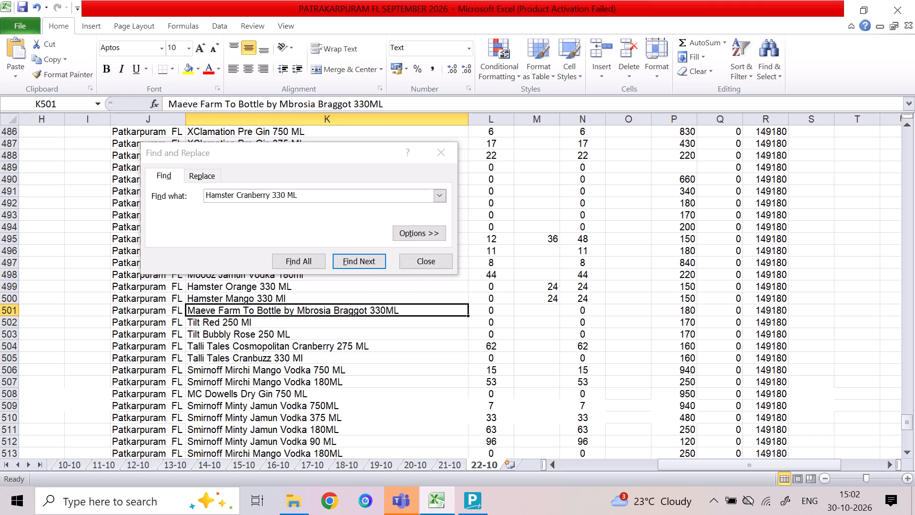
click(427, 155)
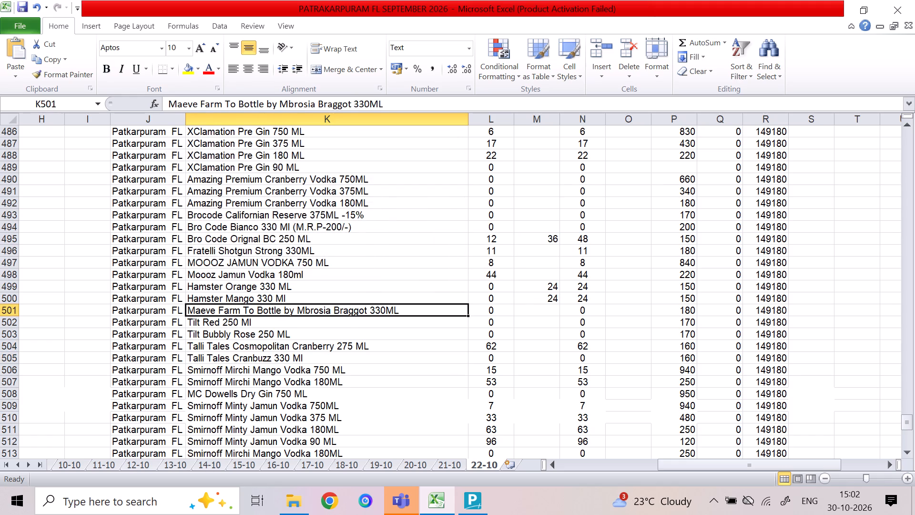
Insert a new row above Hamster Orange 330 ML and fill it with a copy of the Hamster Orange row.
click(288, 296)
click(288, 287)
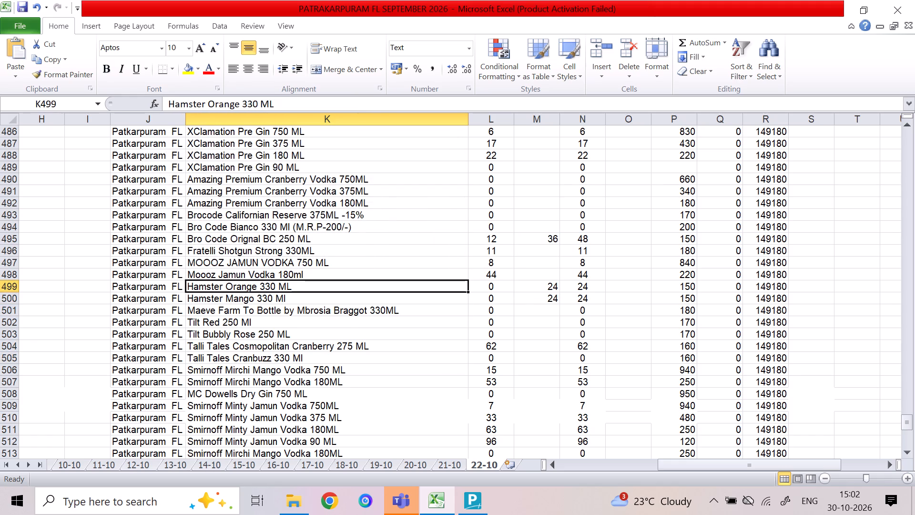
click(10, 284)
key(ctrl+plus)
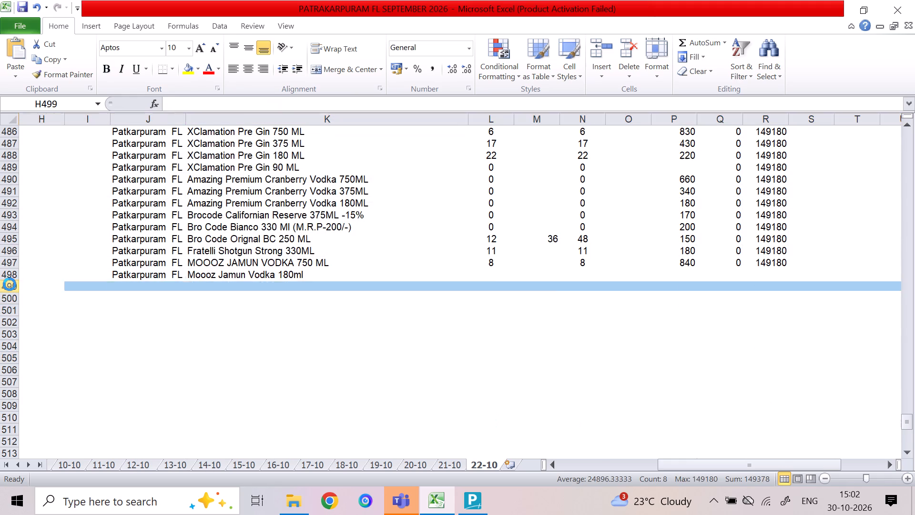
click(7, 299)
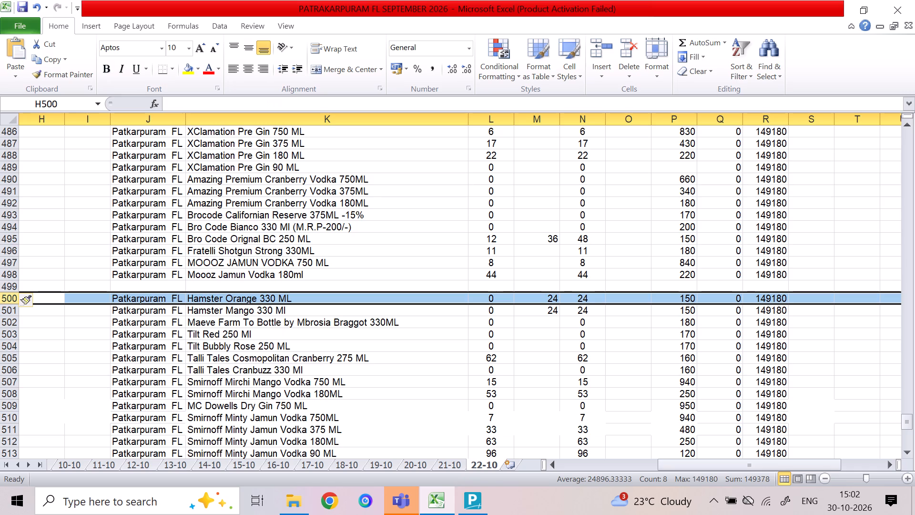
key(ctrl+c)
click(7, 289)
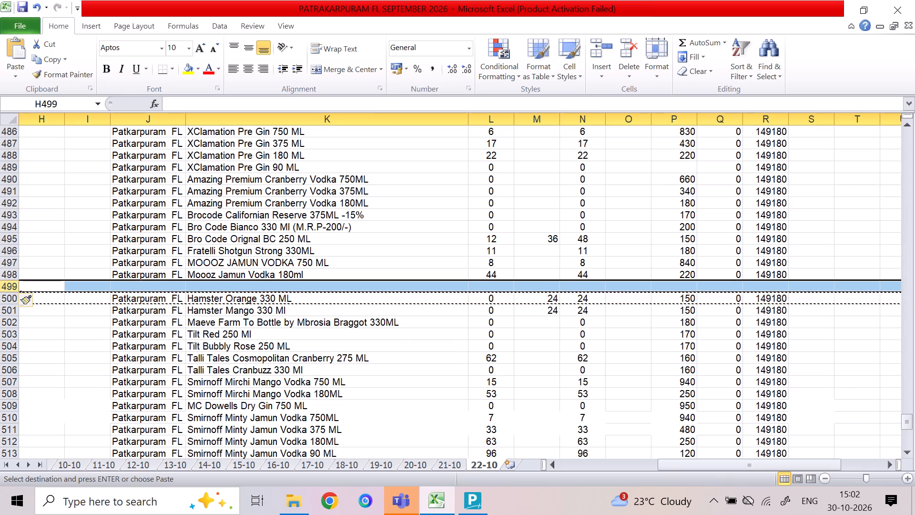
key(ctrl+v)
Replace the item name in the newly inserted row 499 with Hamster Cranberry 330 ML, copied from TallyPrime.
click(213, 281)
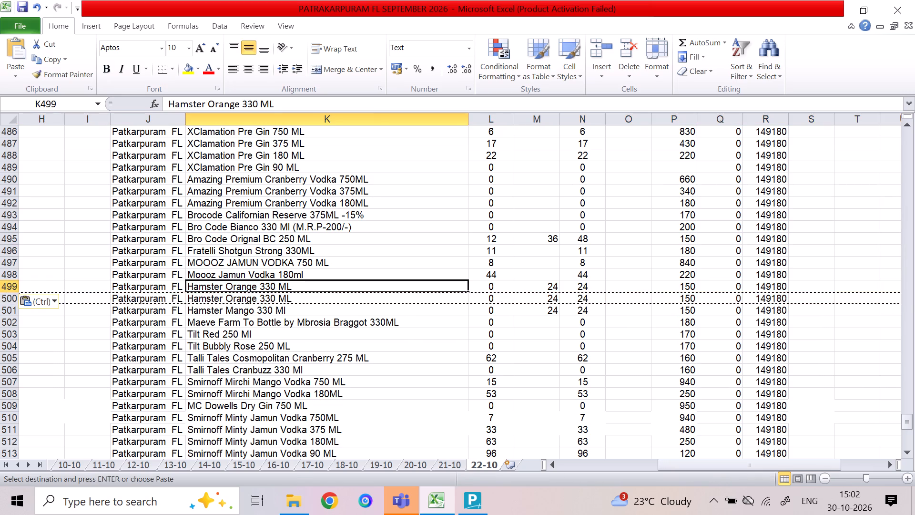
key(alt+Tab)
key(ctrl+c)
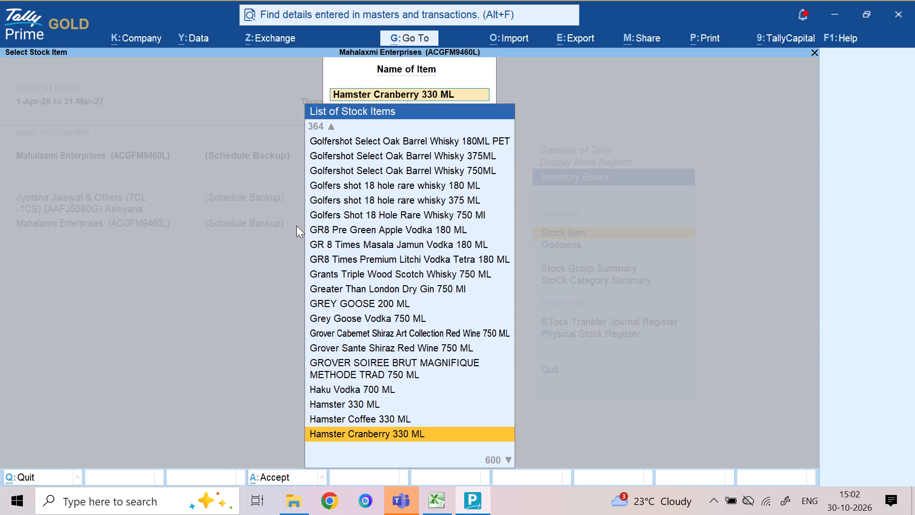
key(alt+Tab)
key(Escape)
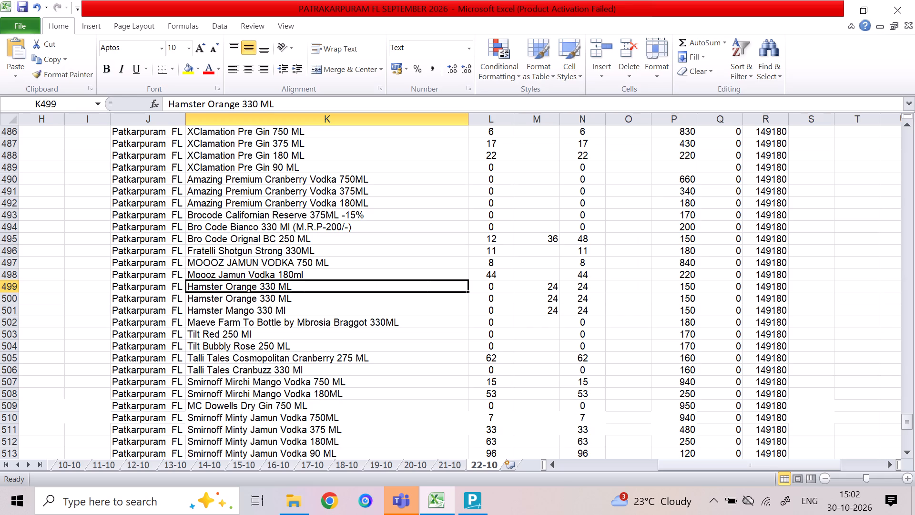
key(Delete)
key(ctrl+v)
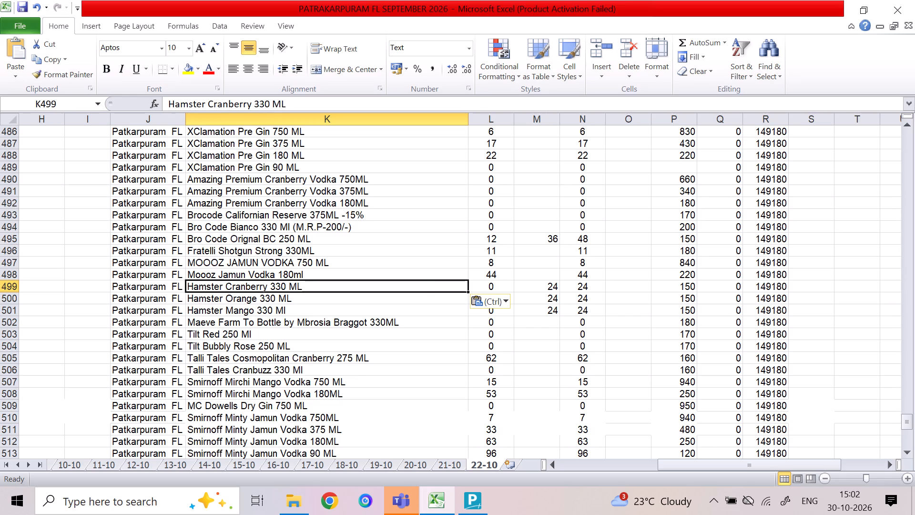
Check the new Hamster Cranberry row's figures and fill the column R running-total formula from row 497 down to row 503.
click(539, 286)
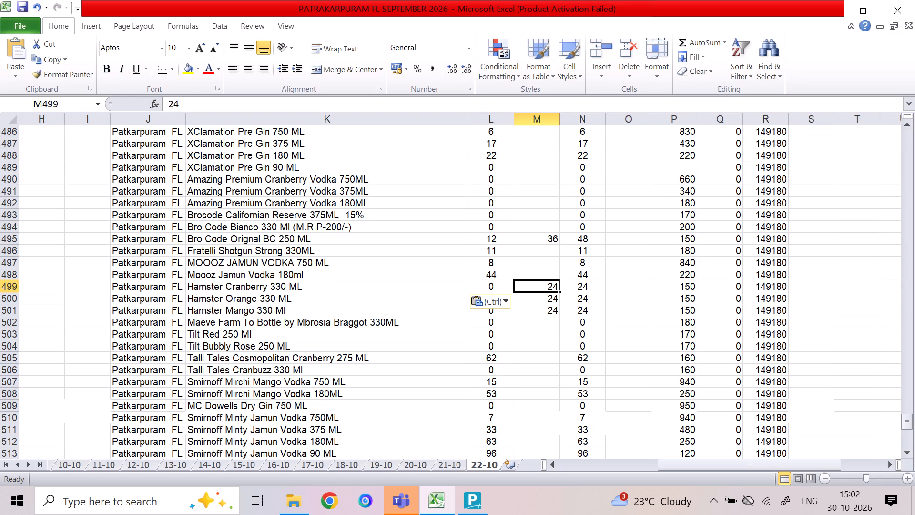
click(687, 284)
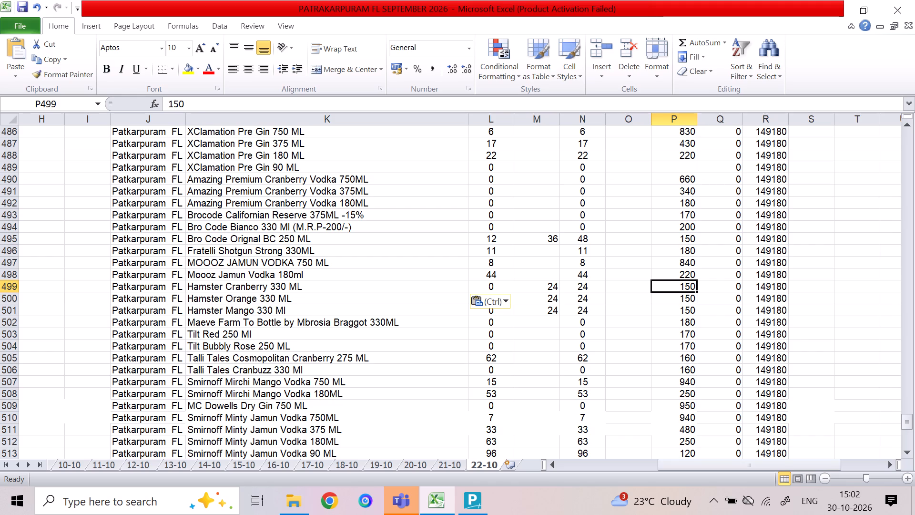
click(735, 286)
click(684, 288)
key(Left)
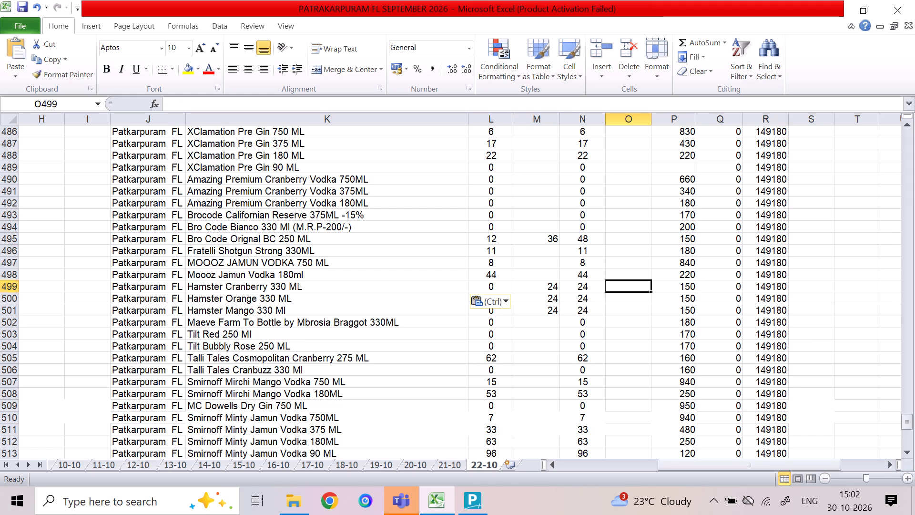
click(771, 267)
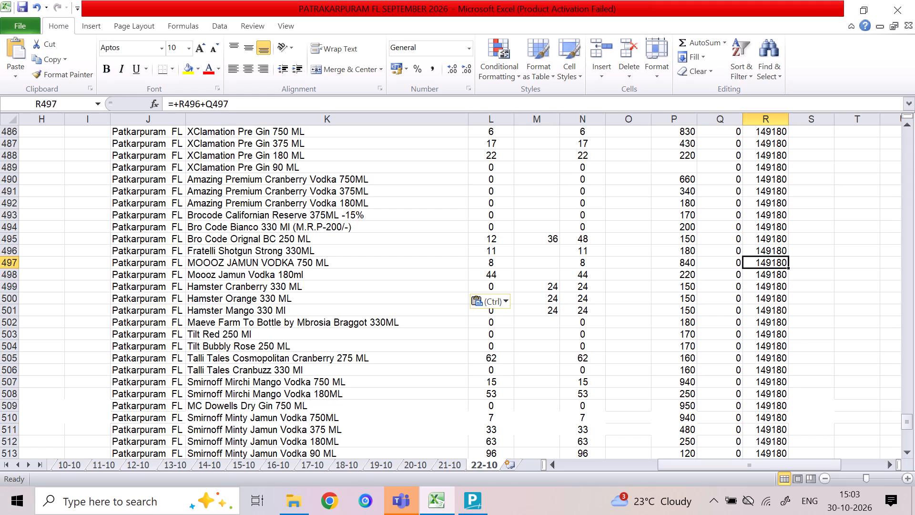
drag(790, 269, 784, 337)
click(722, 372)
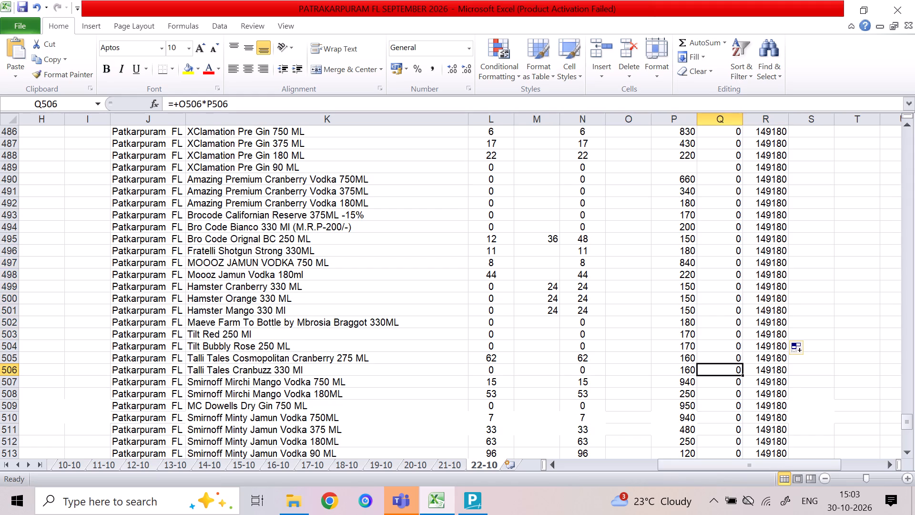
Enter column O quantities of 4 for Talli Tales Cosmopolitan Cranberry 275 ML (row 505) and 2 for Smirnoff Mirchi Mango Vodka 180ML.
click(550, 325)
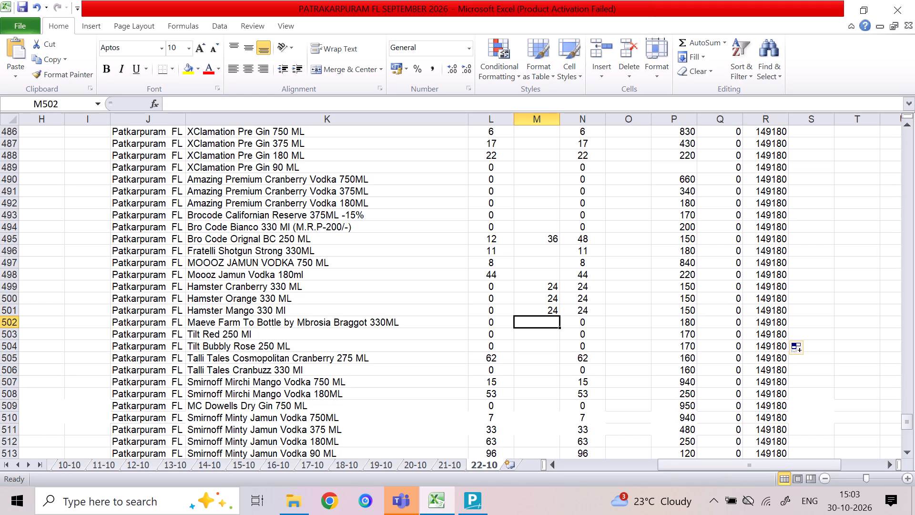
key(Down)
key(Down)
key(Right)
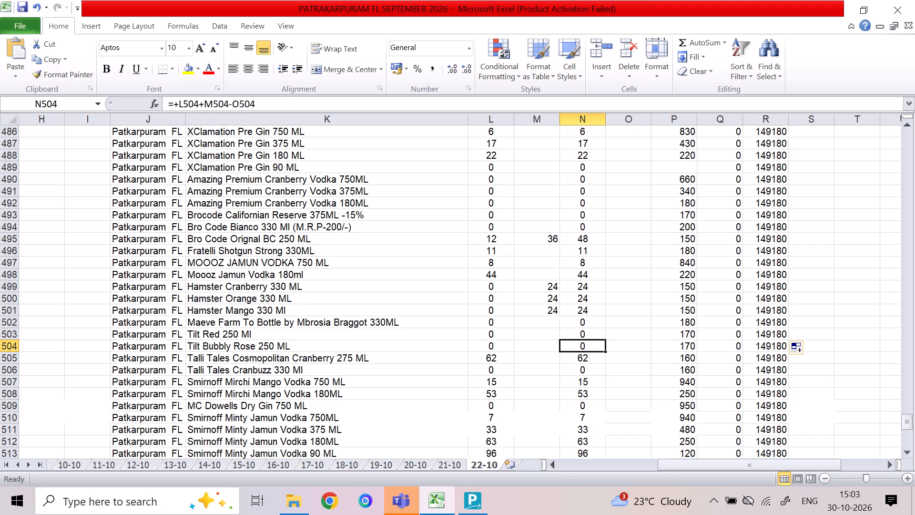
key(Down)
key(Right)
key(4)
key(Down)
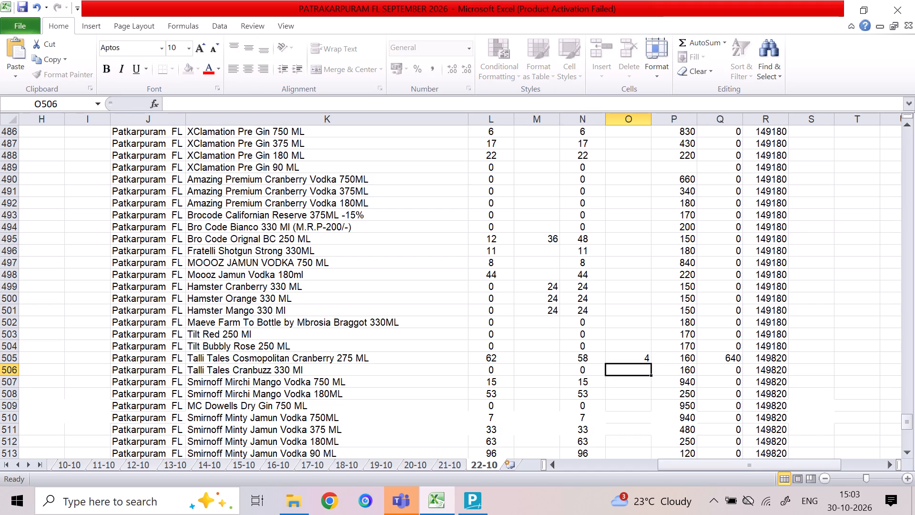
key(Down)
key(Up)
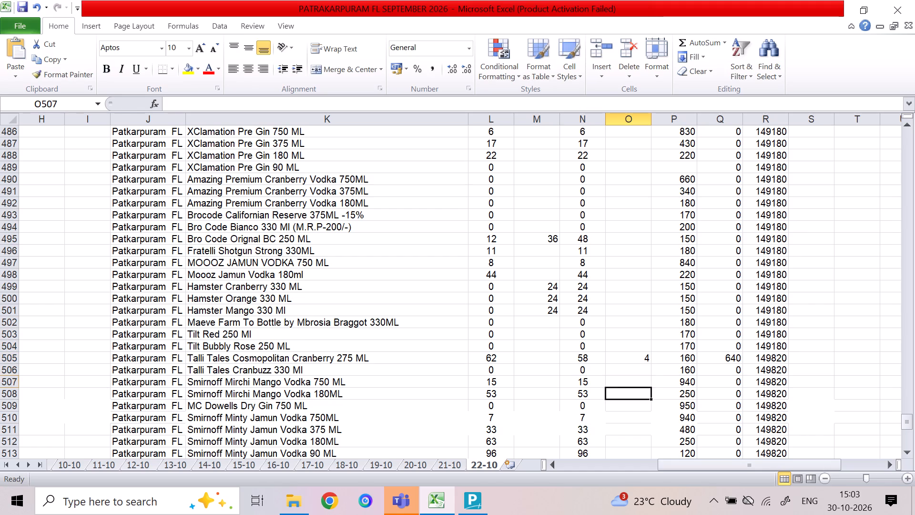
key(2)
key(Down)
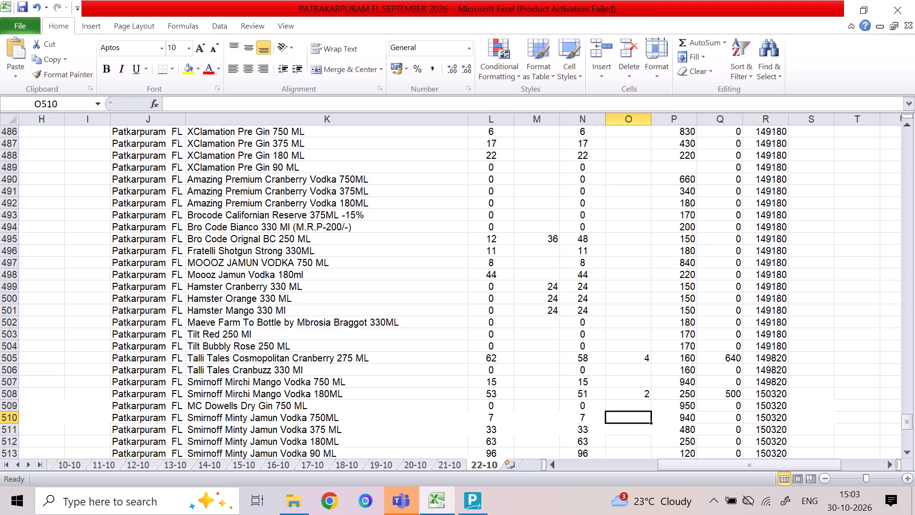
Enter column O quantities for Smirnoff Minty Jamun Vodka: 2 for 750ML, 3 for 375 ML and 17 for 180ML.
key(2)
key(Down)
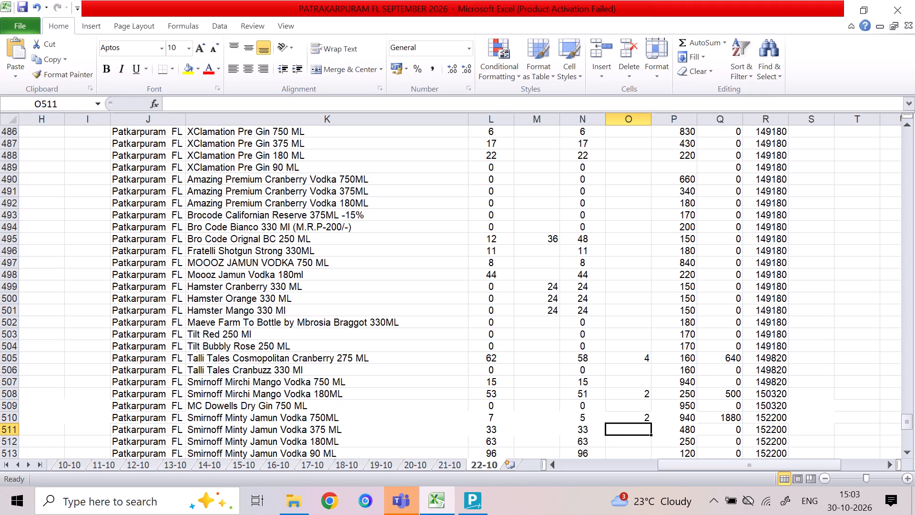
key(3)
key(Down)
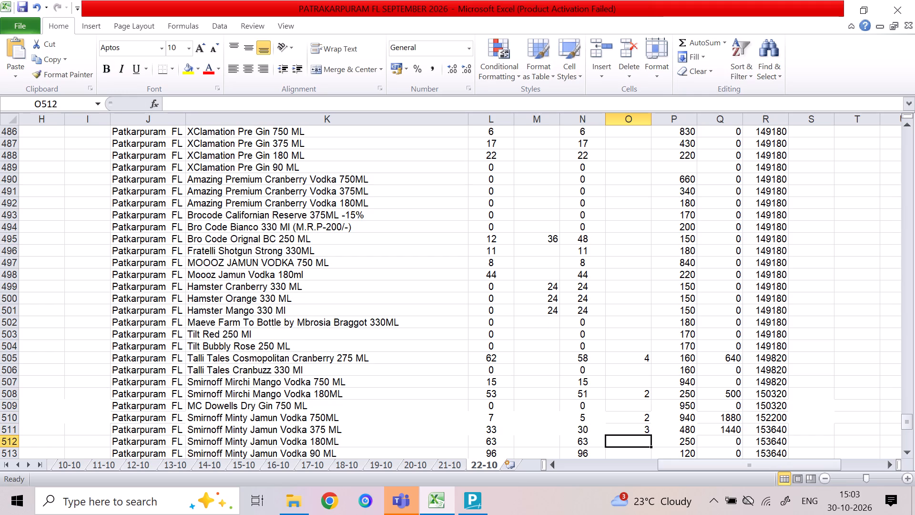
text(17)
key(Down)
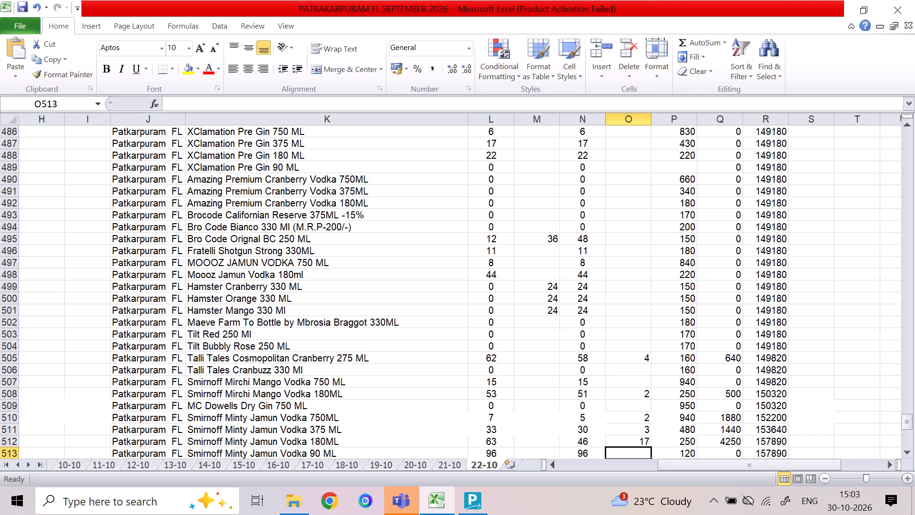
Review the remaining items below Smirnoff Minty Jamun Vodka 180ML to the end of the list for missing column O quantities.
key(Down)
key(Down)
key(Down)
key(Down)
key(Down)
key(Down)
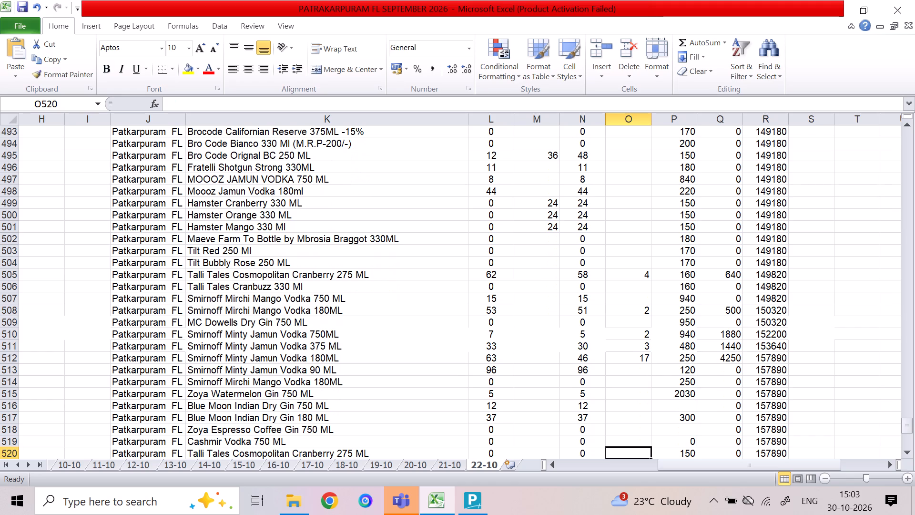
key(Down)
key(Down)
key(Down)
key(Down)
key(Down)
key(Down)
key(Down)
key(Down)
key(Down)
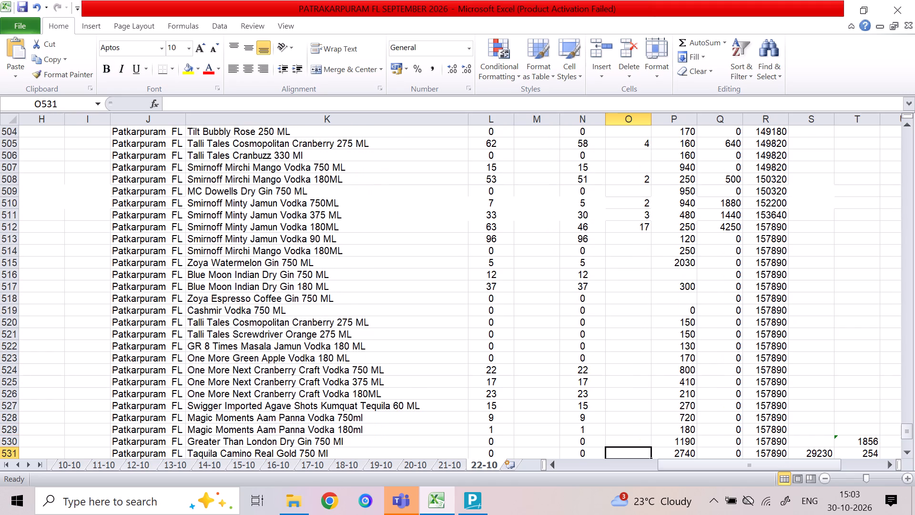
key(Down)
key(Down)
key(Down)
key(Down)
key(Down)
key(Down)
key(Up)
key(Up)
key(Up)
key(Up)
key(Up)
key(Up)
key(Up)
key(Up)
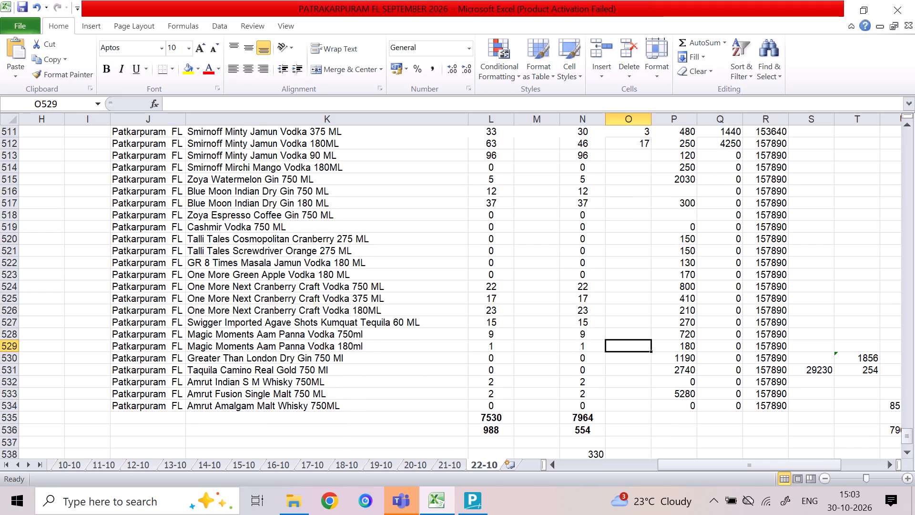
key(Up)
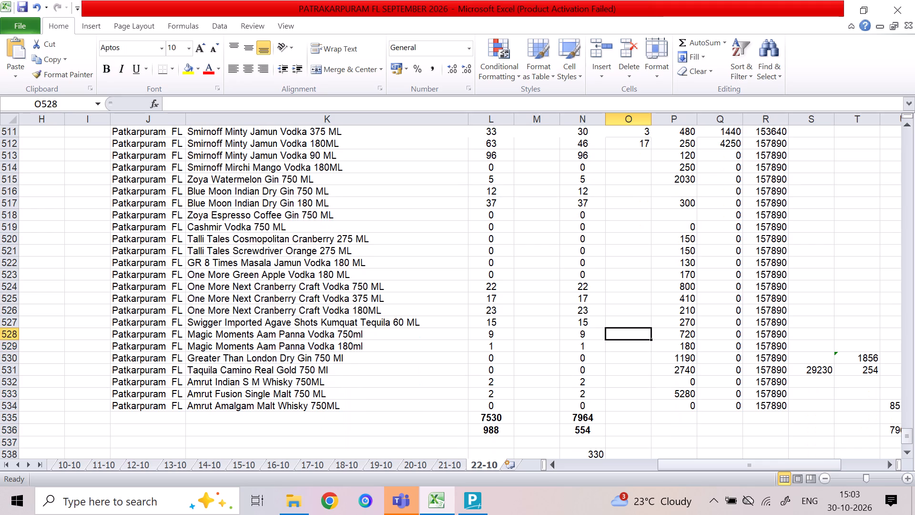
key(Up)
key(Up)
key(Up)
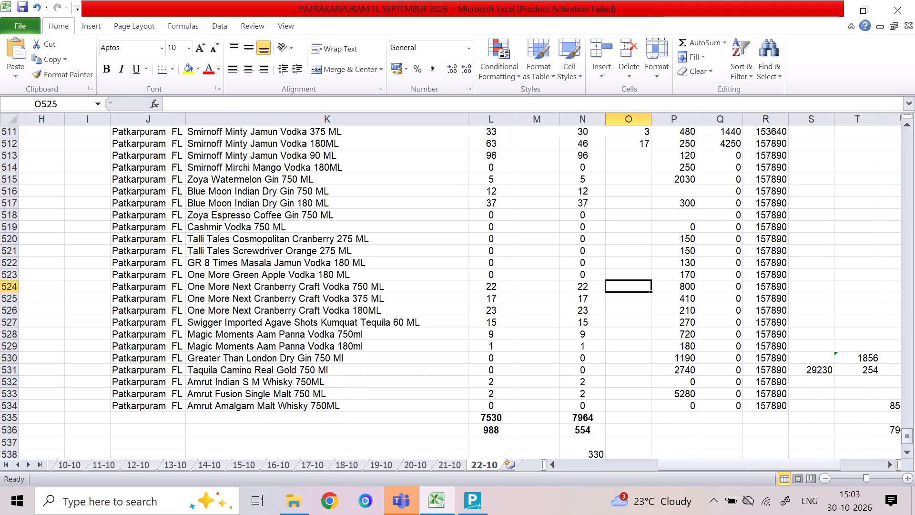
key(Up)
key(Up)
key(Up)
key(Up)
key(Up)
key(Up)
key(Up)
key(Up)
key(Up)
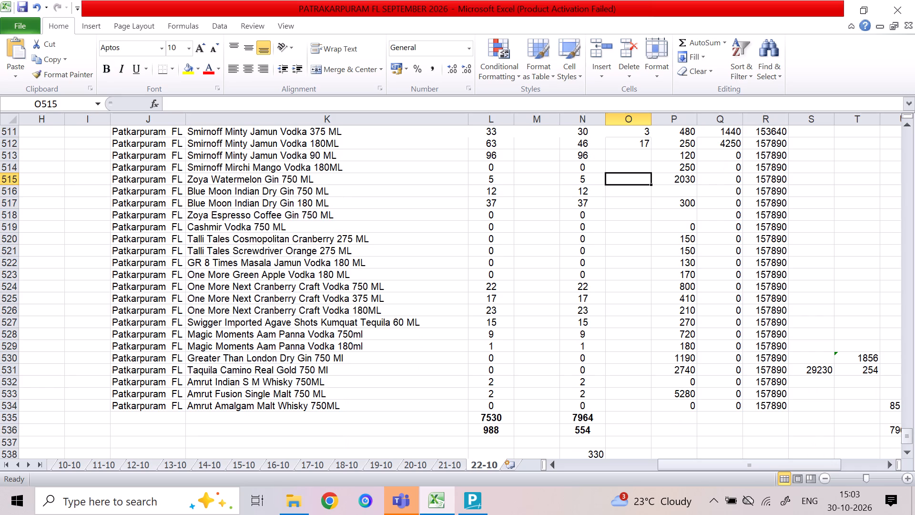
Enter a column O quantity of 1 for Magic Moments Aam Panna Vodka 180ml (row 529).
key(Down)
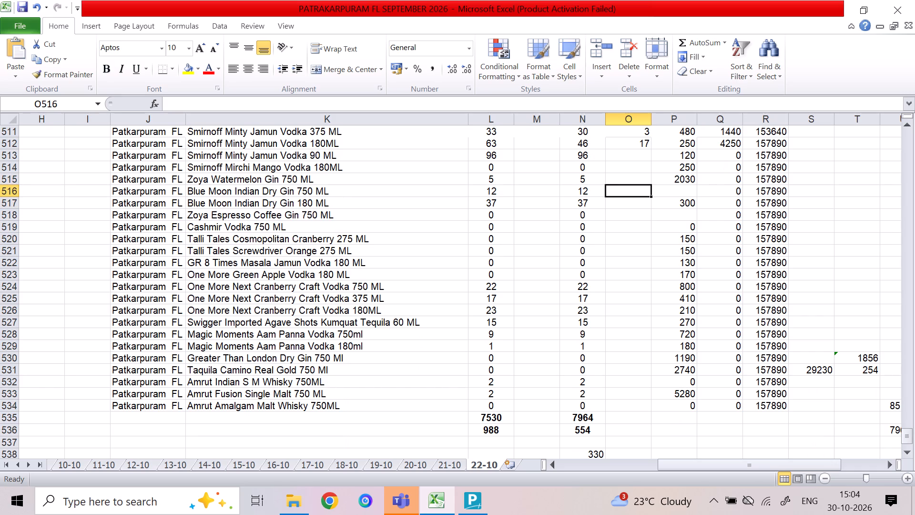
key(Down)
key(Down)
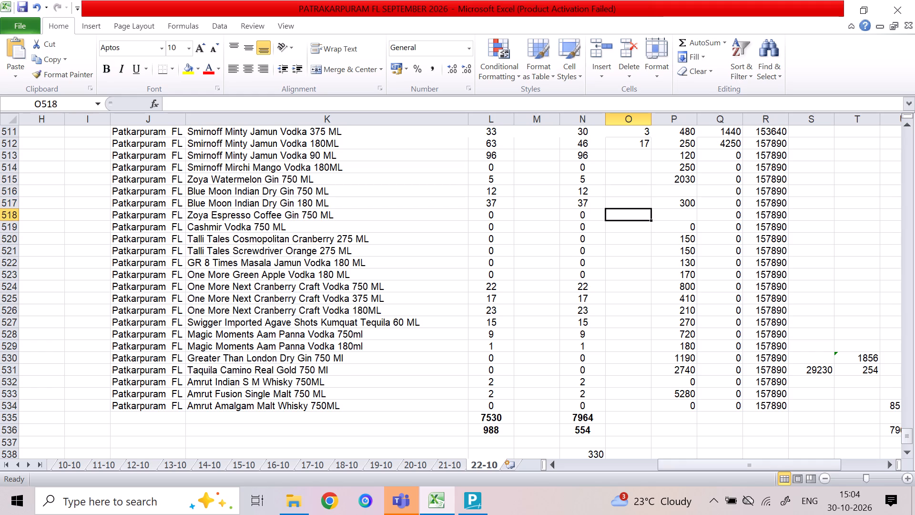
key(Down)
key(Down)
key(Down)
key(Down)
key(Down)
key(Down)
key(Down)
key(Down)
key(Down)
key(Down)
key(Down)
key(Up)
key(Left)
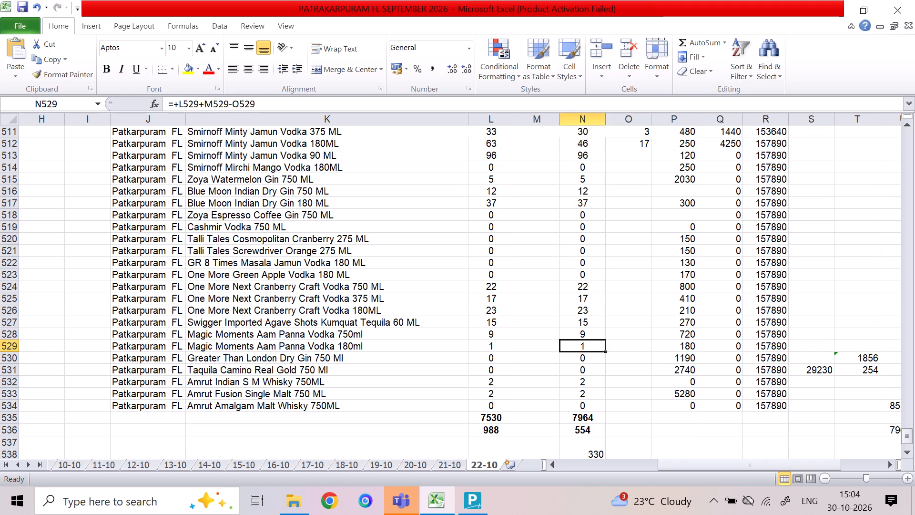
key(Left)
key(Left)
key(Left)
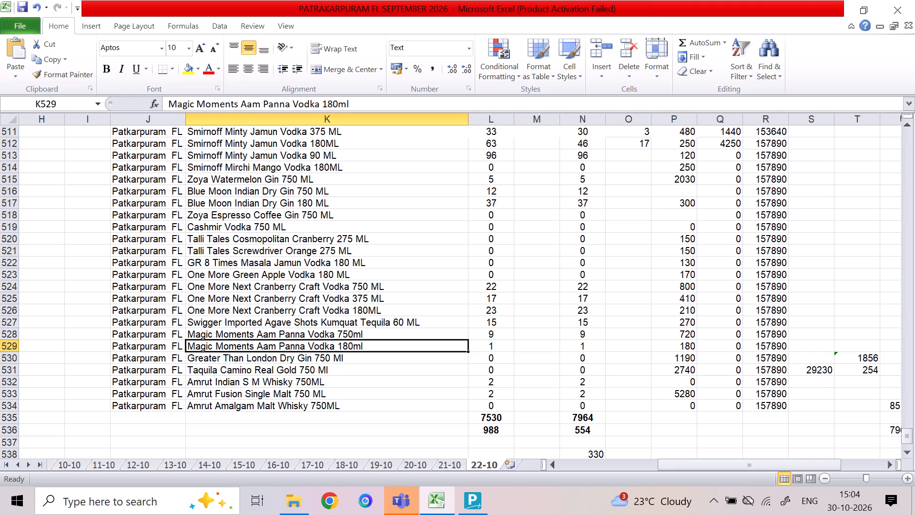
key(Right)
key(Right)
key(Right)
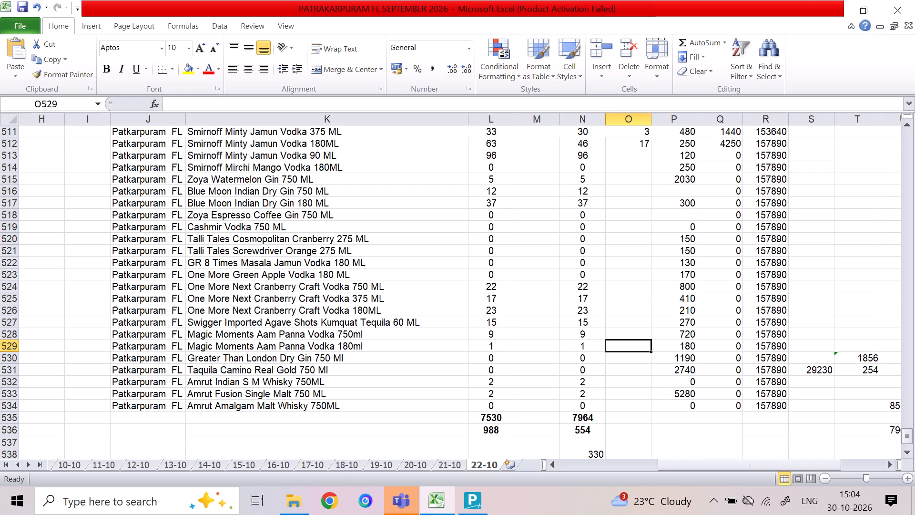
key(1)
key(Down)
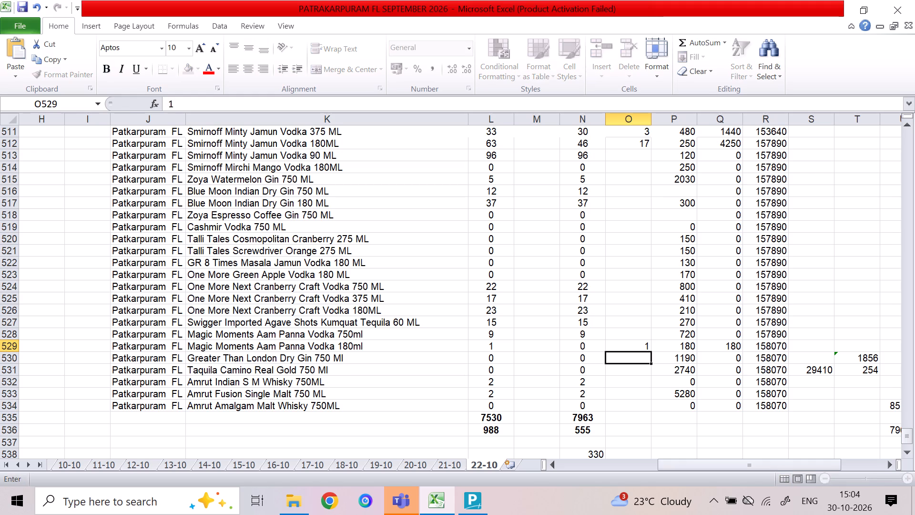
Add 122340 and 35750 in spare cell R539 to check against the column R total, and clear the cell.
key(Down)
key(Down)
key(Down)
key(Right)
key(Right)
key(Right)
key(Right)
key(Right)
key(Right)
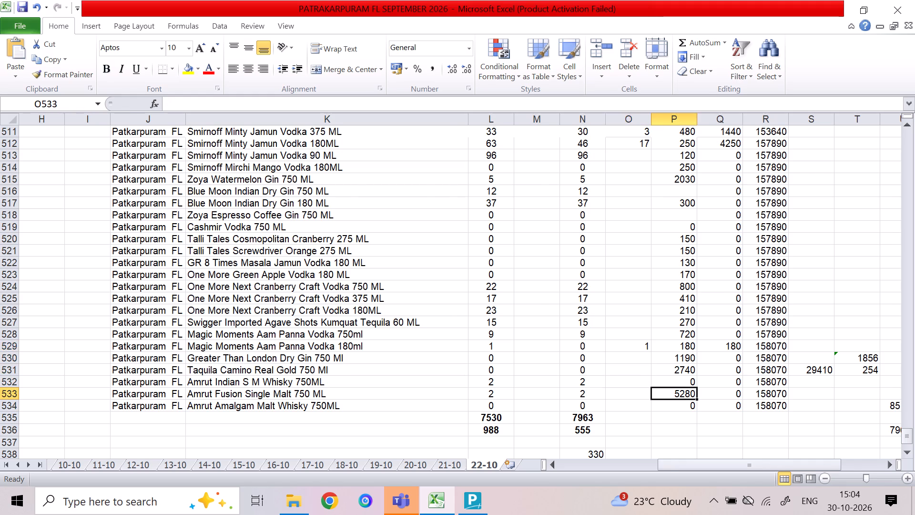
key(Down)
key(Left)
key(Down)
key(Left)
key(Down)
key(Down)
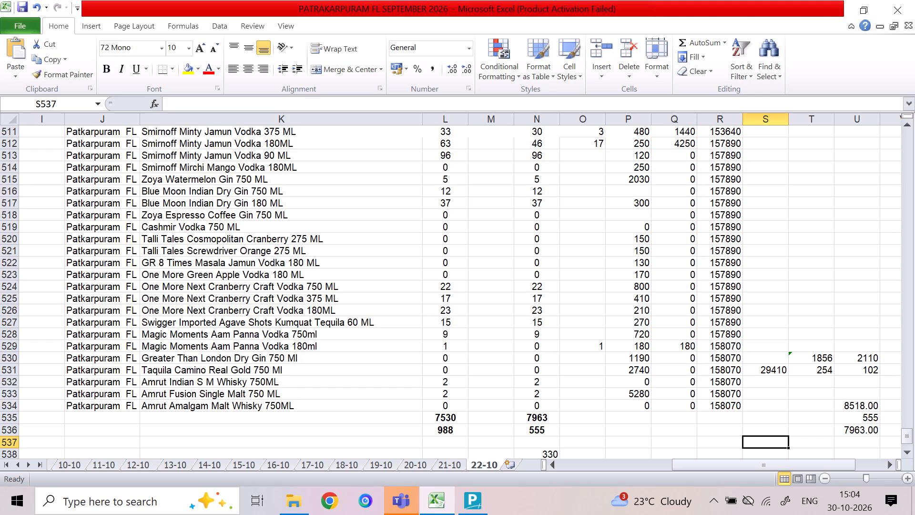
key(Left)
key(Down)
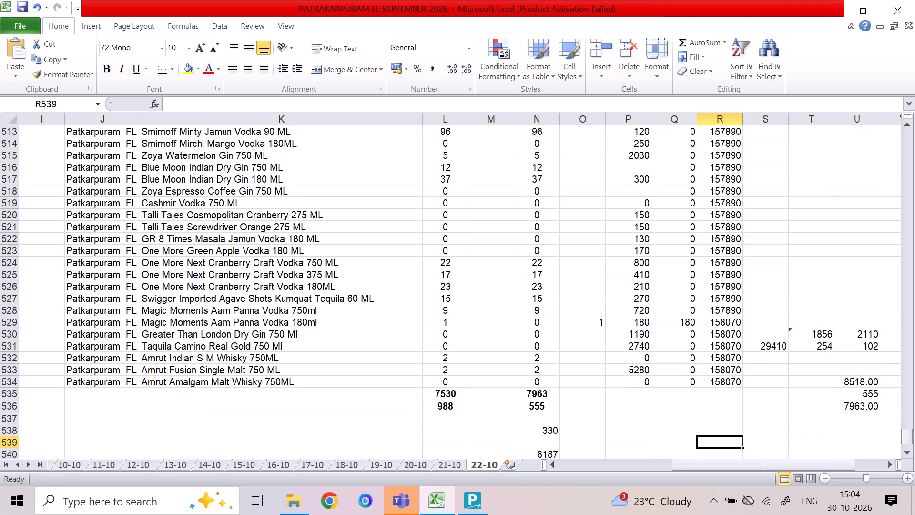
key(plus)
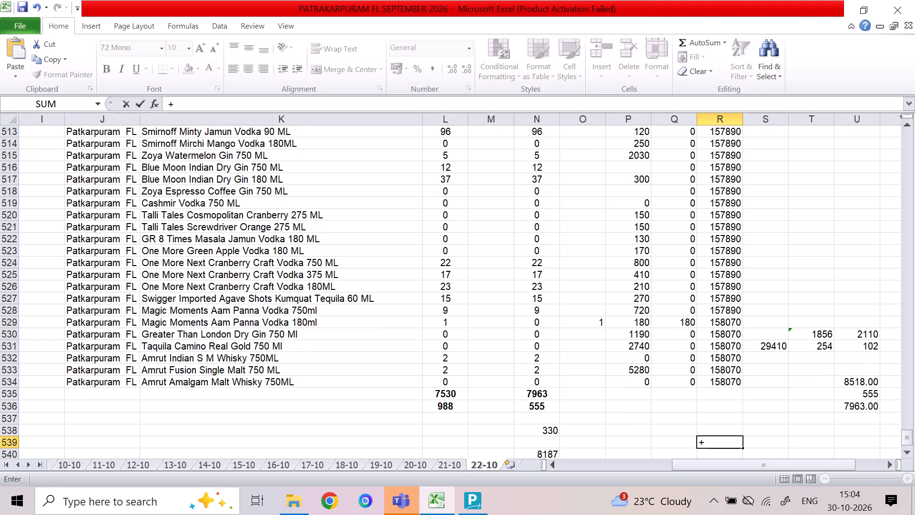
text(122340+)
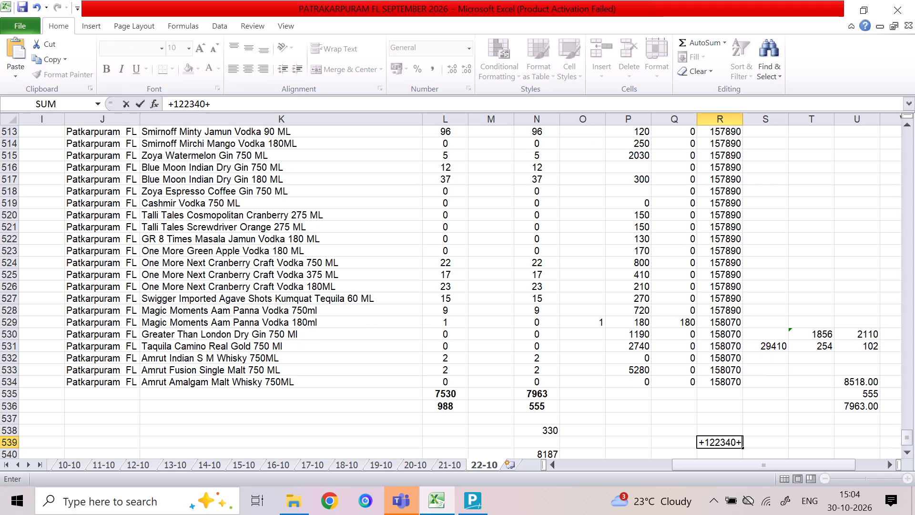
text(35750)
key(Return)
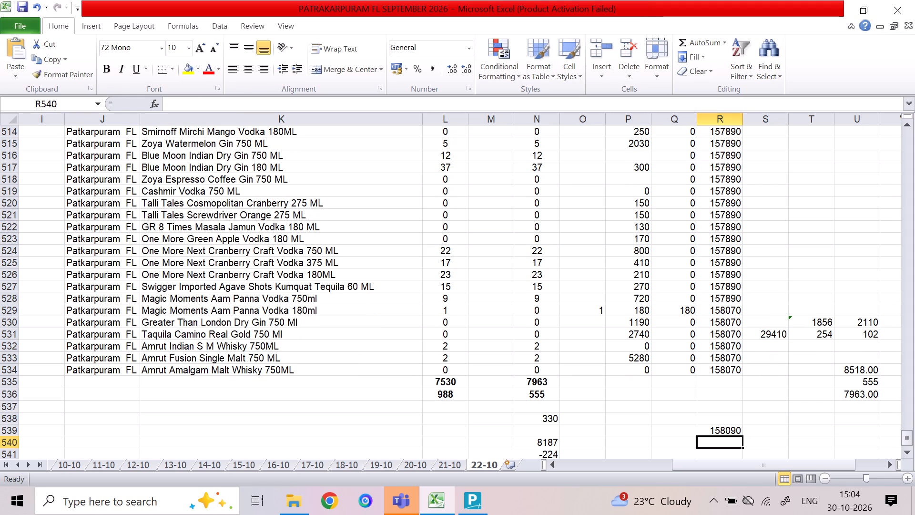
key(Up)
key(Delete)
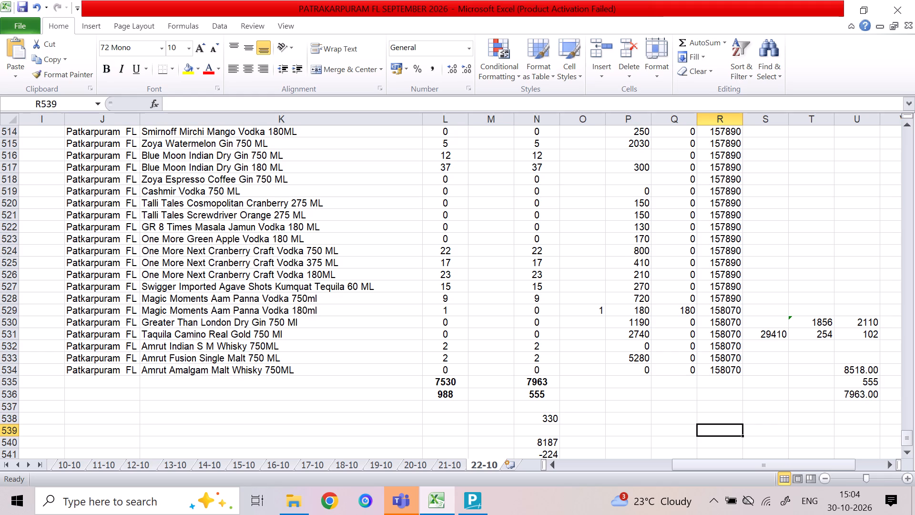
Save the workbook.
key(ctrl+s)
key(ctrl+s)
Create a copy of the 22-10 sheet at the end of the same workbook.
right_click(481, 465)
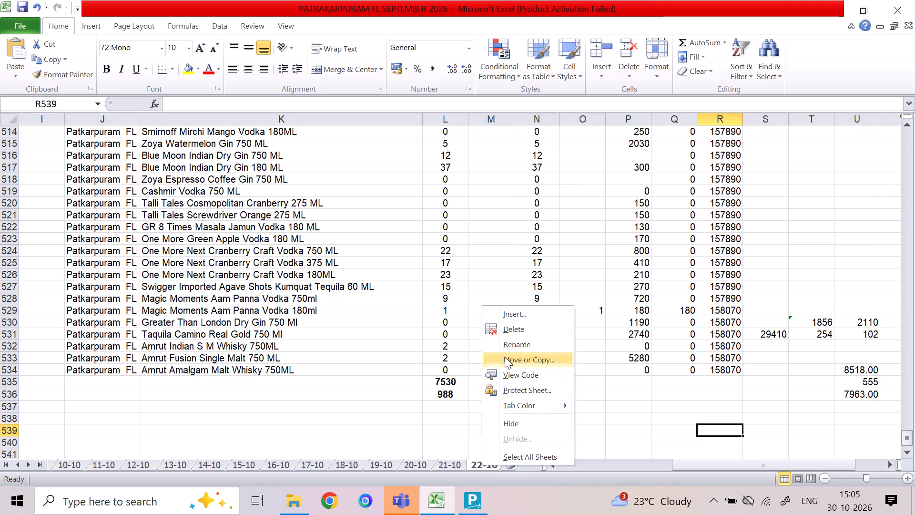
click(505, 357)
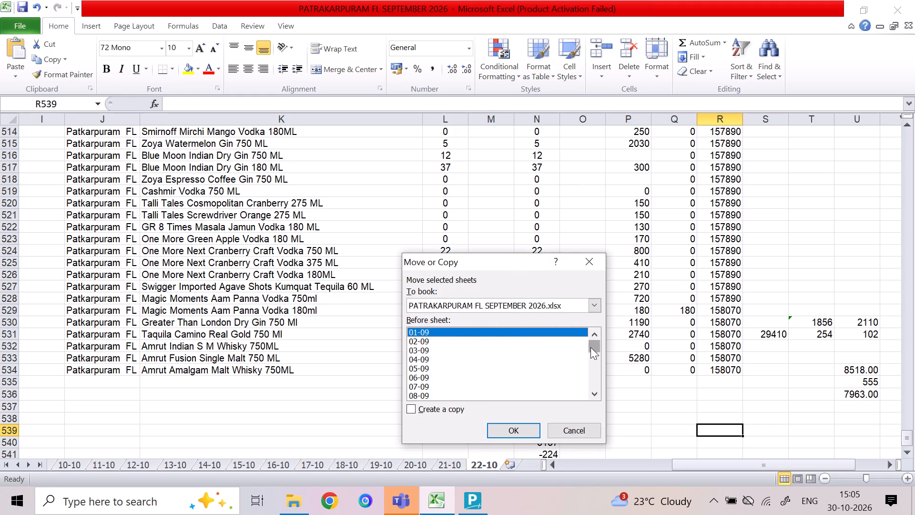
drag(590, 347, 587, 395)
click(423, 407)
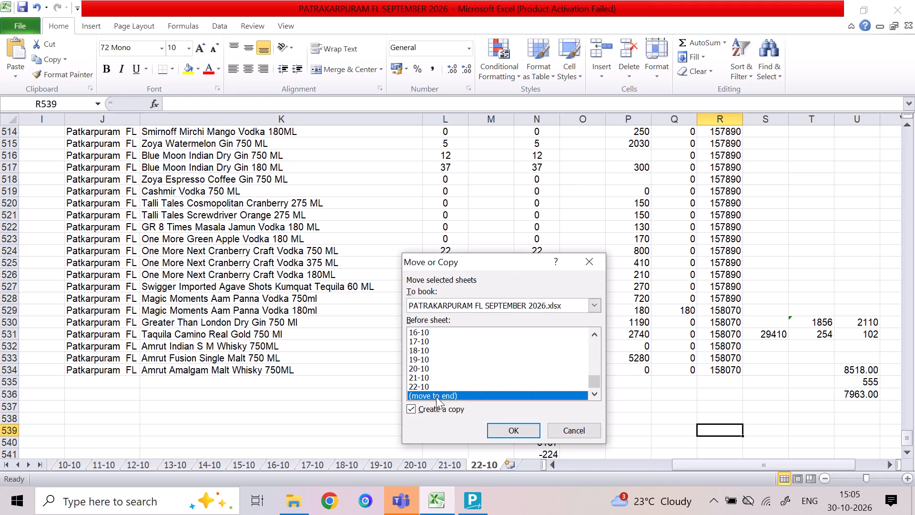
click(436, 397)
click(513, 434)
Rename the copied sheet as 24-10.
right_click(486, 462)
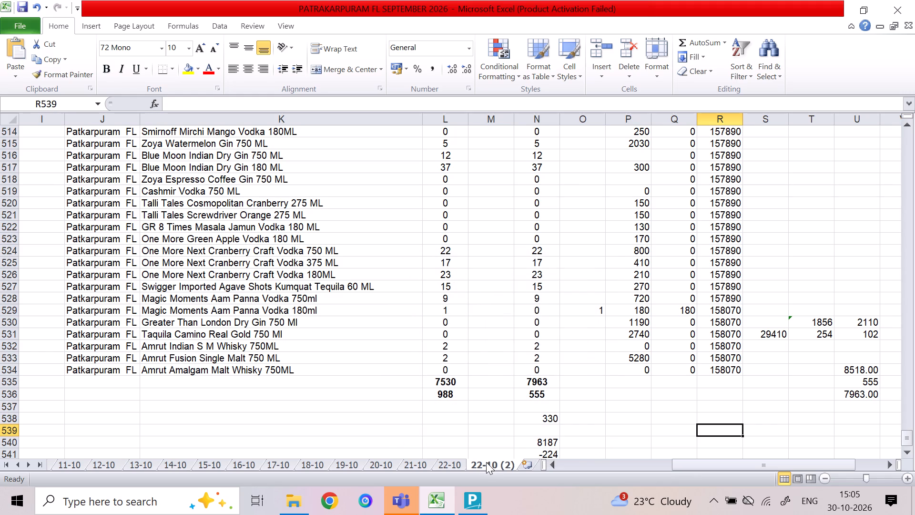
click(508, 347)
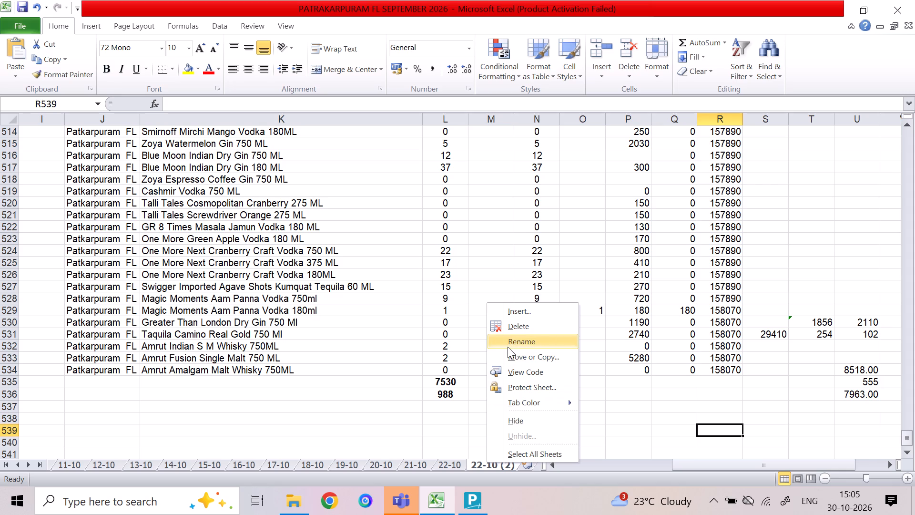
text(24-10)
key(Return)
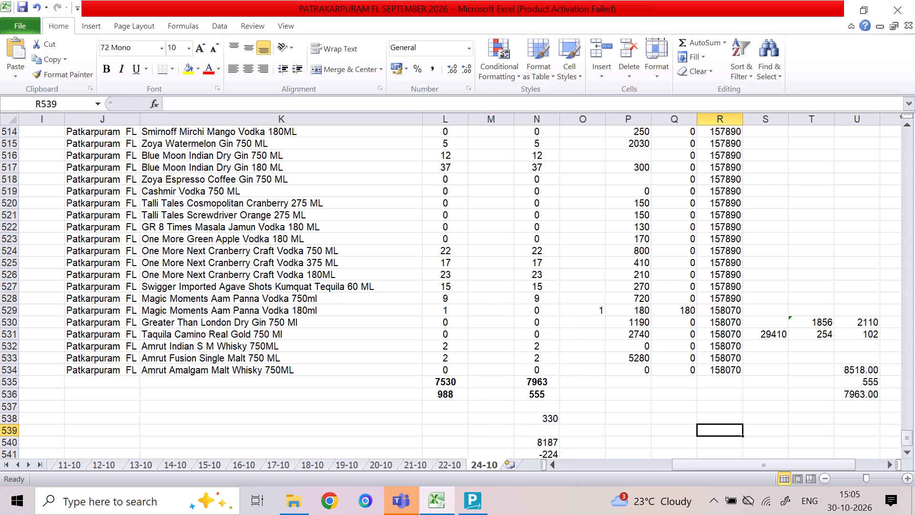
Set the first voucher date in cell A2 of the 24-10 sheet to 24-10-2026.
click(653, 466)
drag(909, 436, 905, 0)
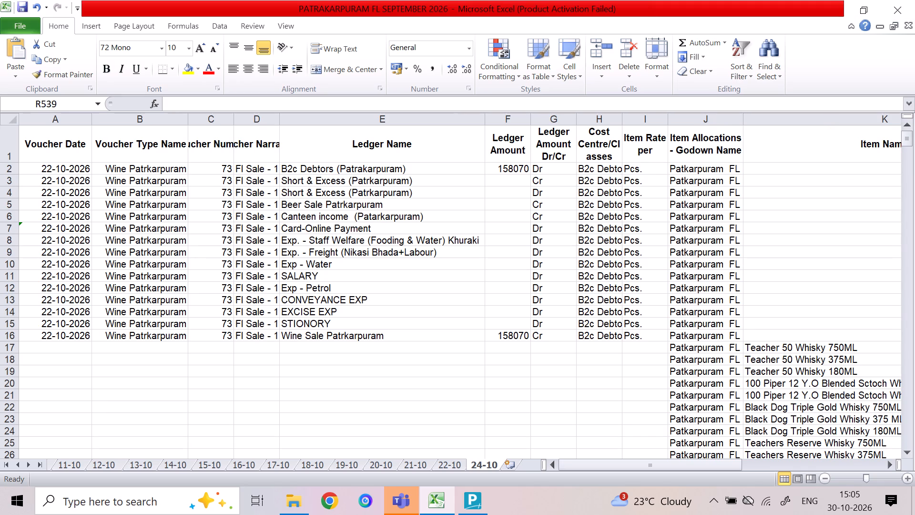
double_click(51, 169)
key(BackSpace)
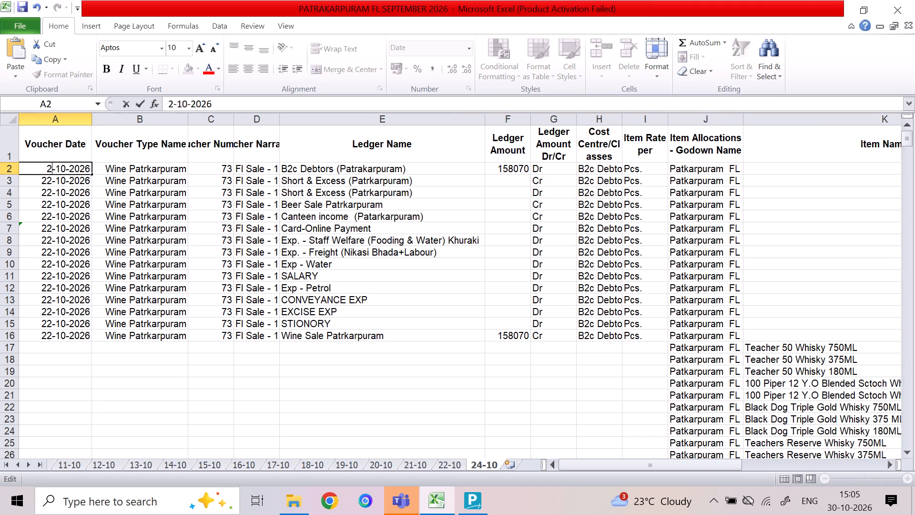
key(4)
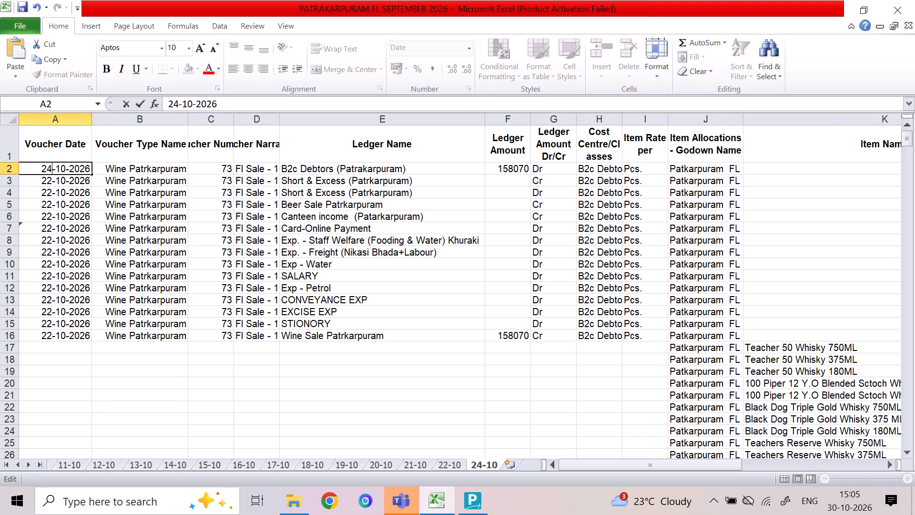
key(Return)
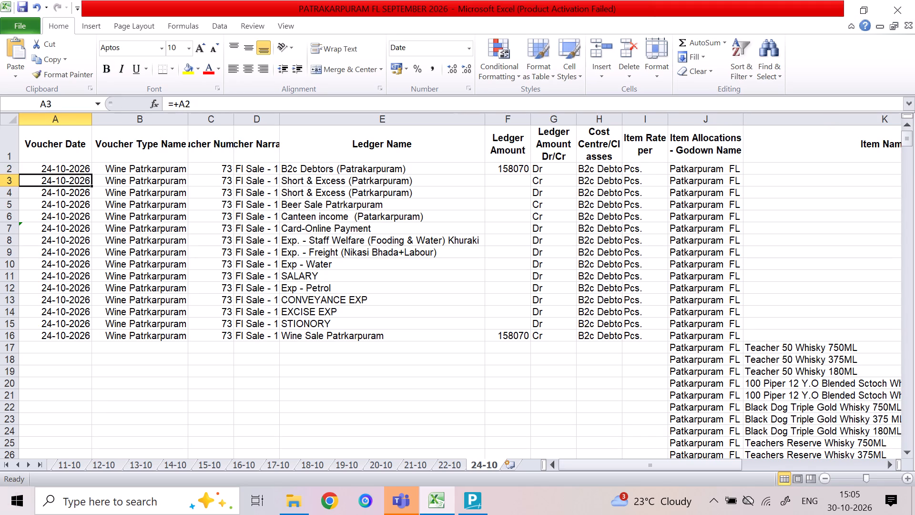
Copy the Closing stock figures N17:N534 on the 24-10 sheet and paste them as values into the Opening column from L17.
drag(604, 460, 657, 463)
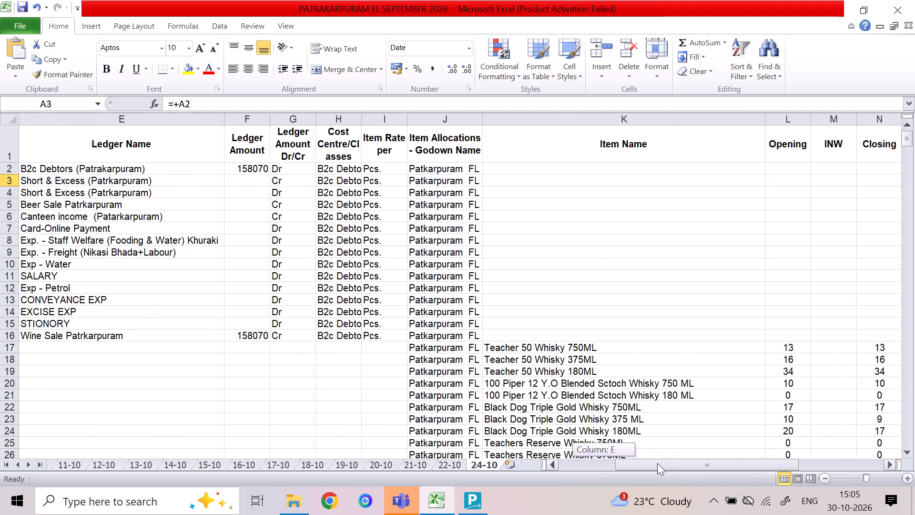
drag(657, 463, 691, 465)
click(625, 343)
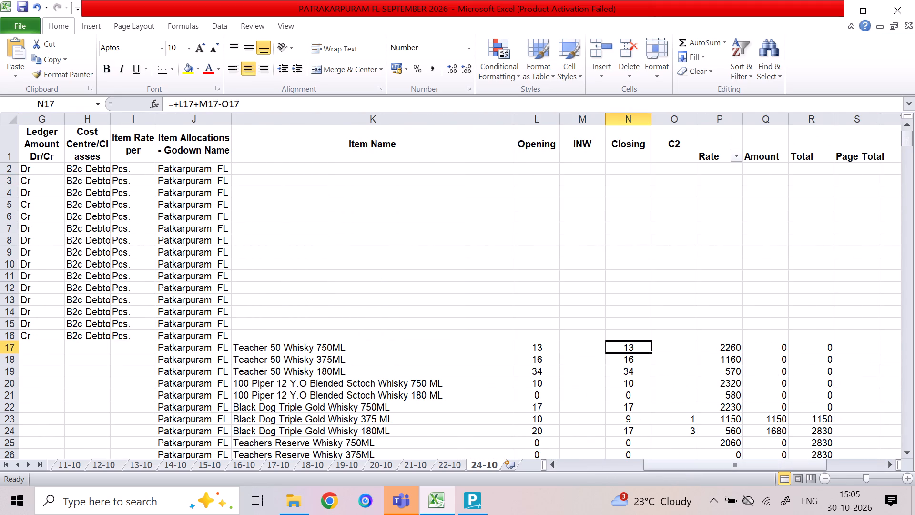
key(shift+Down)
key(shift+Down)
key(shift+Down)
key(shift+Down)
key(shift+Down)
key(shift+Down)
key(shift+Down)
key(shift+Down)
key(shift+Down)
key(shift+Down)
key(shift+Down)
key(shift+Down)
key(shift+Down)
key(shift+Down)
key(shift+Down)
key(shift+Down)
key(shift+Down)
key(shift+Down)
key(shift+Down)
key(shift+Down)
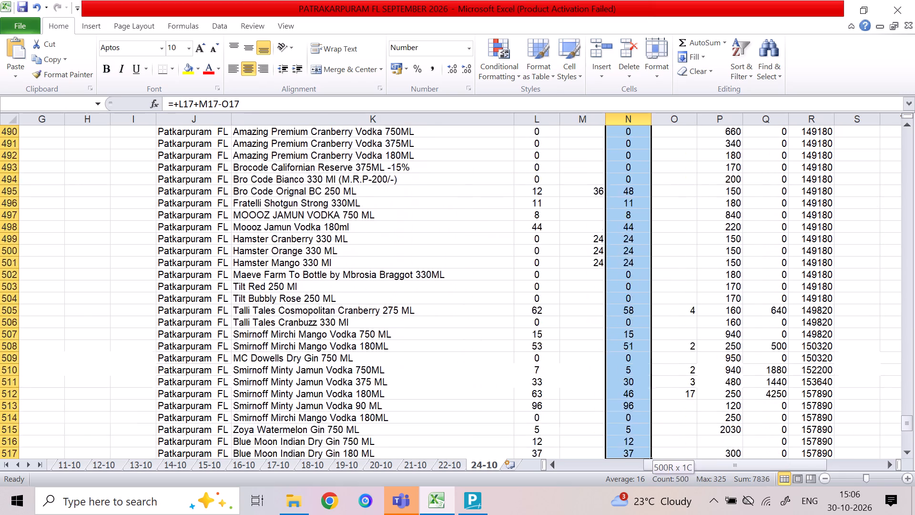
key(shift+Up)
key(shift+Up)
key(shift+Up)
key(shift+Up)
key(shift+Up)
key(shift+Up)
key(shift+Up)
key(shift+Up)
key(shift+Up)
key(shift+Up)
key(shift+Up)
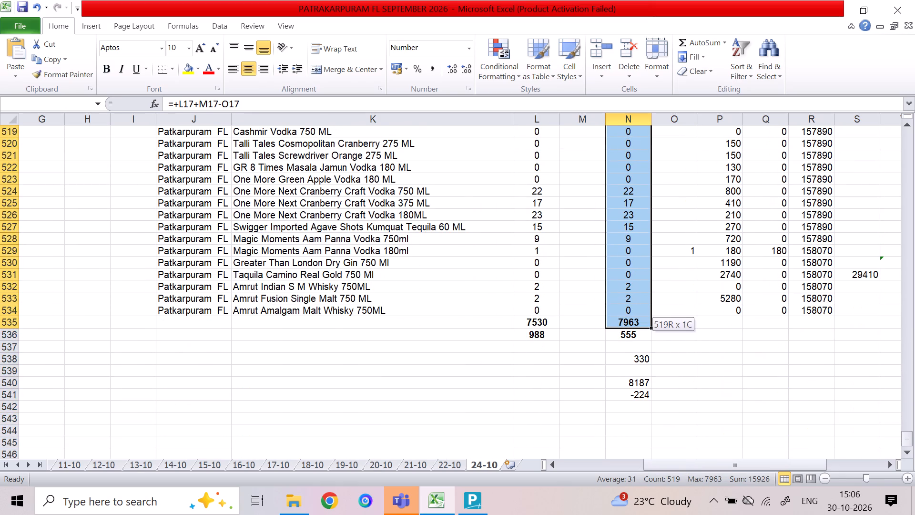
key(ctrl+c)
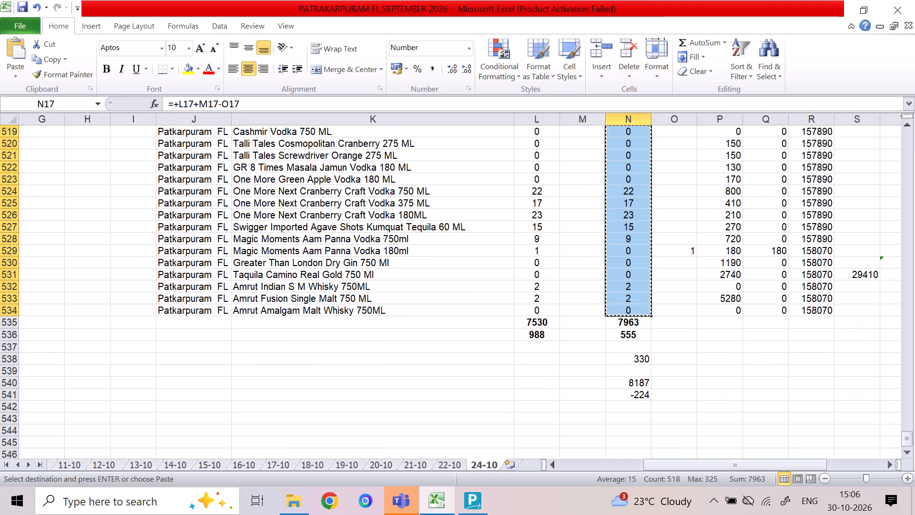
key(Left)
key(Up)
key(Left)
key(Left)
key(Down)
key(Right)
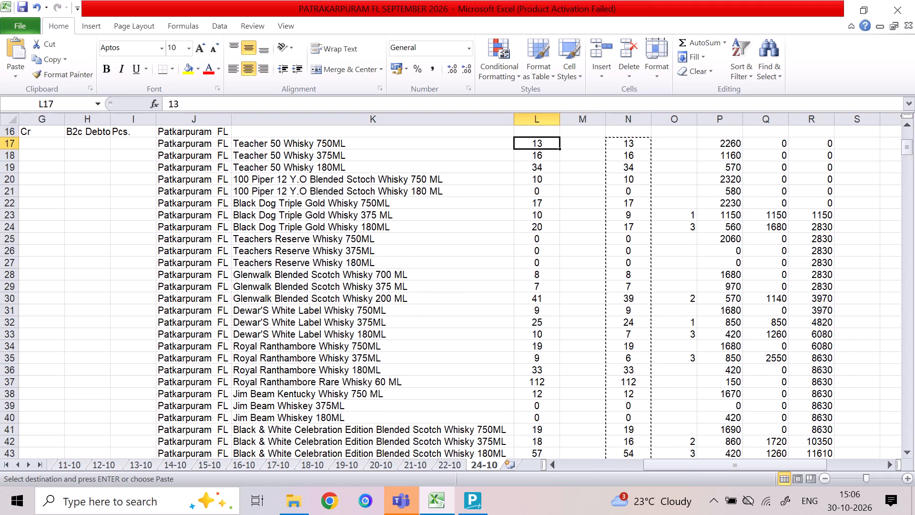
right_click(537, 142)
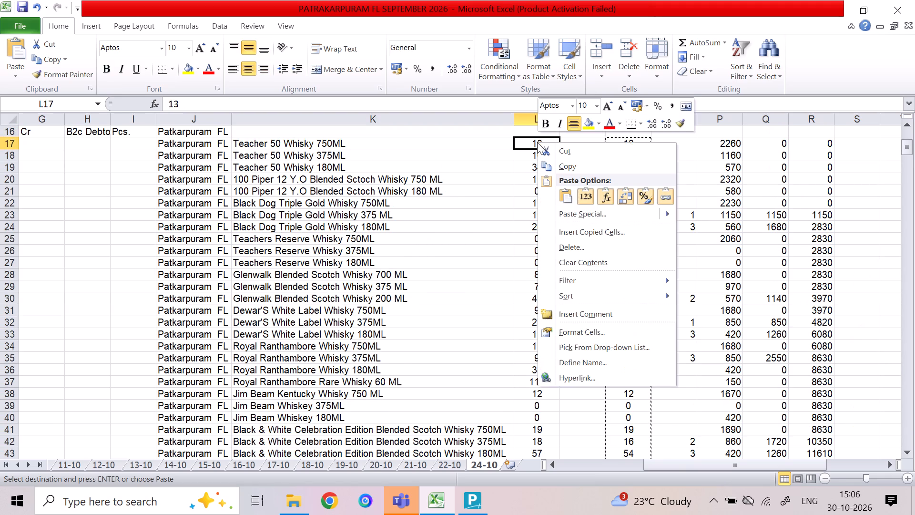
click(558, 215)
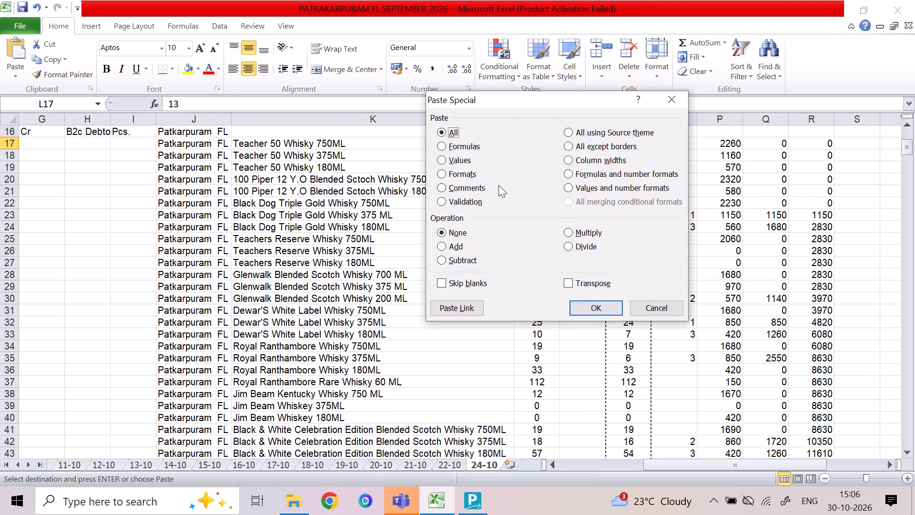
click(462, 163)
click(609, 303)
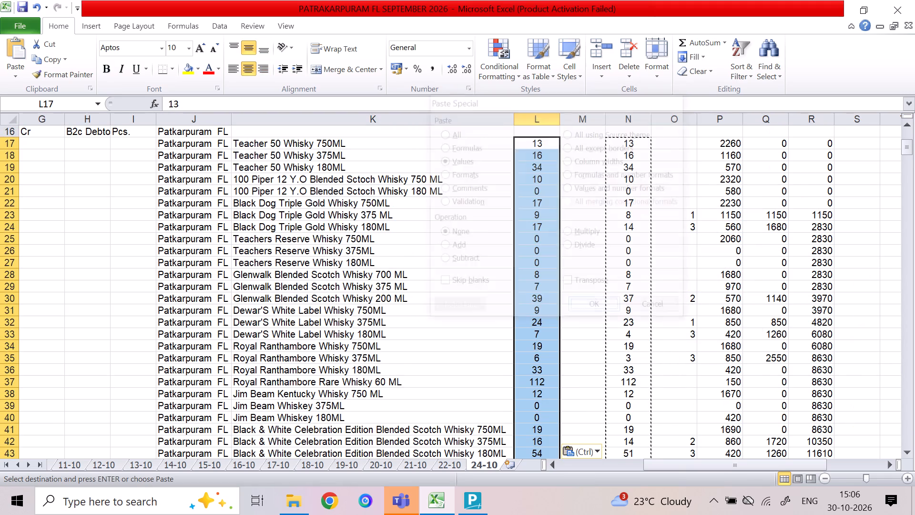
Clear the copied sales quantities in the C2 column from O17 down through the item rows.
click(668, 147)
key(shift+Right)
key(shift+Down)
key(shift+Down)
key(shift+Down)
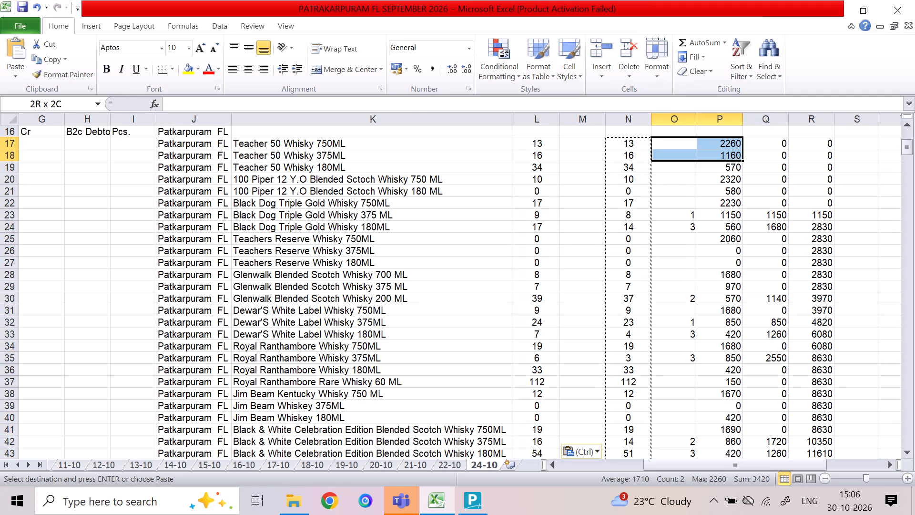
key(shift+Left)
key(shift+Down)
key(shift+Down)
key(shift+Down)
key(shift+Down)
key(shift+Down)
key(shift+Down)
key(shift+Down)
key(shift+Down)
key(shift+Down)
key(shift+Down)
key(shift+Down)
key(shift+Down)
key(shift+Down)
key(shift+Down)
key(shift+Down)
key(shift+Down)
key(shift+Down)
key(shift+Down)
key(shift+Down)
key(shift+Down)
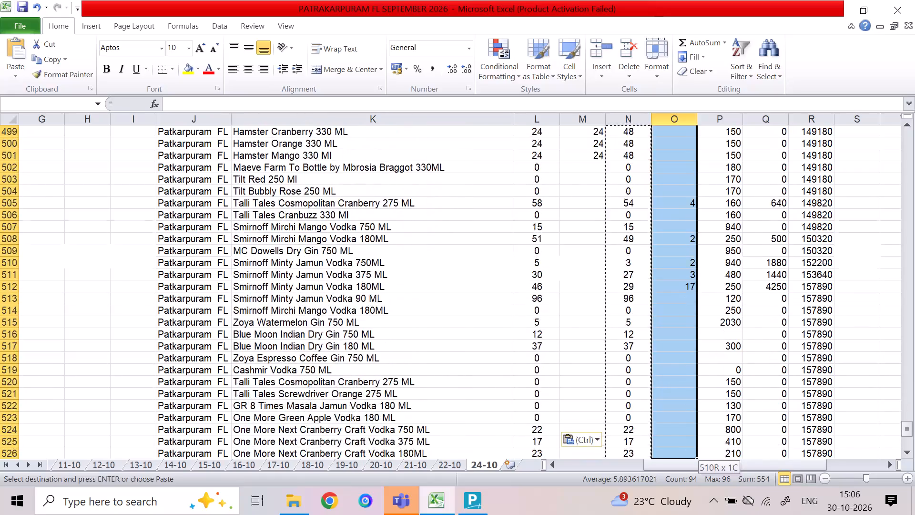
key(Delete)
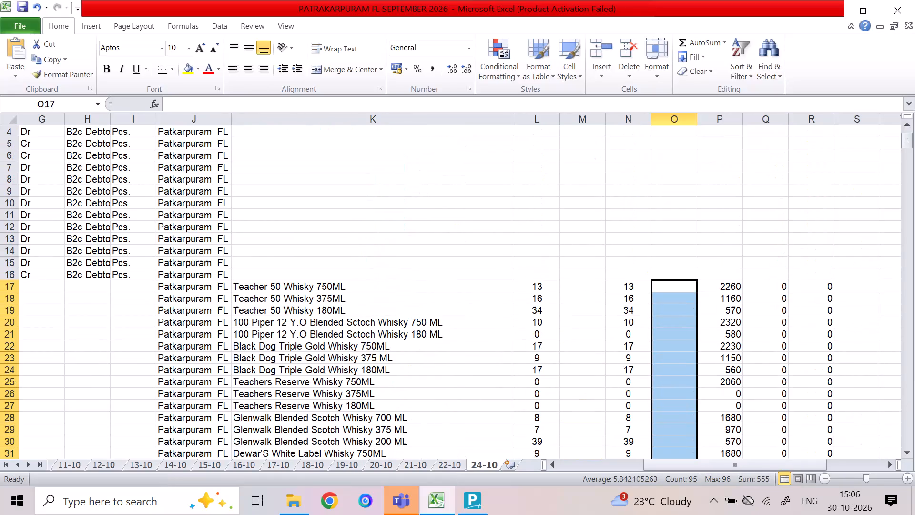
Clear the inward quantities in the INW column from M17 down through the item rows.
key(Left)
key(Left)
key(shift+Down)
key(shift+Down)
key(shift+Down)
key(shift+Down)
key(shift+Down)
key(shift+Down)
key(shift+Down)
key(shift+Down)
key(shift+Down)
key(shift+Down)
key(shift+Down)
key(shift+Down)
key(shift+Down)
key(shift+Down)
key(shift+Down)
key(shift+Down)
key(shift+Down)
key(shift+Down)
key(shift+Down)
key(shift+Down)
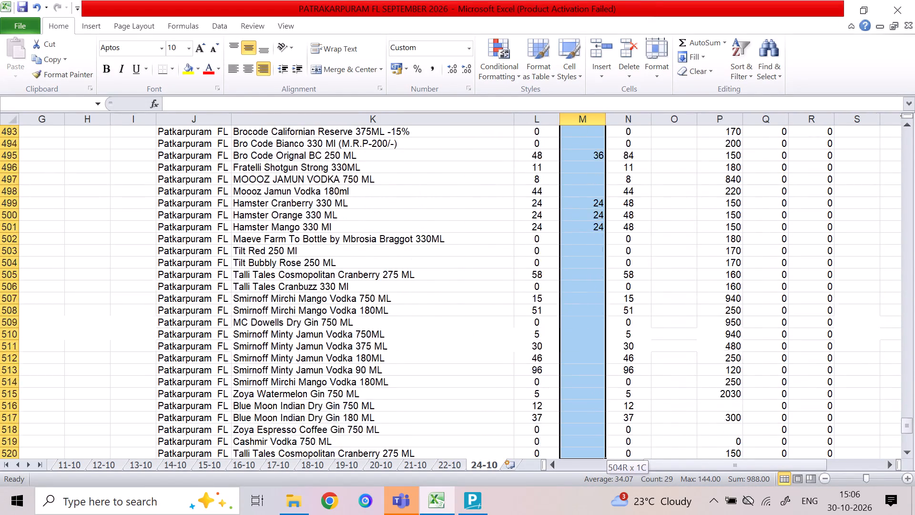
key(Delete)
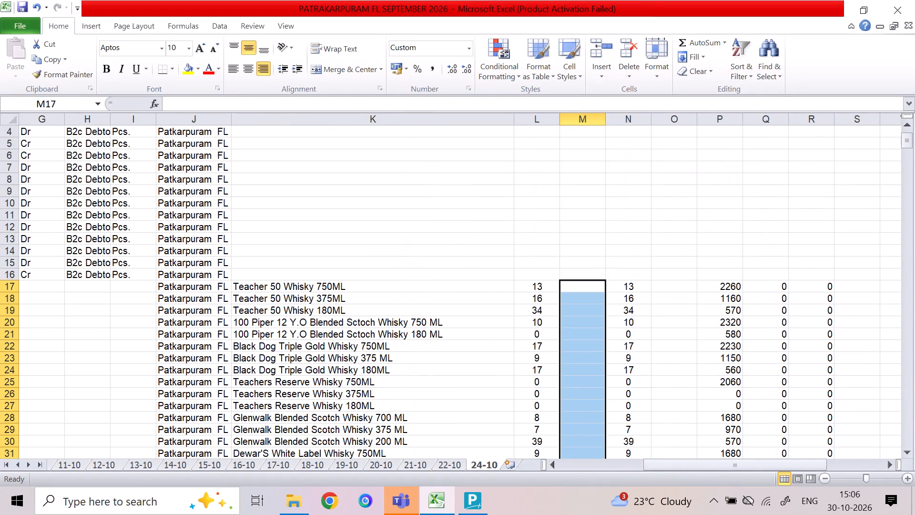
Go to cell O17, the C2 quantity for the first item, Teacher 50 Whisky 750ML.
key(Up)
key(Right)
key(Right)
key(Down)
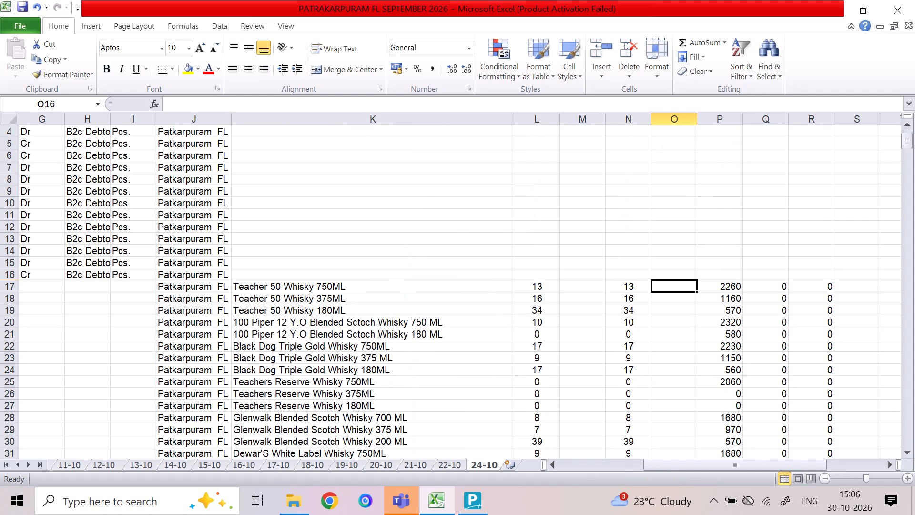